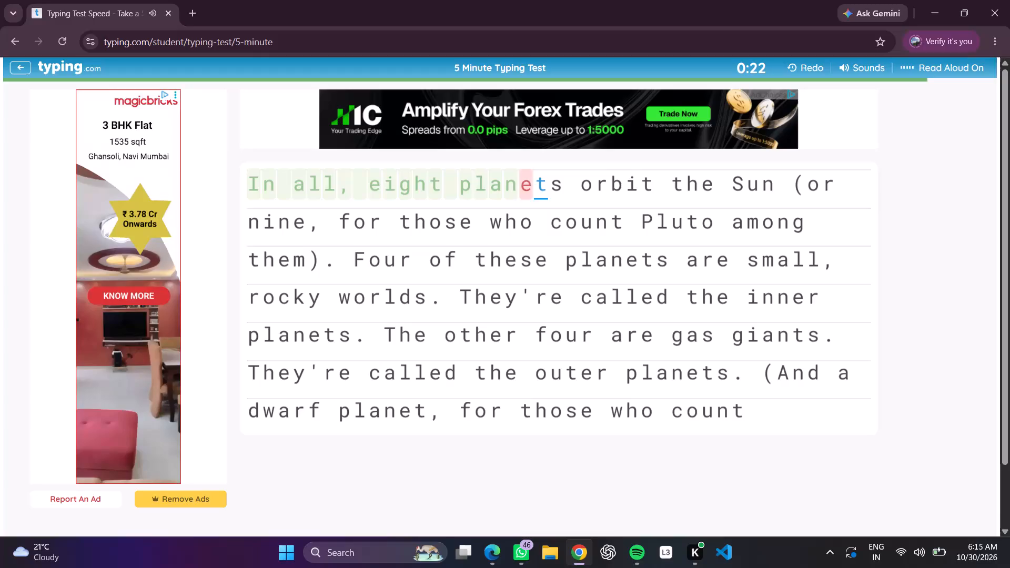
# Continue the 5 Minute Typing Test by entering the rest of the first line: "ets orbit the Sun (or".
pyautogui.write('ets')
pyautogui.press('space')
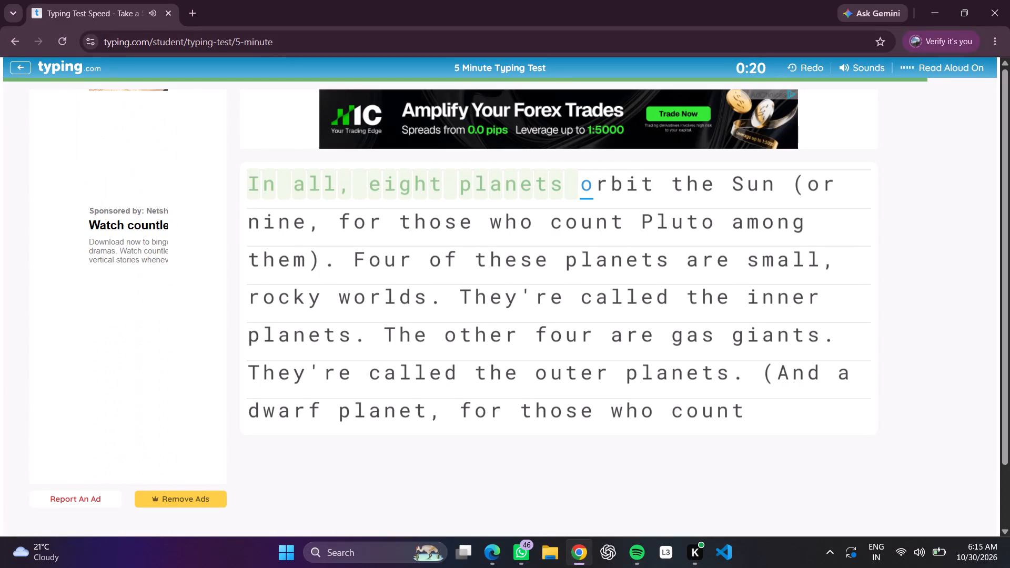
pyautogui.write('orbits')
pyautogui.press('space')
pyautogui.press('BackSpace')
pyautogui.press('space')
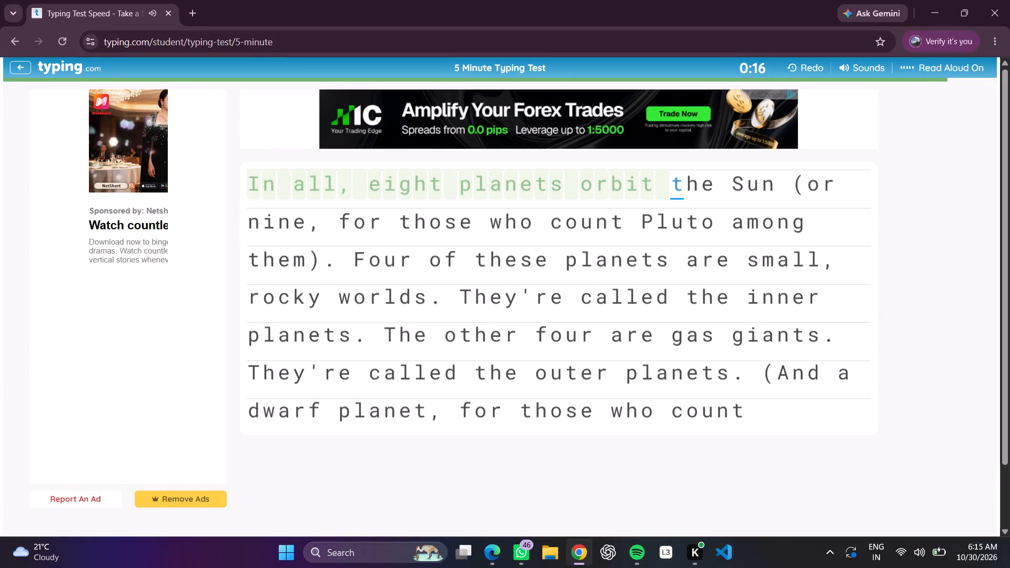
pyautogui.write('the')
pyautogui.press('space')
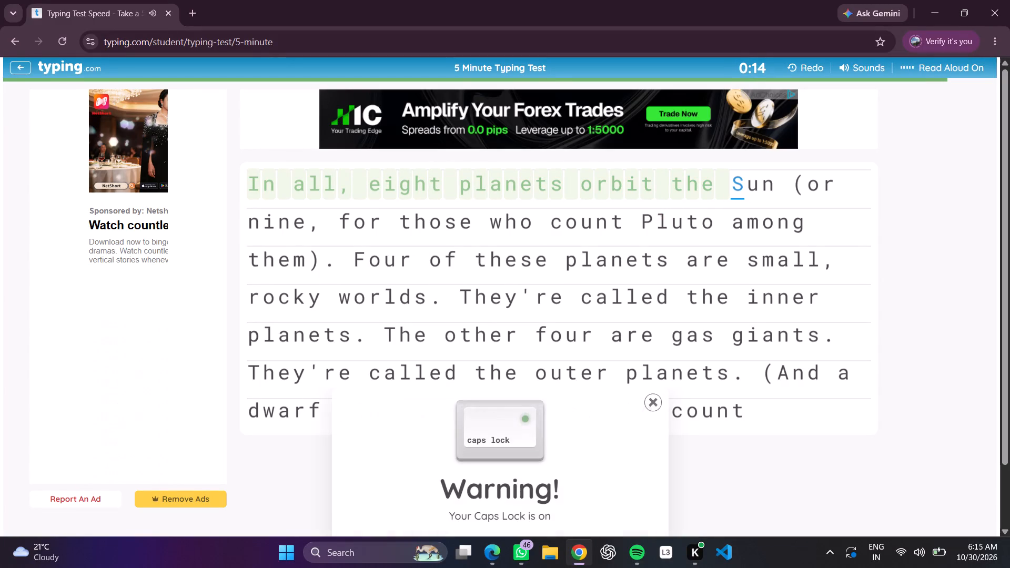
pyautogui.press('BackSpace')
pyautogui.write('un')
pyautogui.press('space')
pyautogui.write('(')
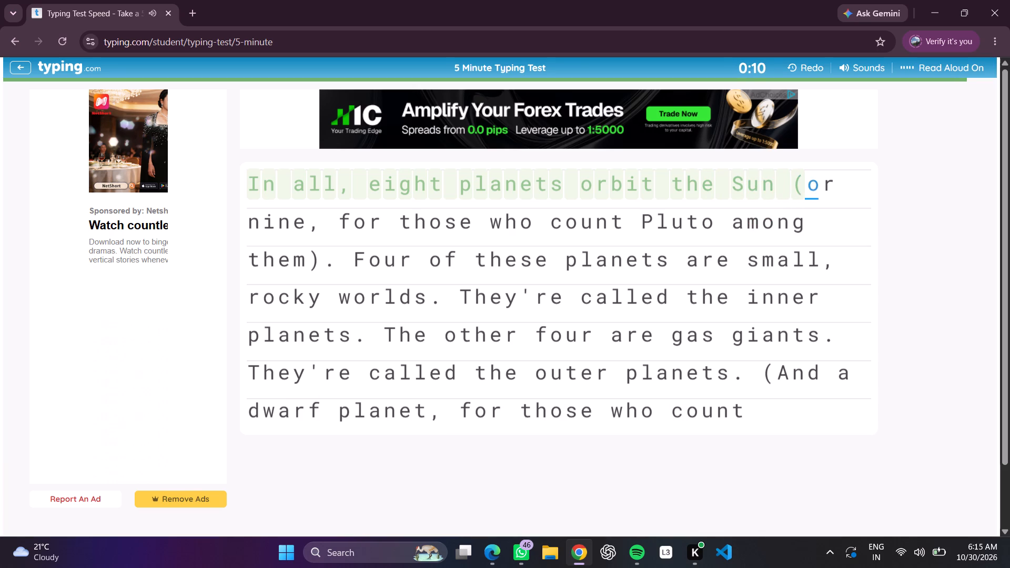
pyautogui.press('space')
pyautogui.press('BackSpace')
pyautogui.write('or')
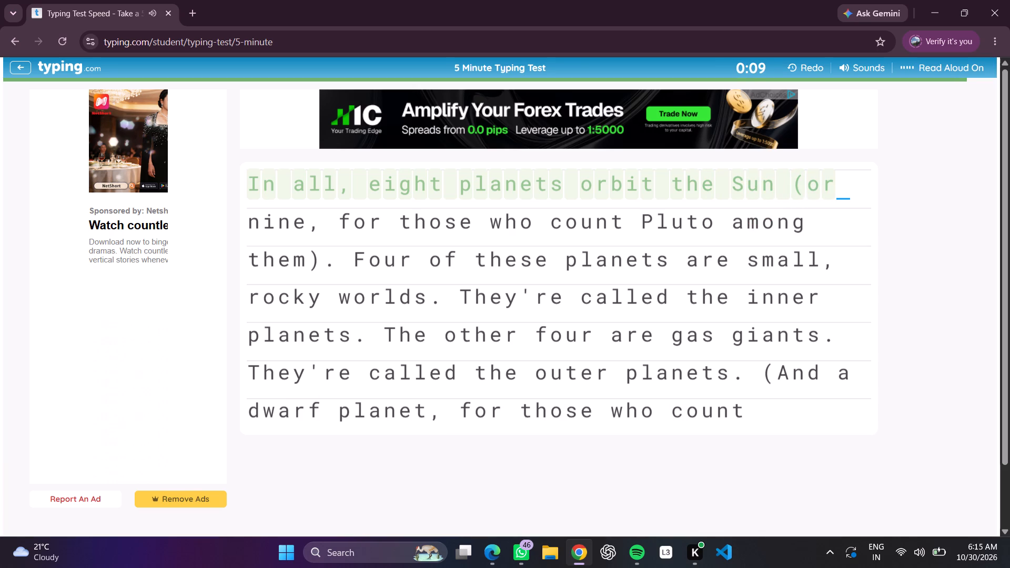
# Enter "nine, for those" from the second line of the passage before the time runs out.
pyautogui.press('space')
pyautogui.write('nim')
pyautogui.press('BackSpace')
pyautogui.write('ne')
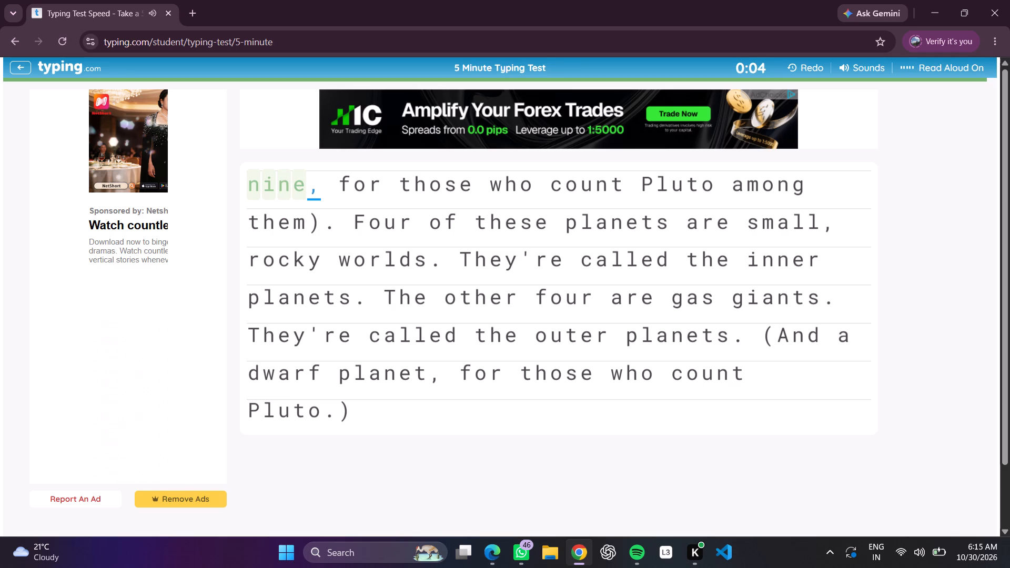
pyautogui.write(', for those')
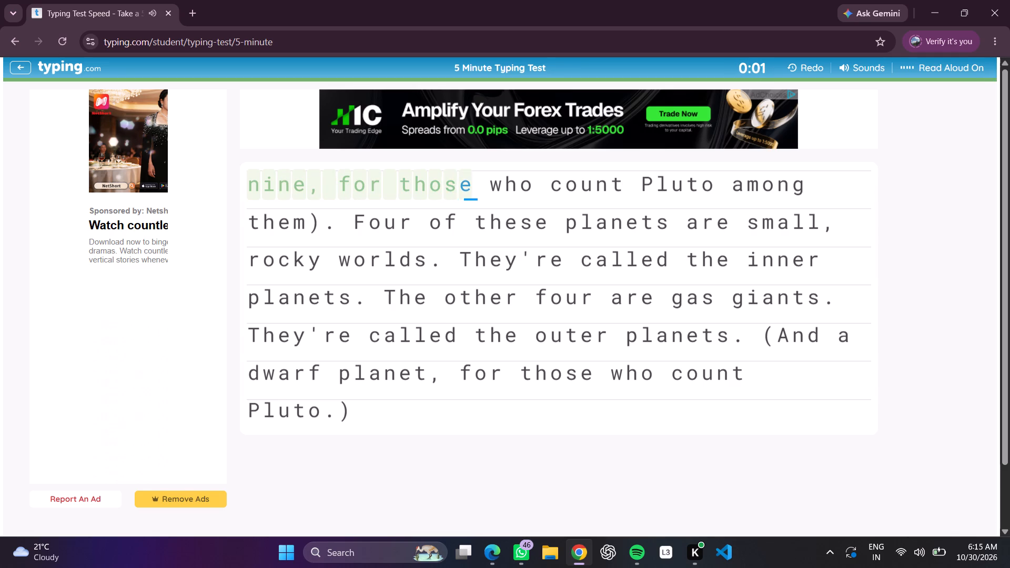
pyautogui.press('space')
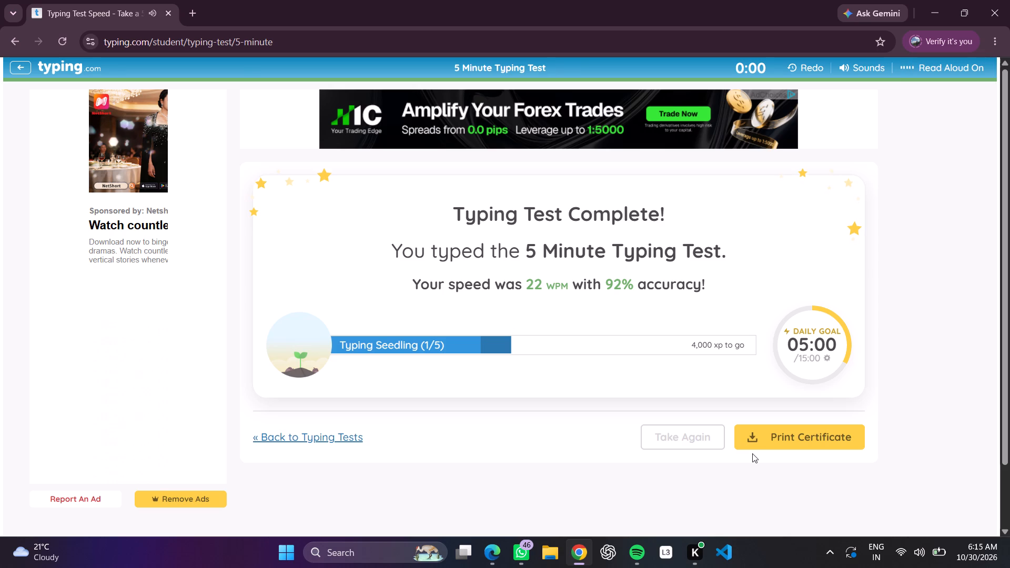
# Leave the completed test's results and return to the list of typing tests.
pyautogui.click(794, 209)
pyautogui.click(559, 308)
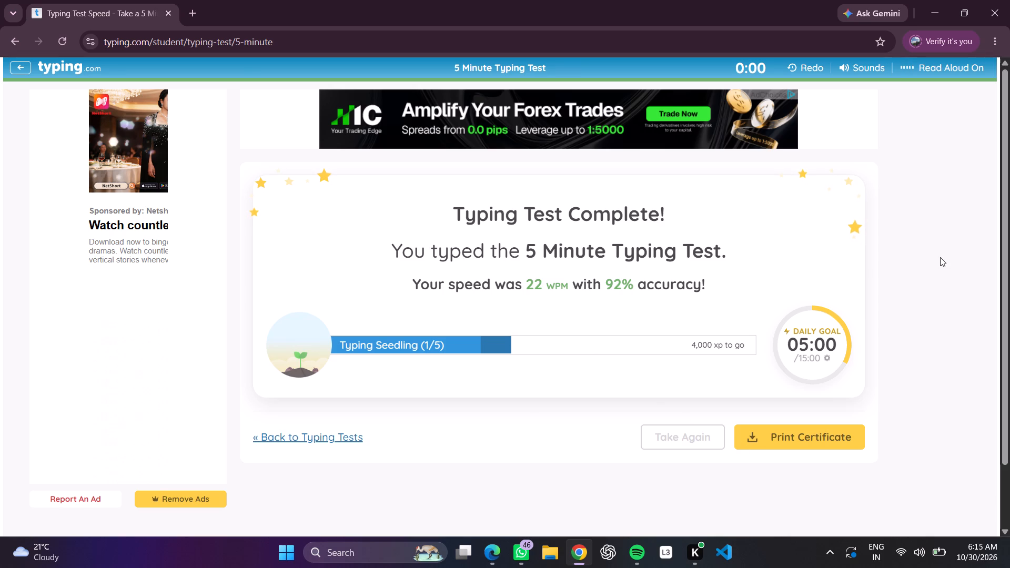
pyautogui.doubleClick(940, 257)
pyautogui.click(13, 34)
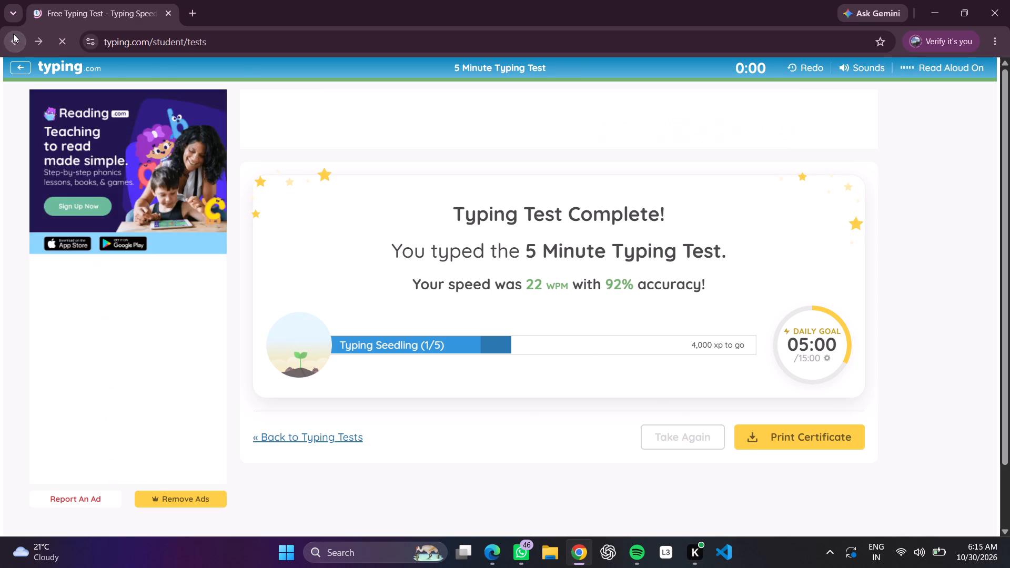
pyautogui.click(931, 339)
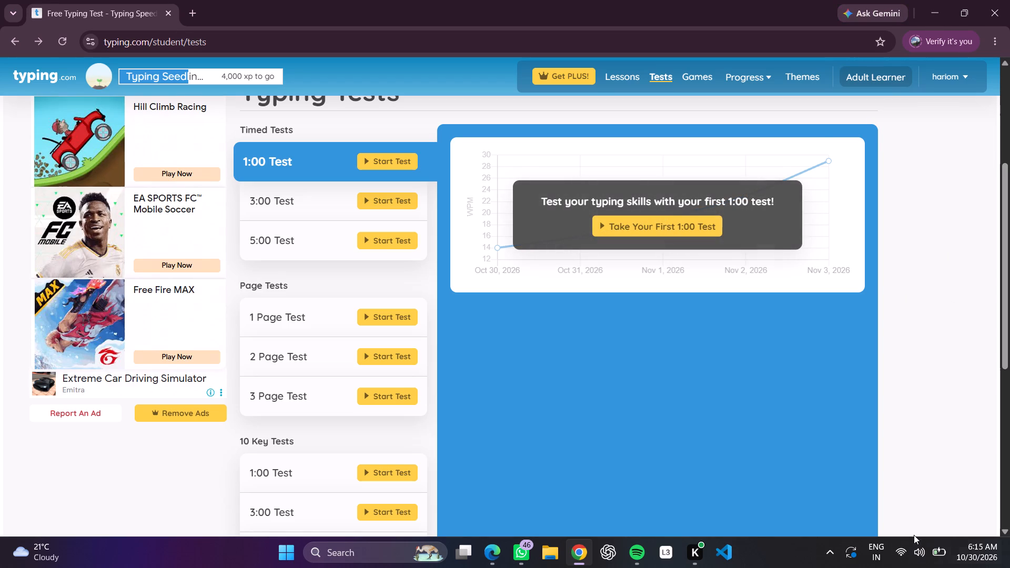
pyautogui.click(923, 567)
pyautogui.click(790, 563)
# Search for draw.io in a new browser tab and open the diagram editor from the results.
pyautogui.click(190, 7)
pyautogui.click(312, 293)
pyautogui.click(315, 268)
pyautogui.click(316, 247)
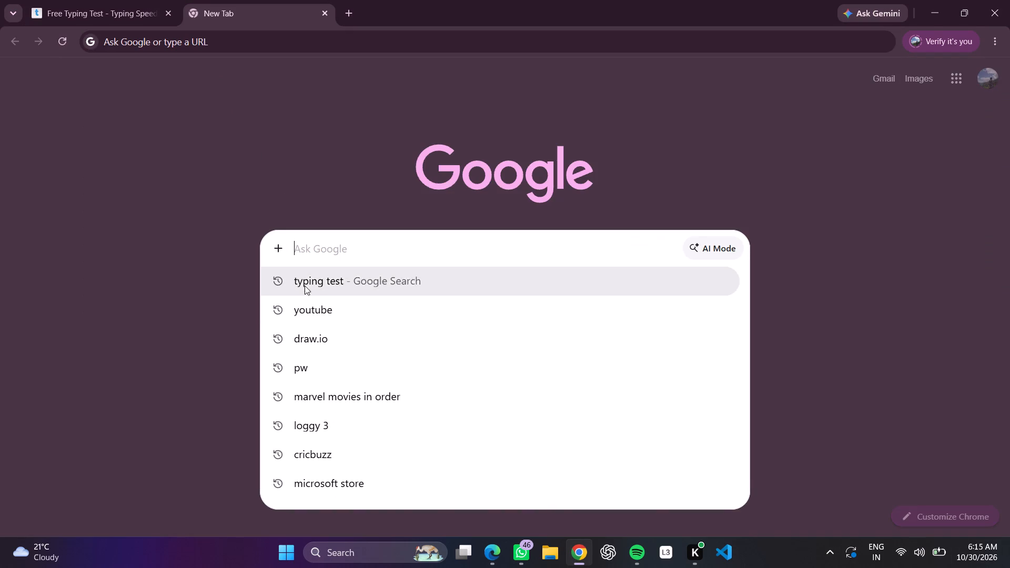
pyautogui.click(302, 327)
pyautogui.click(225, 209)
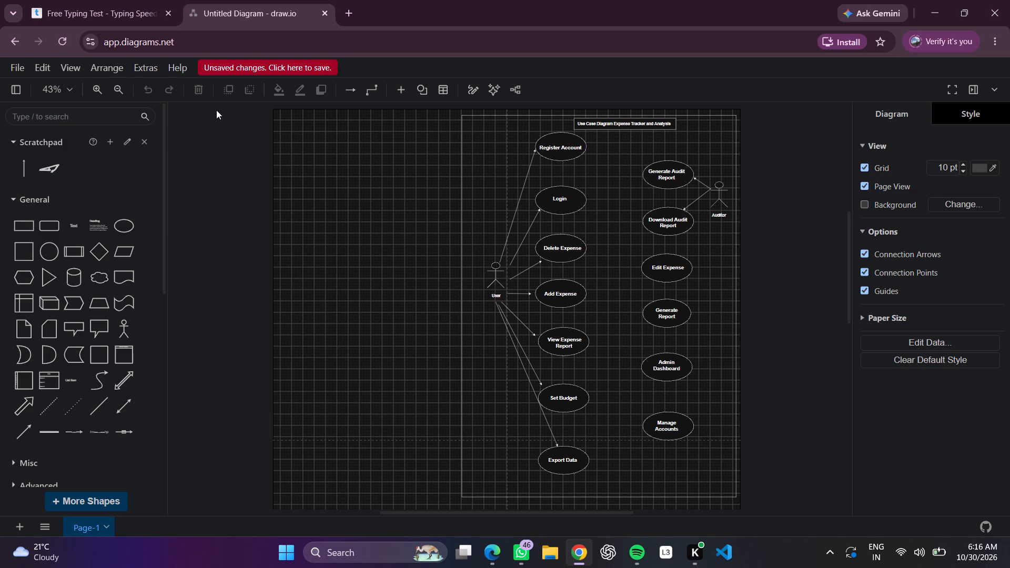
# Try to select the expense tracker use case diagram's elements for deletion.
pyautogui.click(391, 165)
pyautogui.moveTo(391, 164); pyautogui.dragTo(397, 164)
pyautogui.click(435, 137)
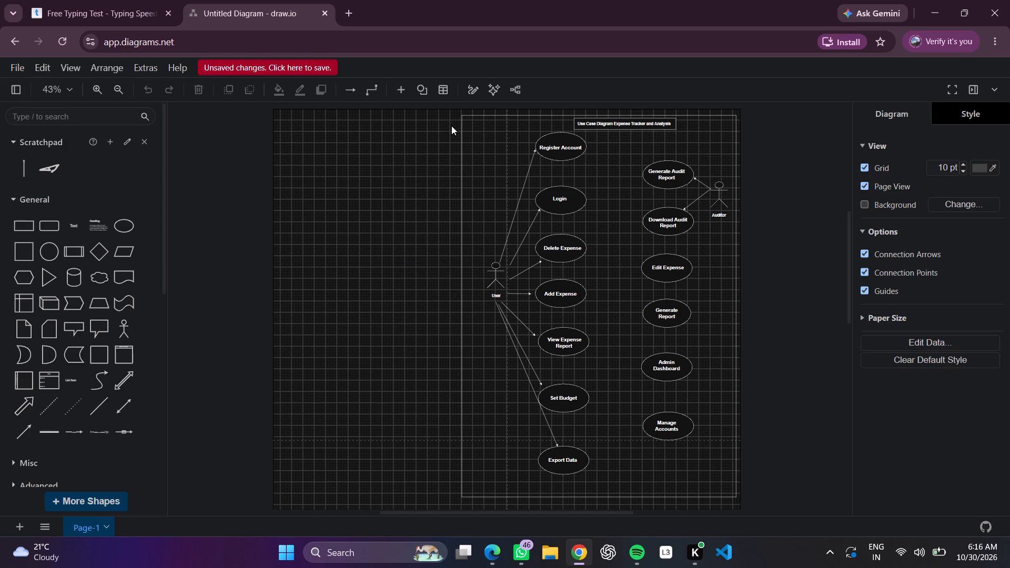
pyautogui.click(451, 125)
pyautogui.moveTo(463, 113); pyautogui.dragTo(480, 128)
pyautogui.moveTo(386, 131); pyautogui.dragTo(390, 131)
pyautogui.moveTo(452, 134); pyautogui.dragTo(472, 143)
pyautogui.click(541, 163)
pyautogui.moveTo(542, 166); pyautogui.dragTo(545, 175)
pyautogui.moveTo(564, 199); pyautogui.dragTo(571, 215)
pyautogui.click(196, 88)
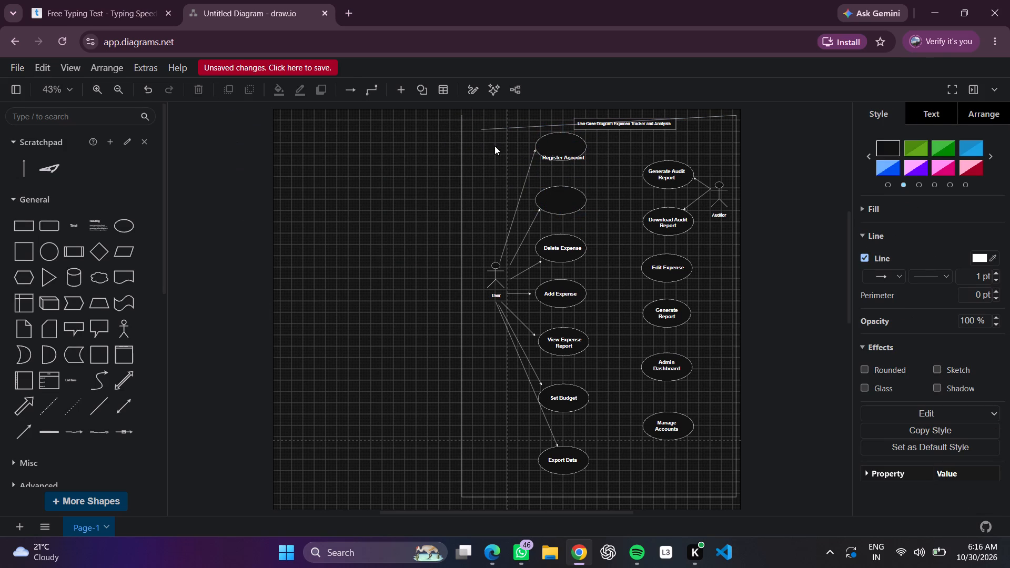
# Delete the diagram's actors, use case ellipses, connectors and bottom border line together.
pyautogui.moveTo(428, 120); pyautogui.dragTo(820, 523)
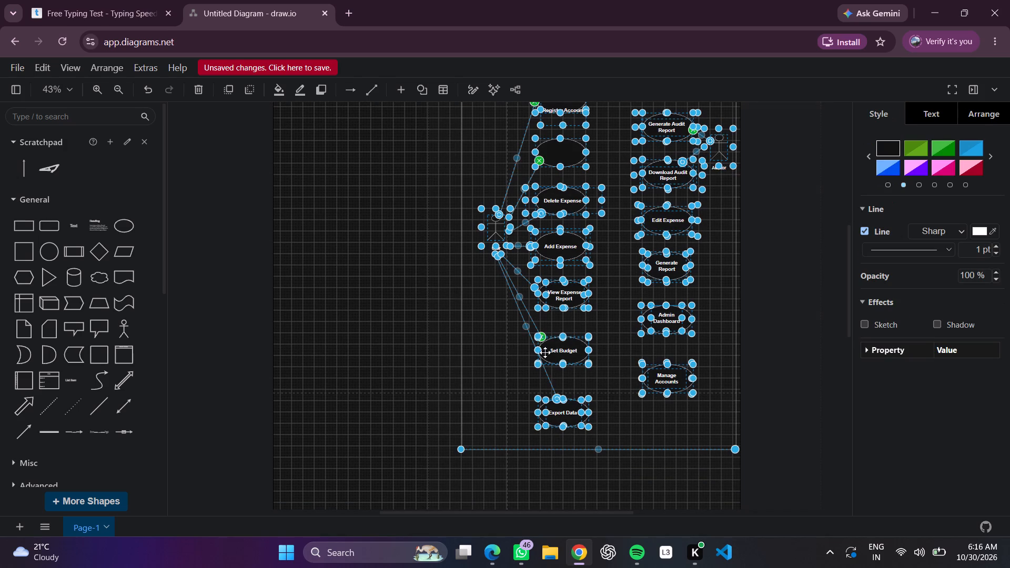
pyautogui.click(203, 94)
pyautogui.click(366, 268)
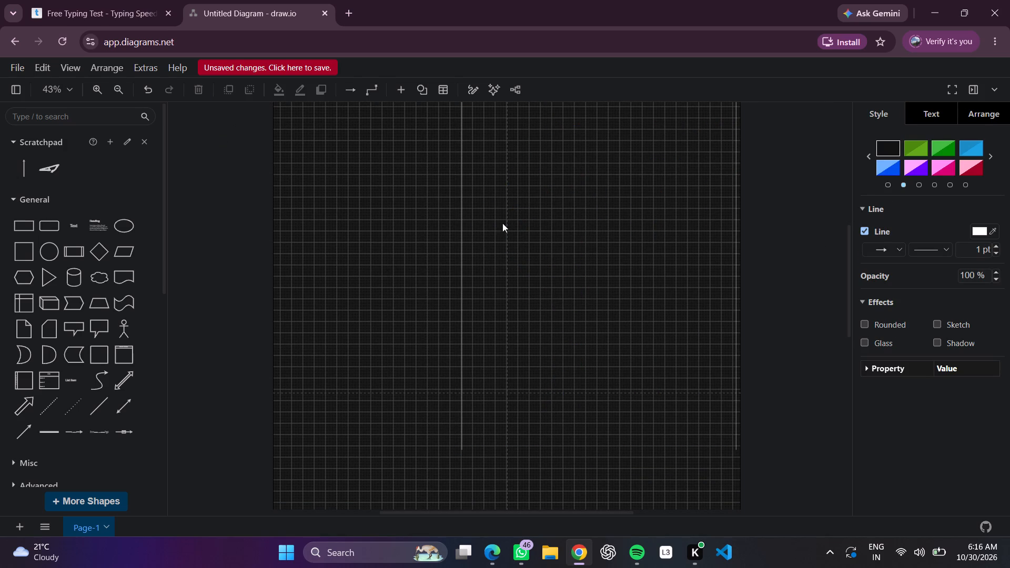
# Delete the title box "Use Case Diagram Expense Tracker and Analysis" from the page.
pyautogui.moveTo(438, 115); pyautogui.dragTo(536, 459)
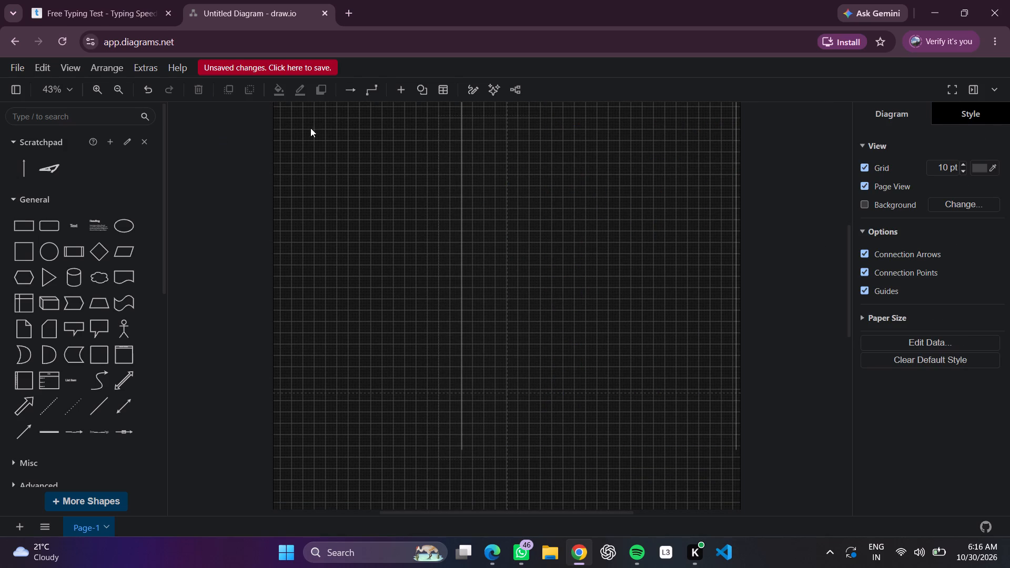
pyautogui.scroll(1, 380, 157)
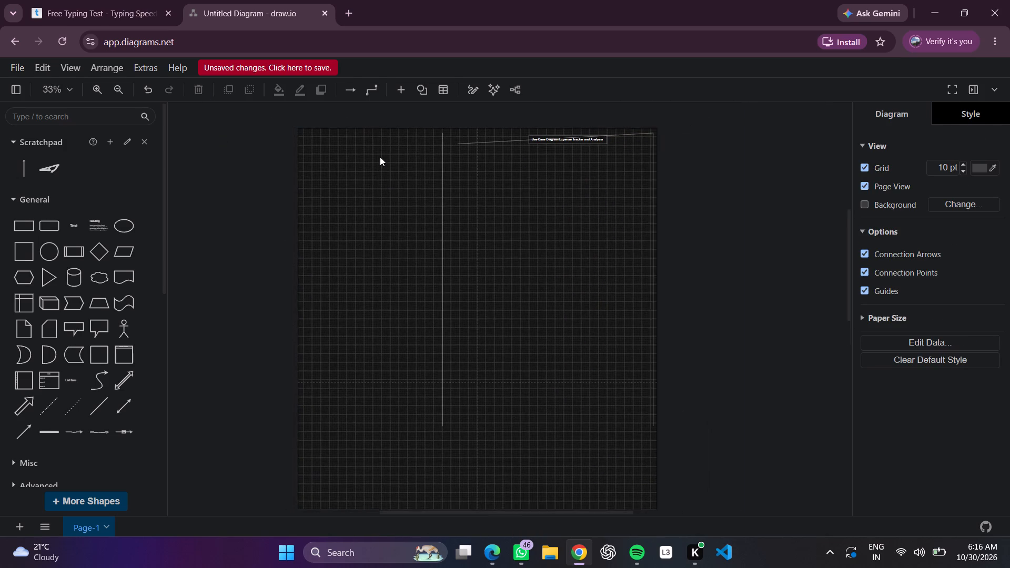
pyautogui.moveTo(412, 134); pyautogui.dragTo(625, 387)
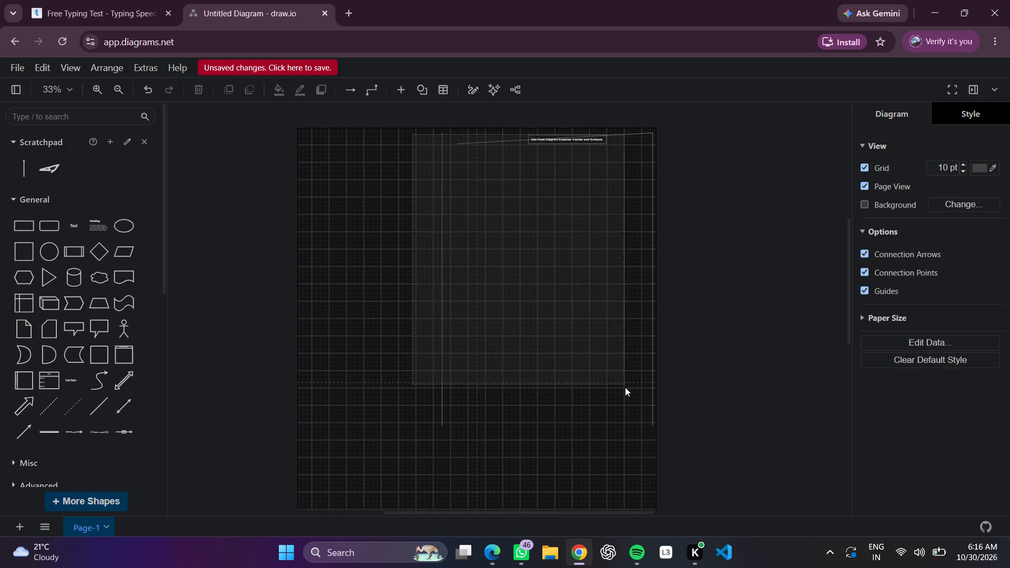
pyautogui.moveTo(625, 387); pyautogui.dragTo(741, 485)
pyautogui.click(199, 87)
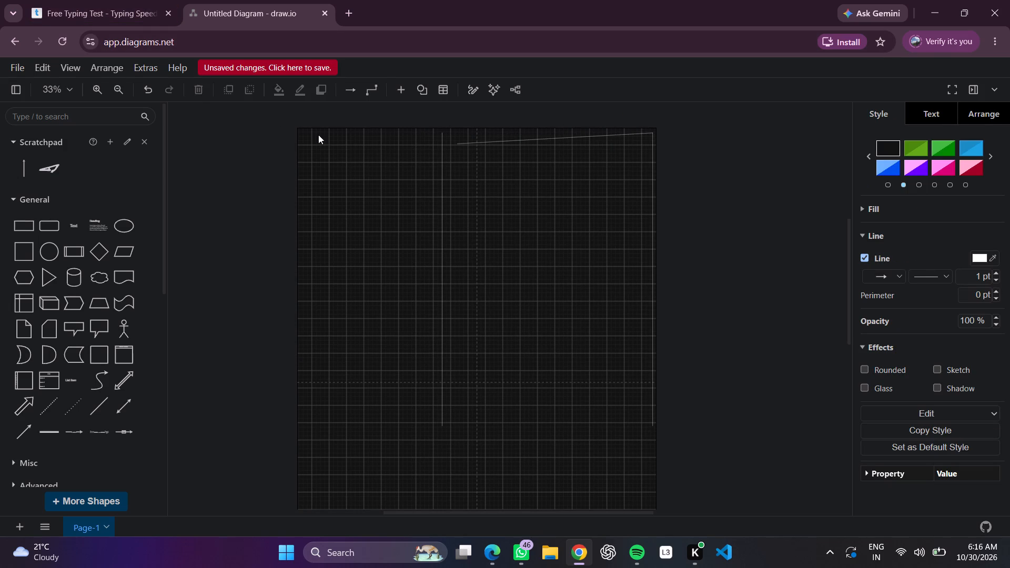
# Delete the three remaining border lines of the diagram: the left vertical, the slanted top and the right vertical.
pyautogui.click(439, 164)
pyautogui.click(198, 87)
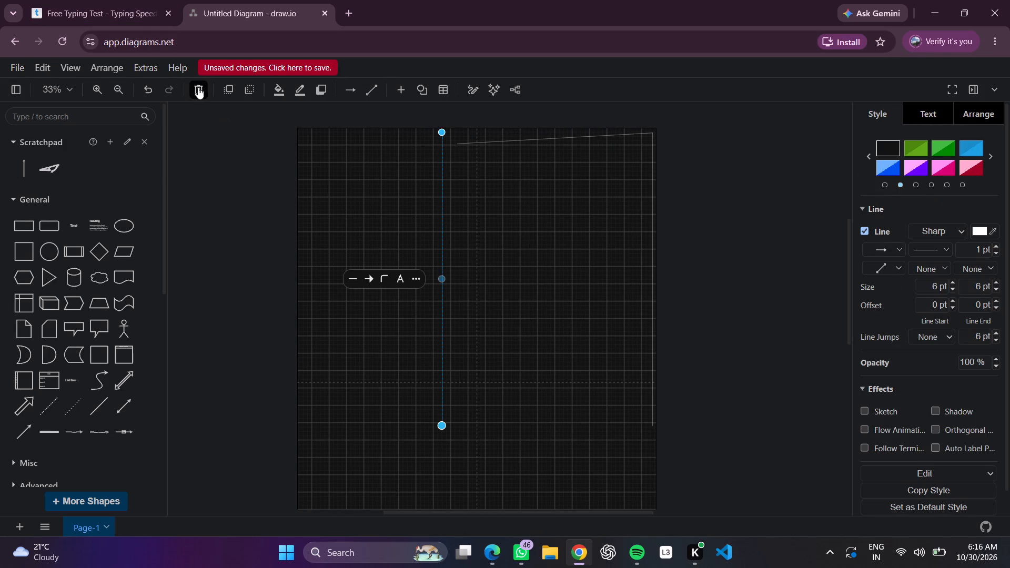
pyautogui.click(537, 138)
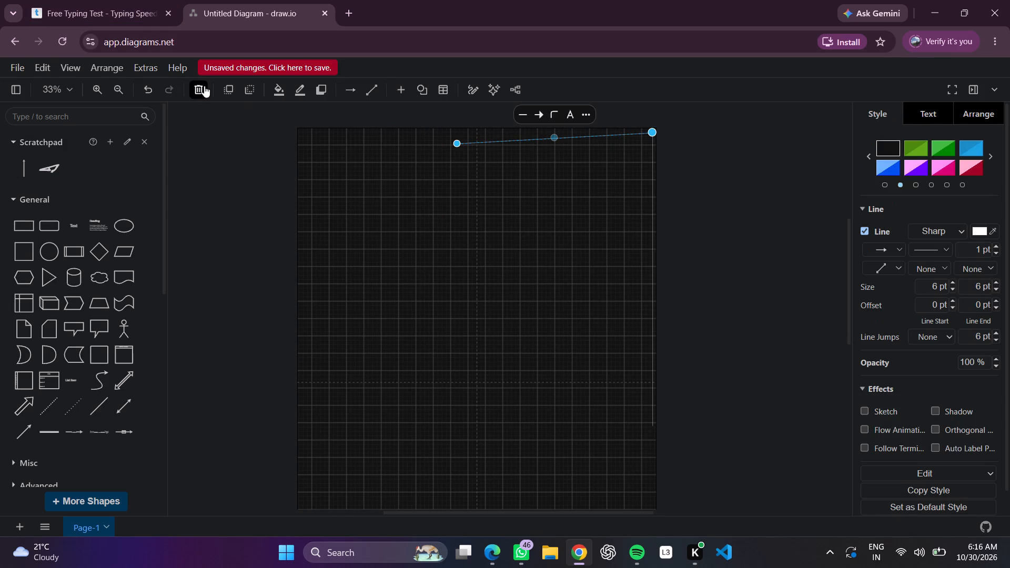
pyautogui.click(204, 86)
pyautogui.click(653, 180)
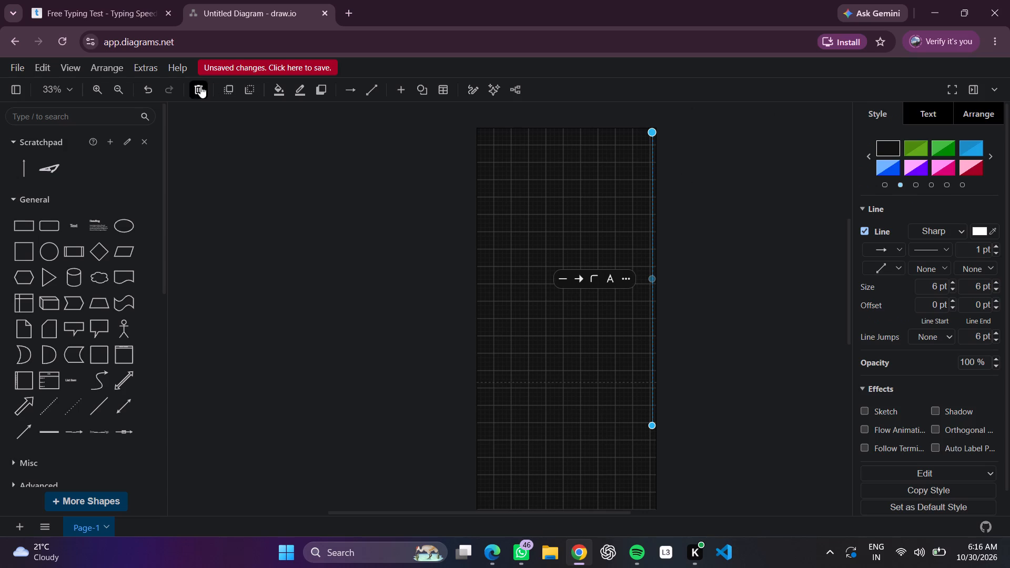
pyautogui.click(197, 86)
pyautogui.click(755, 259)
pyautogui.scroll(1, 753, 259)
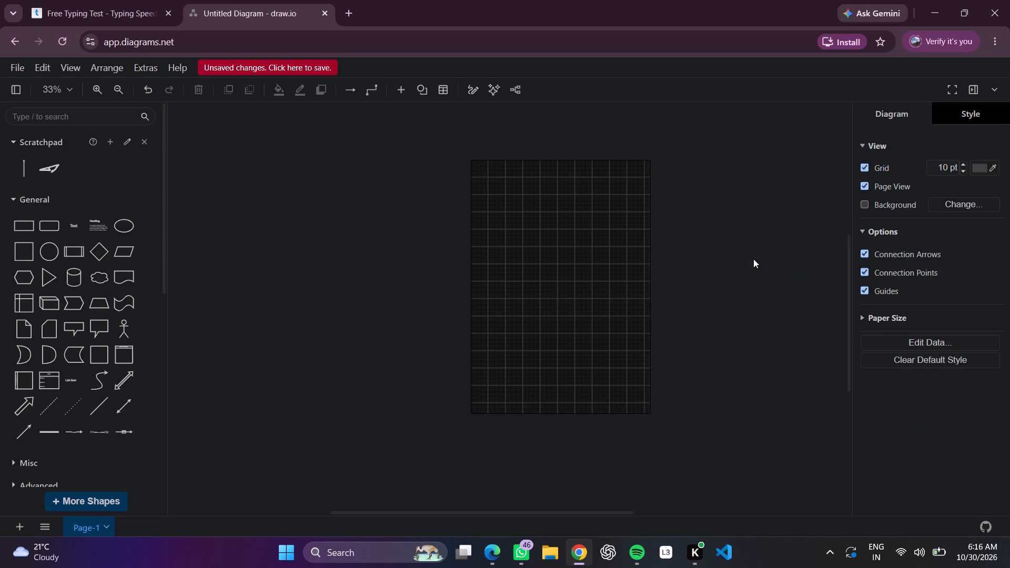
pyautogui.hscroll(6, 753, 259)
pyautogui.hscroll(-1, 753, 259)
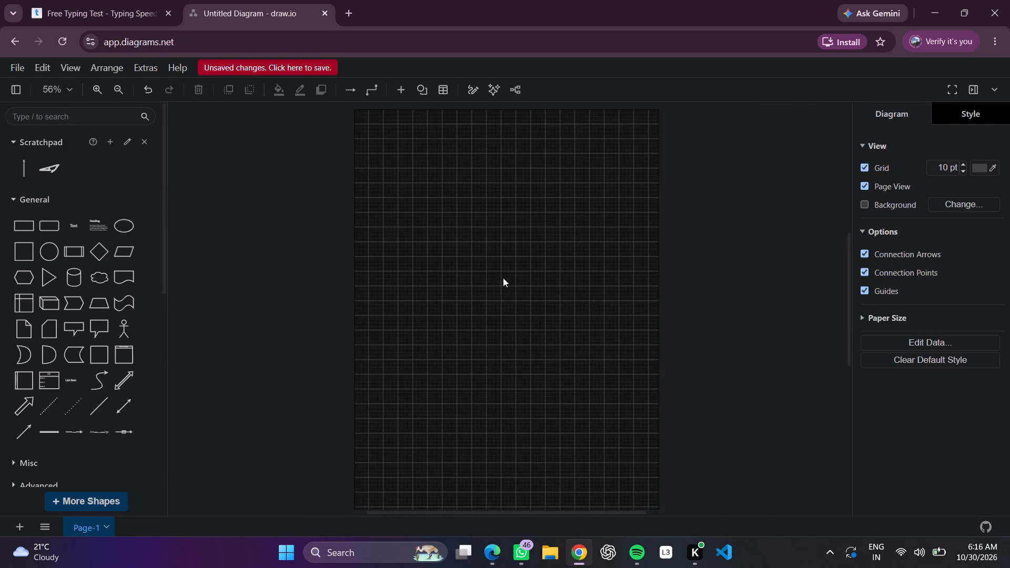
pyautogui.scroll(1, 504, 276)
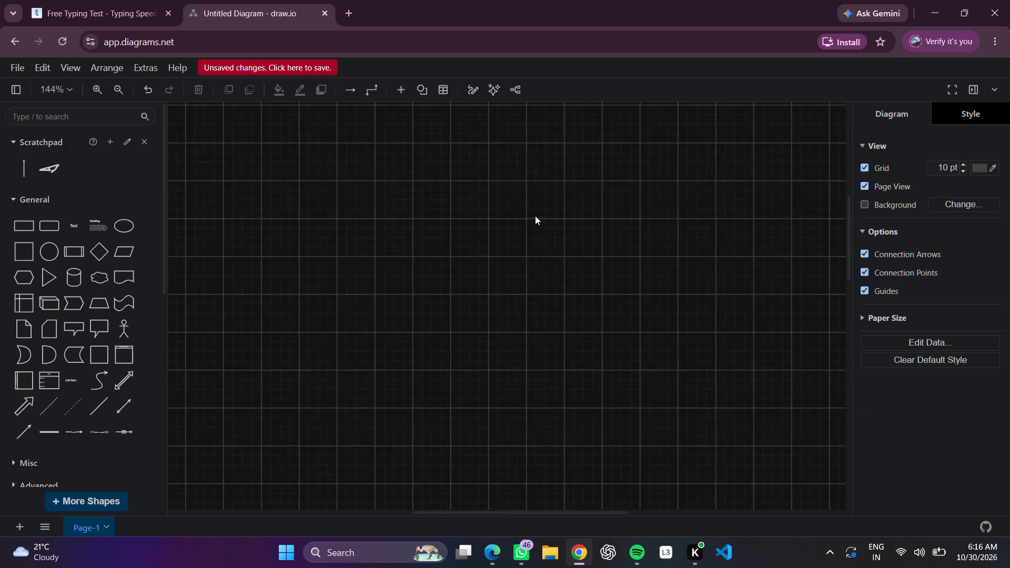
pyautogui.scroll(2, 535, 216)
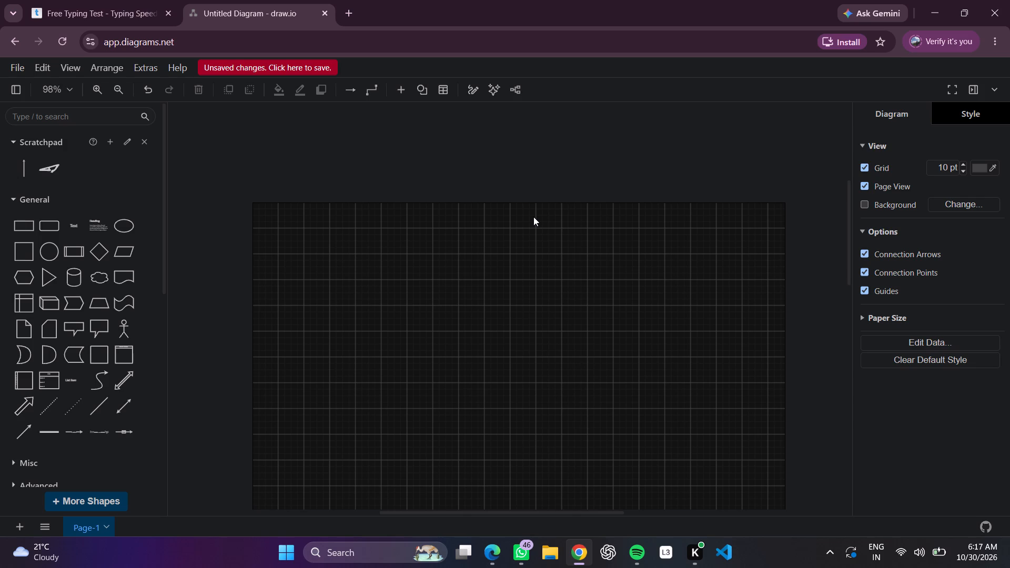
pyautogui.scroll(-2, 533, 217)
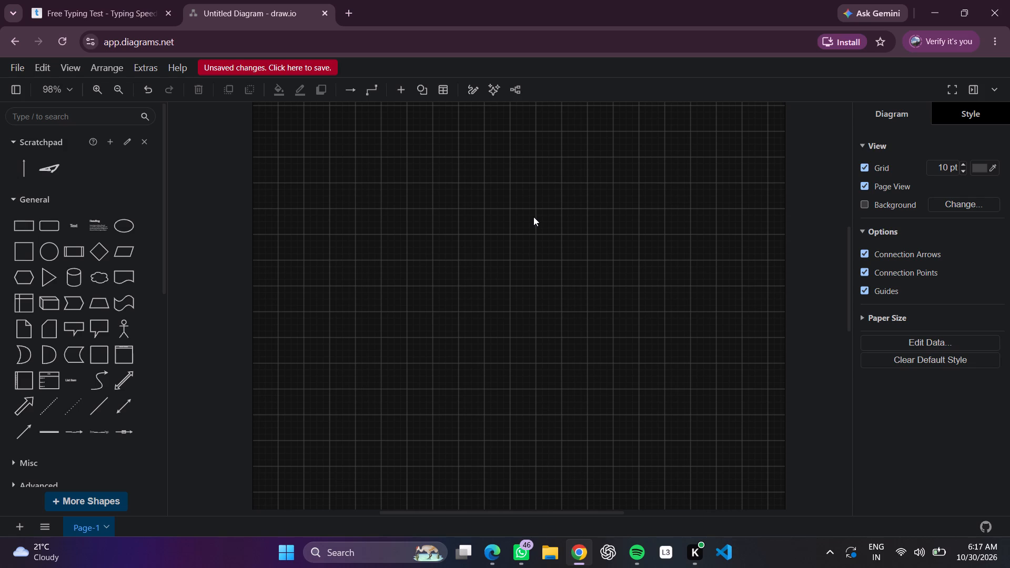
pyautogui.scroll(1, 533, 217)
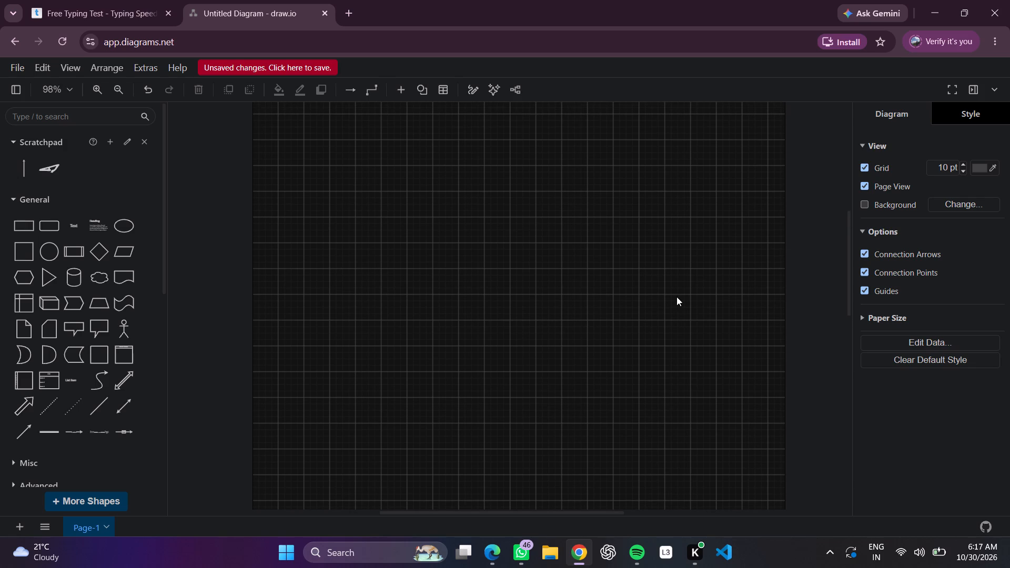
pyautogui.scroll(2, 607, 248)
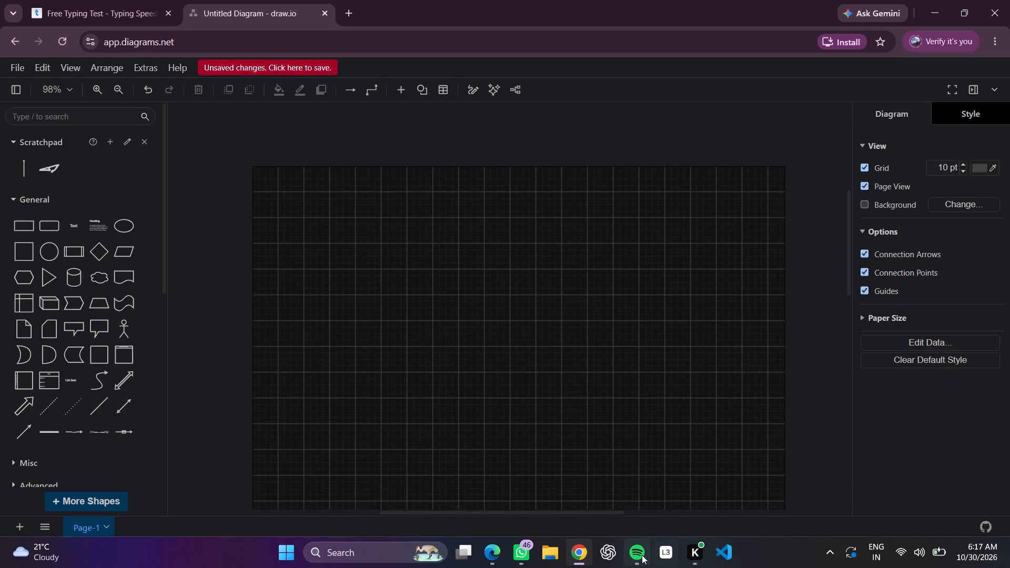
# Switch to Spotify and skip forward to the track Naam Tera.
pyautogui.click(631, 462)
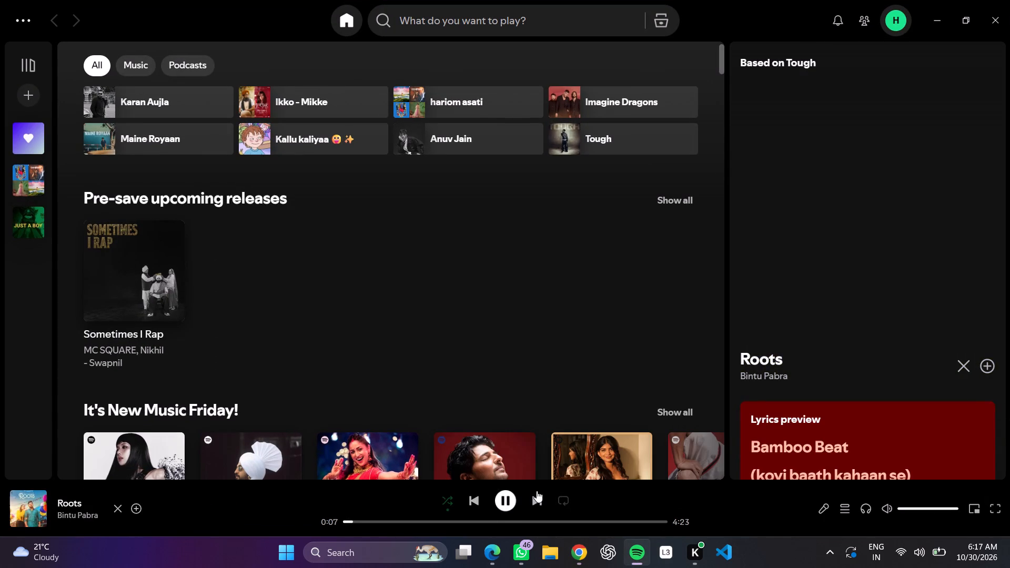
pyautogui.click(538, 504)
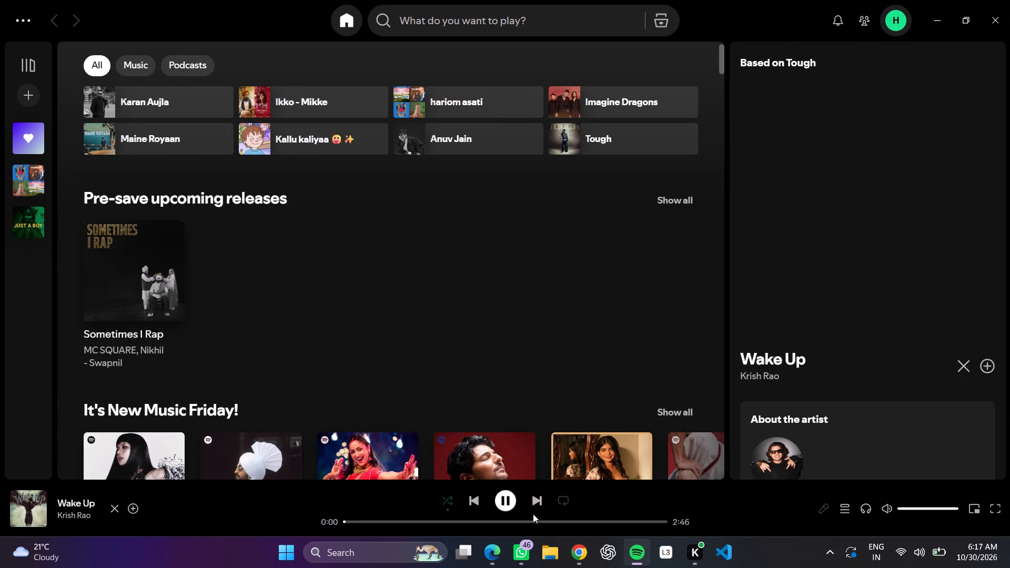
pyautogui.click(537, 502)
pyautogui.click(537, 502)
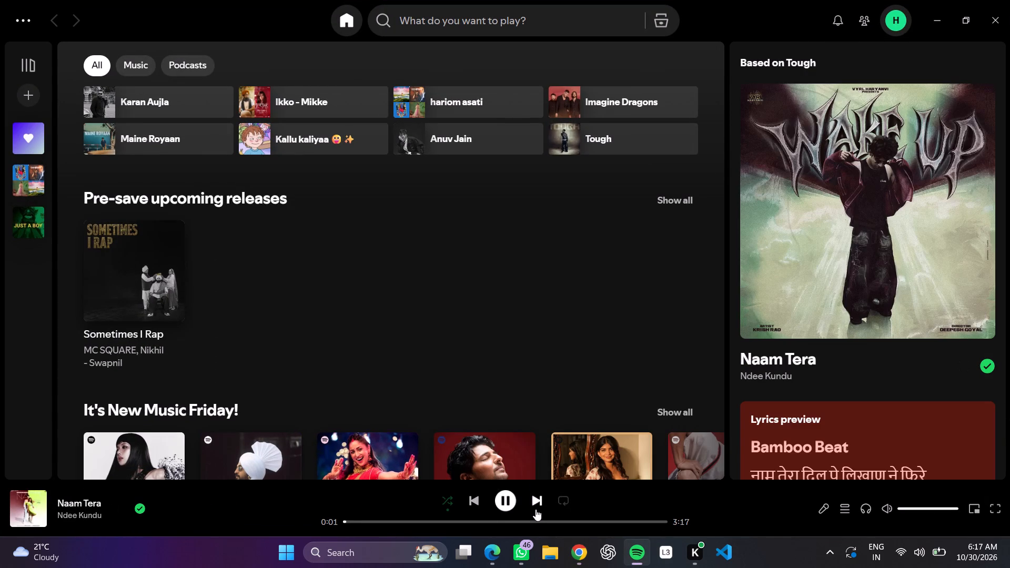
# Play the song Love Me by JMSN from the recent searches and return to the draw.io diagram.
pyautogui.click(561, 0)
pyautogui.click(555, 13)
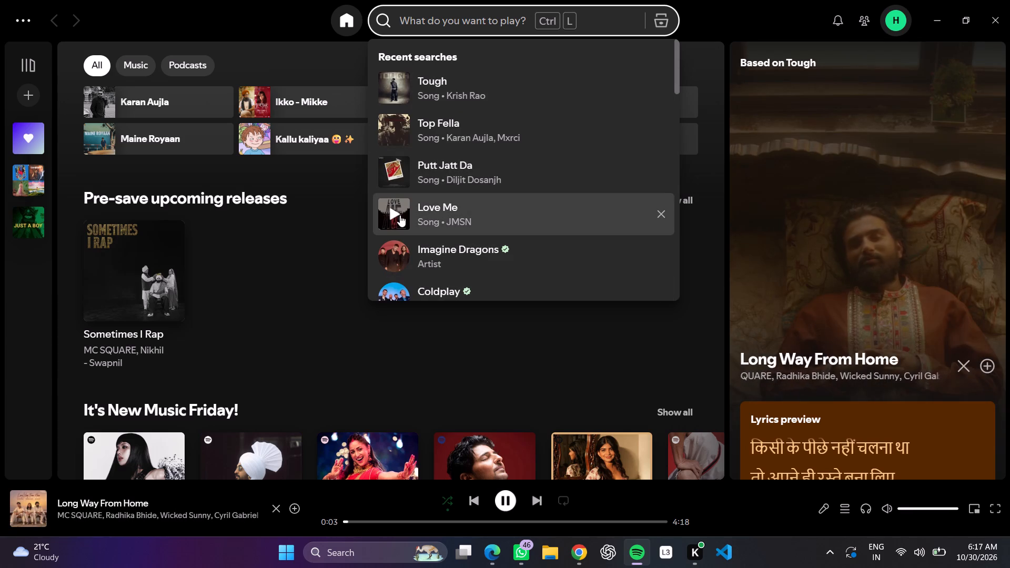
pyautogui.click(396, 218)
pyautogui.click(931, 13)
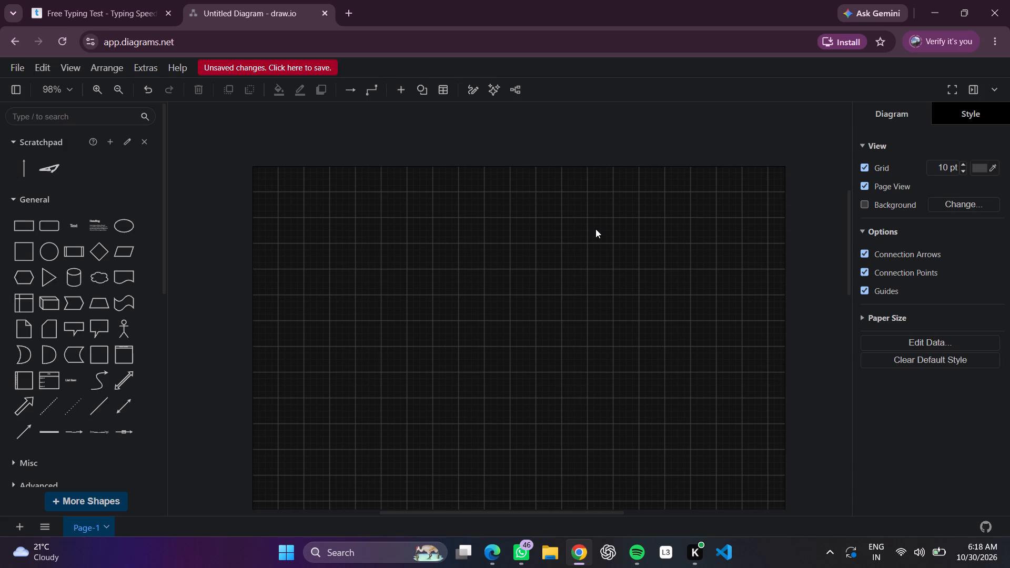
# Insert a rectangle near the top of the empty page and widen it on both sides to 240 x 60.
pyautogui.hscroll(2, 595, 229)
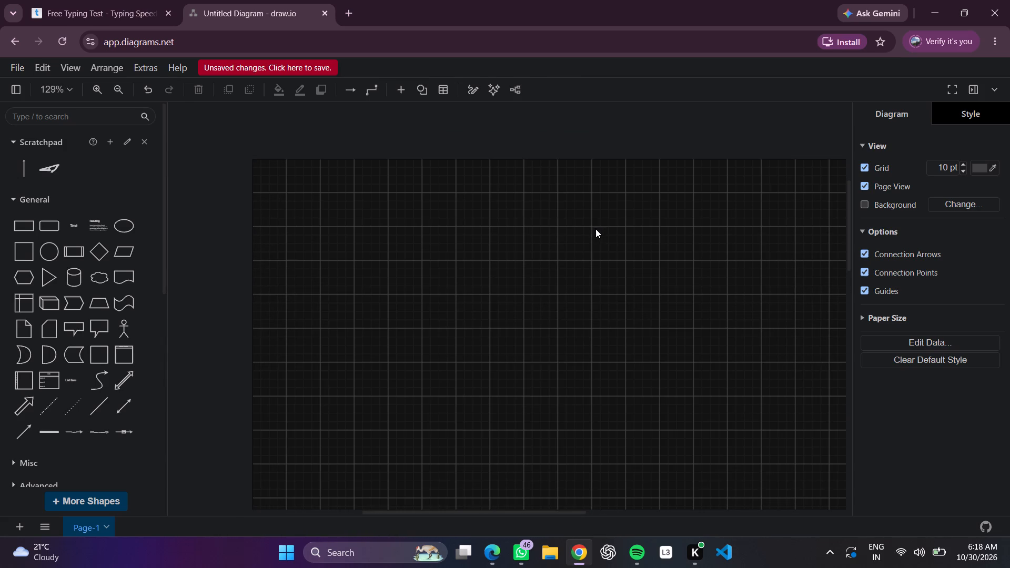
pyautogui.scroll(1, 129, 181)
pyautogui.click(26, 226)
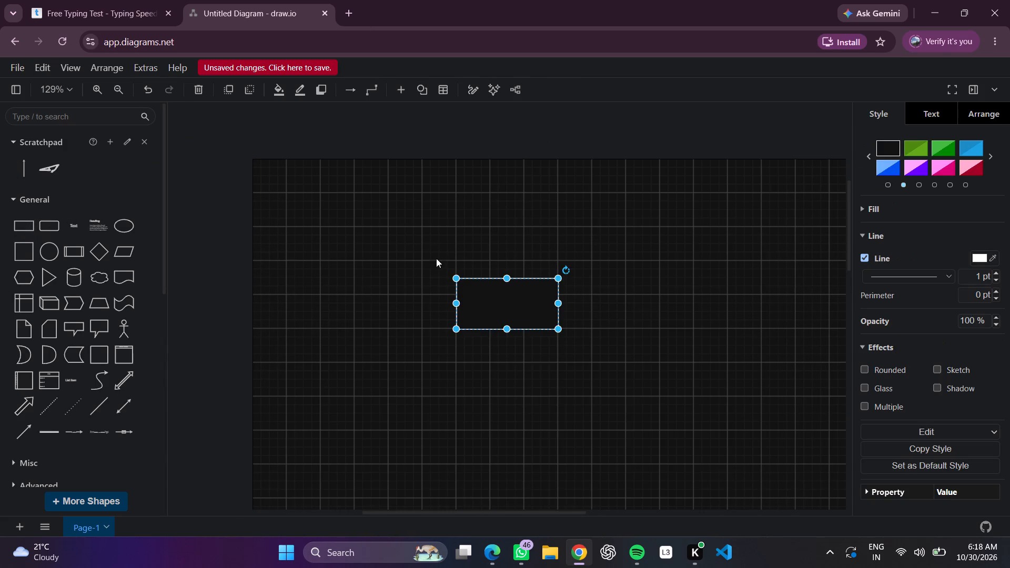
pyautogui.hscroll(-1, 482, 318)
pyautogui.moveTo(491, 327); pyautogui.dragTo(513, 241)
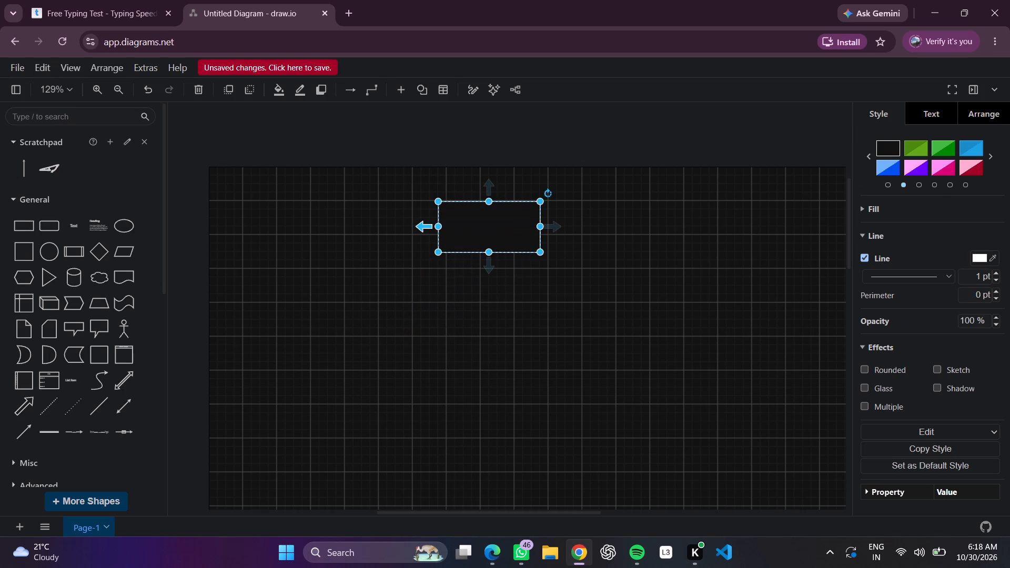
pyautogui.moveTo(435, 223); pyautogui.dragTo(387, 220)
pyautogui.moveTo(388, 219); pyautogui.dragTo(380, 221)
pyautogui.moveTo(531, 227); pyautogui.dragTo(582, 228)
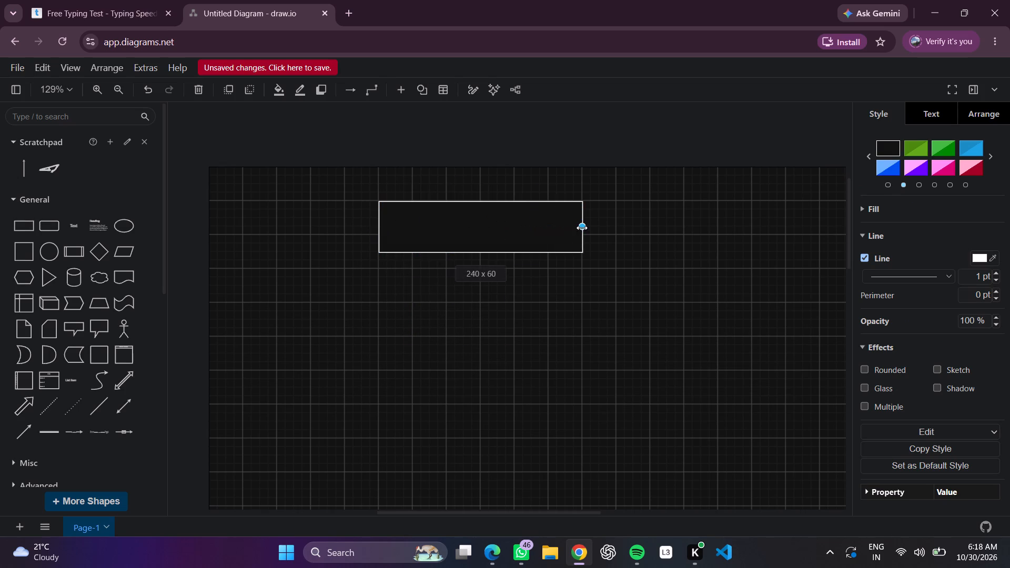
pyautogui.moveTo(582, 228); pyautogui.dragTo(582, 228)
# Flatten the rectangle by raising its bottom edge, and extend its right edge to form a wide title box.
pyautogui.click(485, 247)
pyautogui.moveTo(480, 249); pyautogui.dragTo(483, 235)
pyautogui.click(493, 286)
pyautogui.click(580, 223)
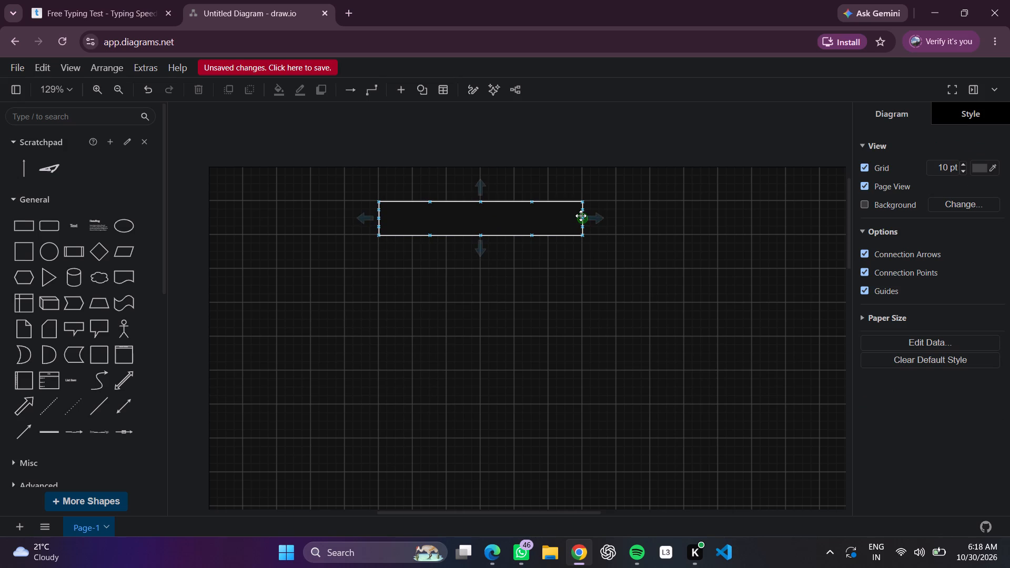
pyautogui.click(581, 216)
pyautogui.click(557, 223)
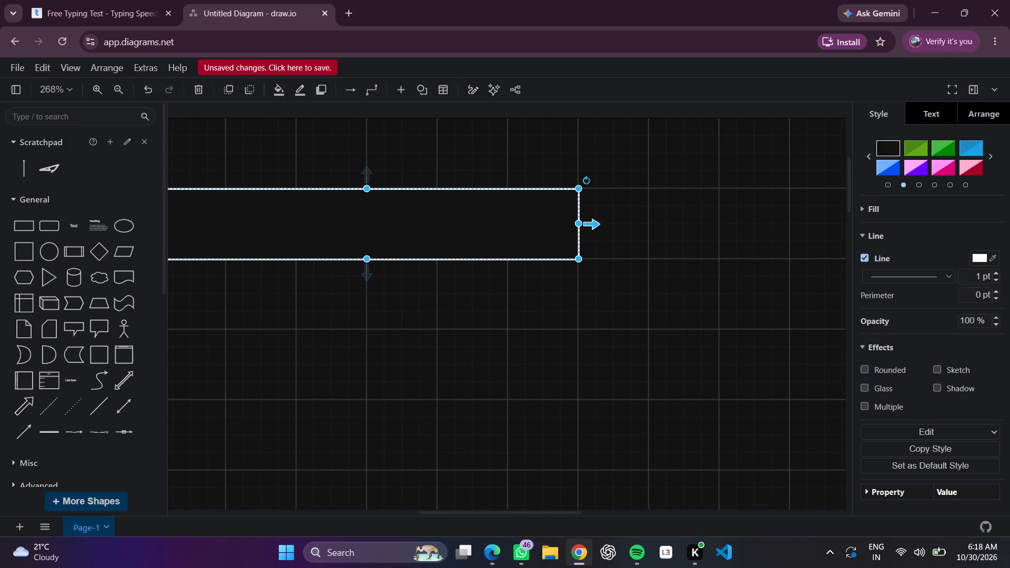
pyautogui.moveTo(579, 226); pyautogui.dragTo(720, 220)
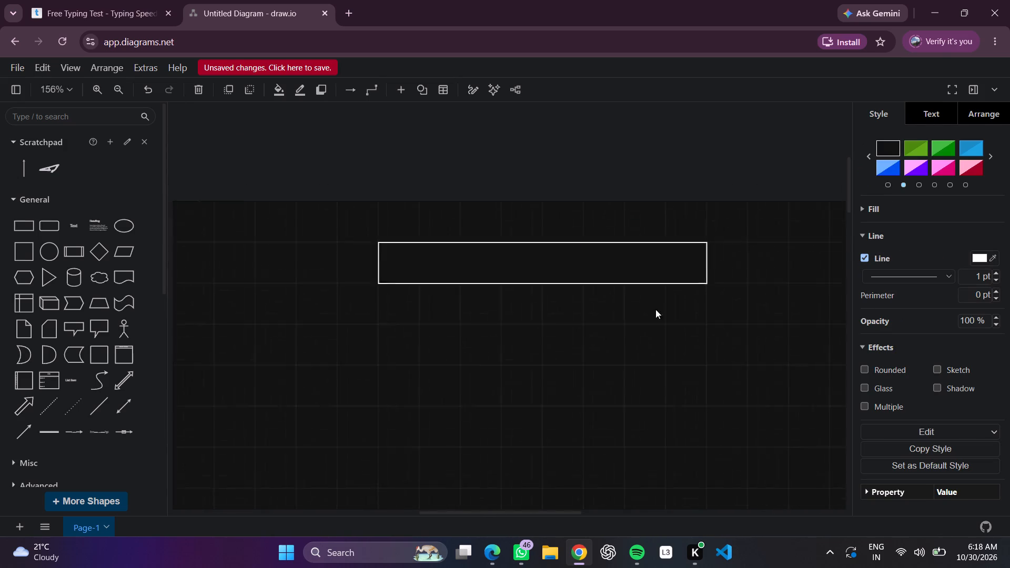
# Label the title box "Expense Tracker and Analysis".
pyautogui.doubleClick(511, 271)
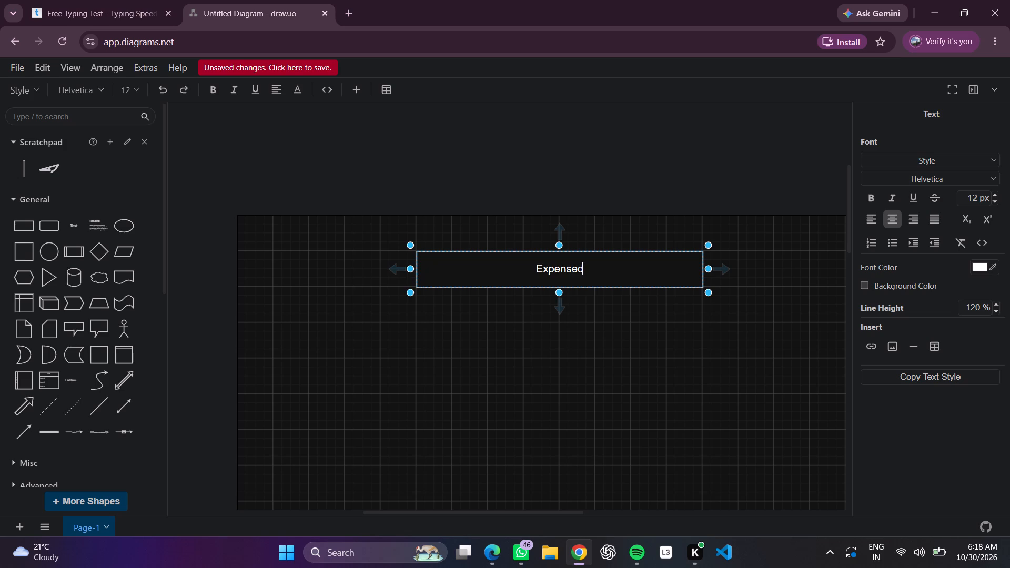
pyautogui.press('BackSpace')
pyautogui.press('BackSpace')
pyautogui.press('space')
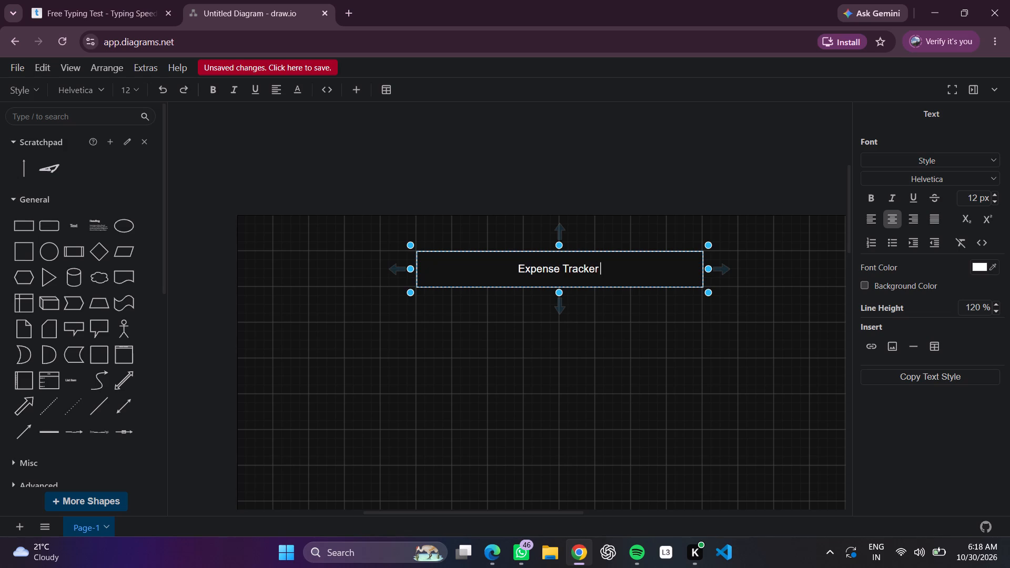
pyautogui.write('AA')
pyautogui.press('=')
pyautogui.press('BackSpace')
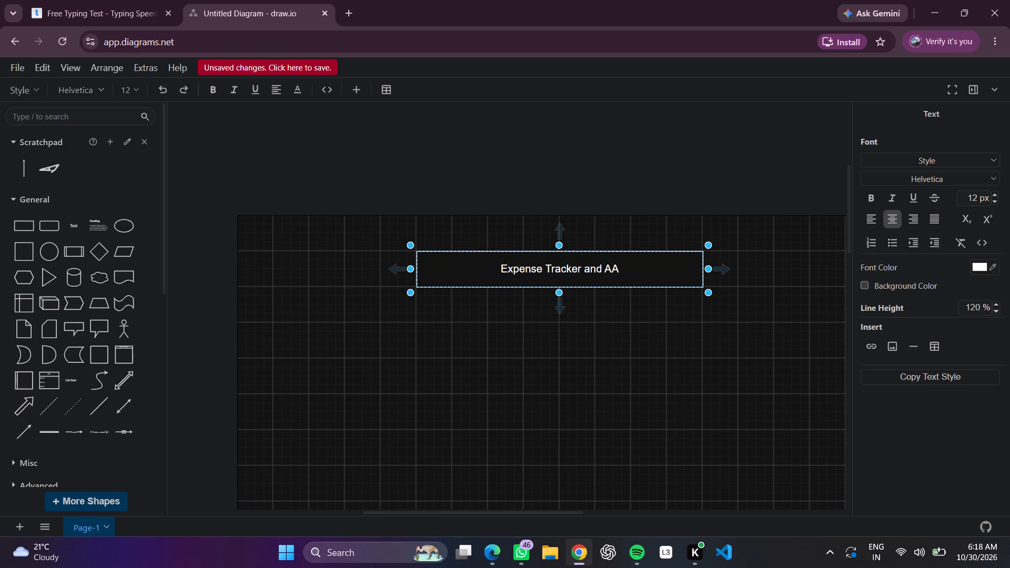
pyautogui.press('BackSpace')
pyautogui.write('na')
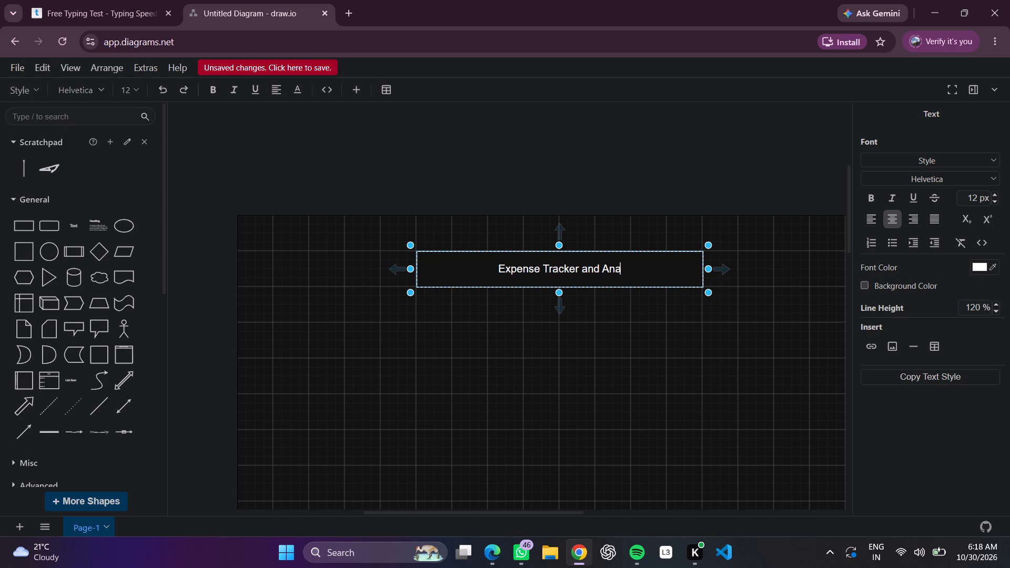
pyautogui.press('l')
pyautogui.write('ysis')
pyautogui.doubleClick(704, 370)
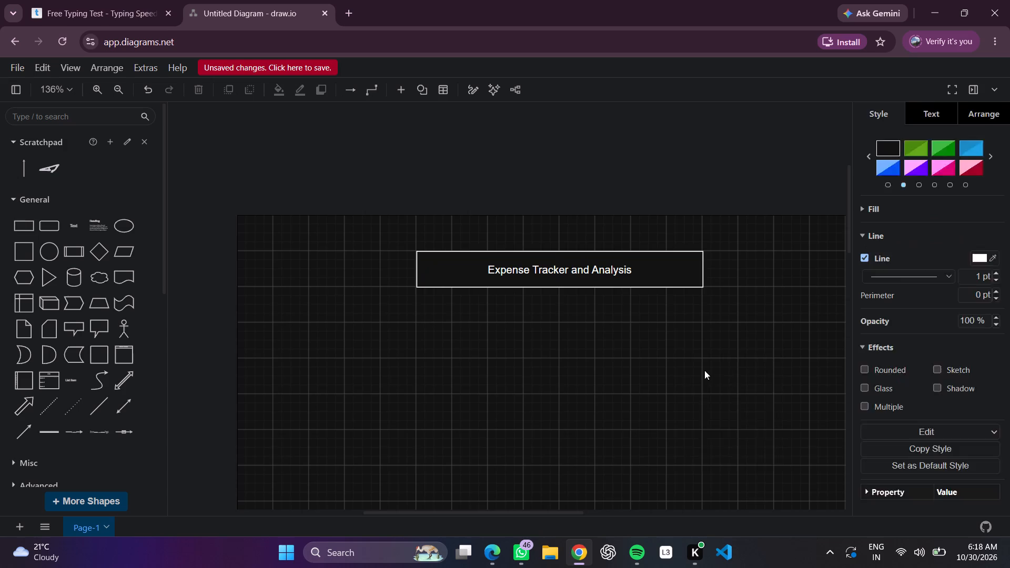
# Extend the title box text to read "Expense Tracker and Analysis - ER Diagram".
pyautogui.scroll(1, 704, 370)
pyautogui.tripleClick(631, 304)
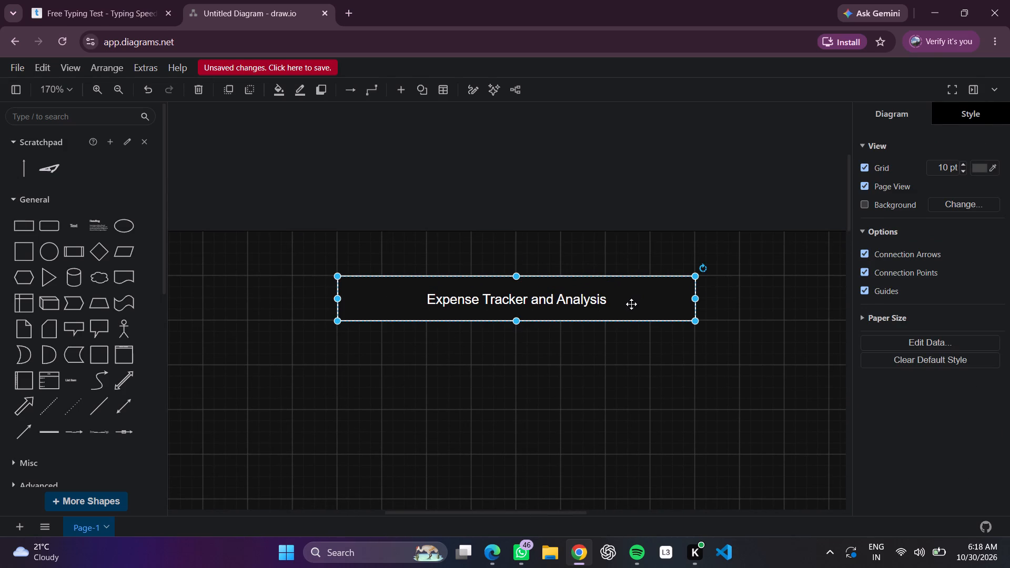
pyautogui.doubleClick(631, 304)
pyautogui.click(611, 298)
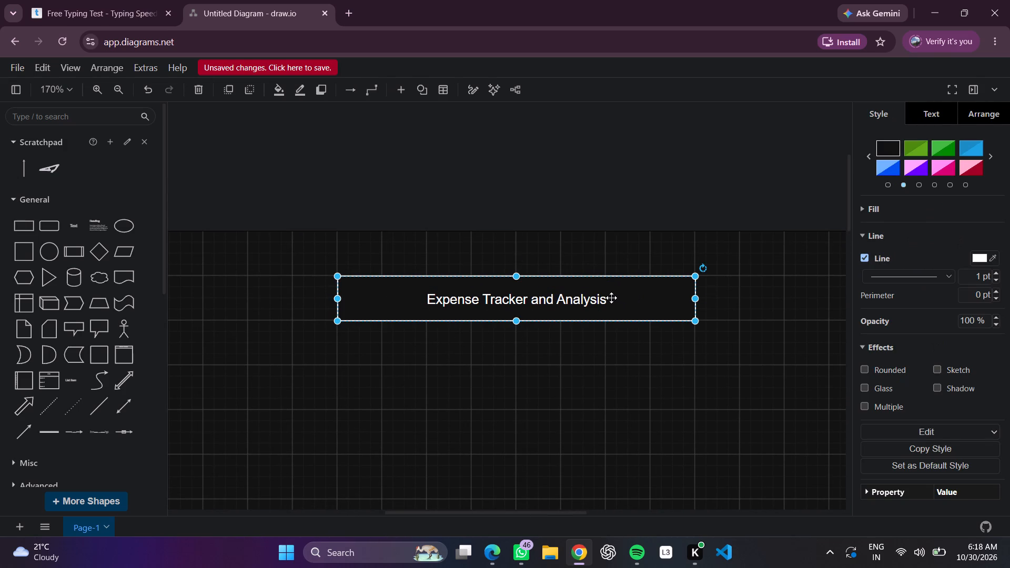
pyautogui.scroll(2, 611, 298)
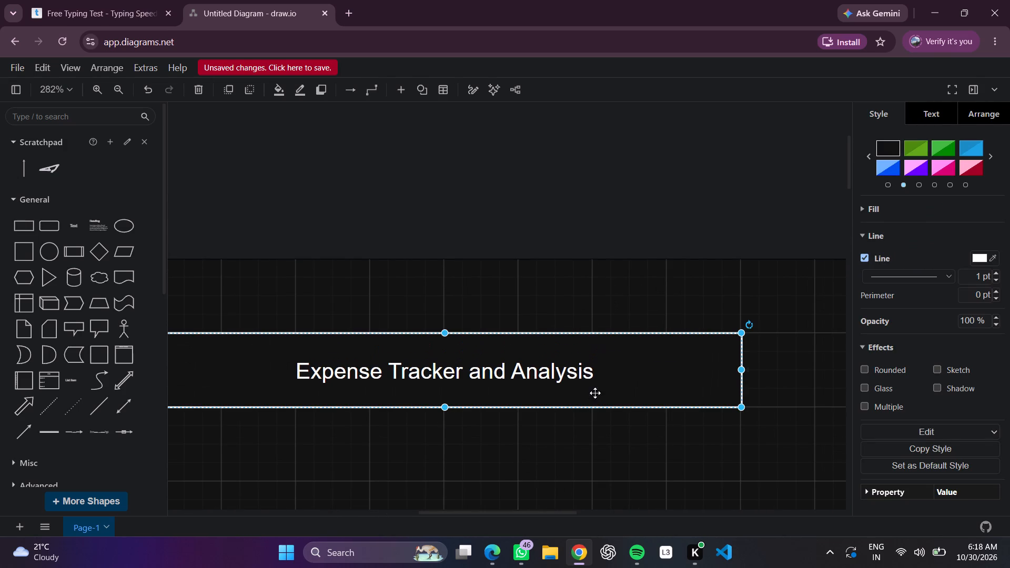
pyautogui.tripleClick(598, 390)
pyautogui.click(613, 379)
pyautogui.click(549, 275)
pyautogui.click(597, 385)
pyautogui.doubleClick(597, 382)
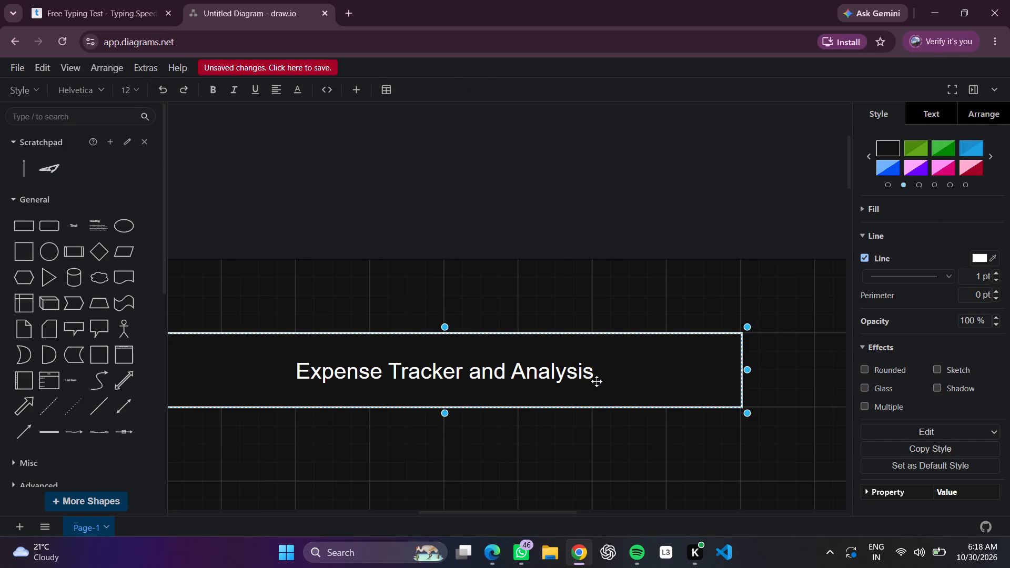
pyautogui.doubleClick(547, 371)
pyautogui.tripleClick(547, 371)
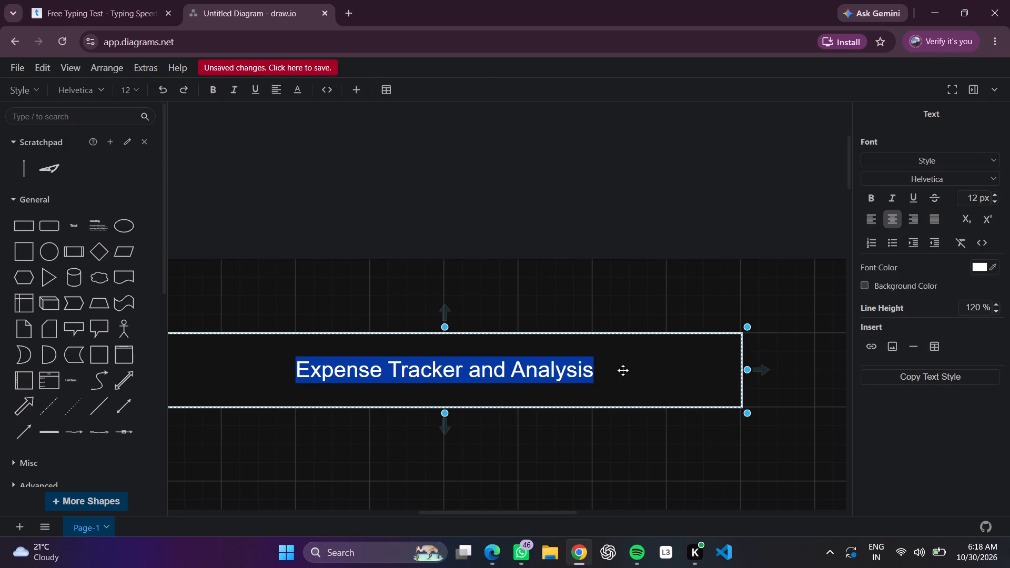
pyautogui.click(623, 370)
pyautogui.doubleClick(588, 371)
pyautogui.click(588, 371)
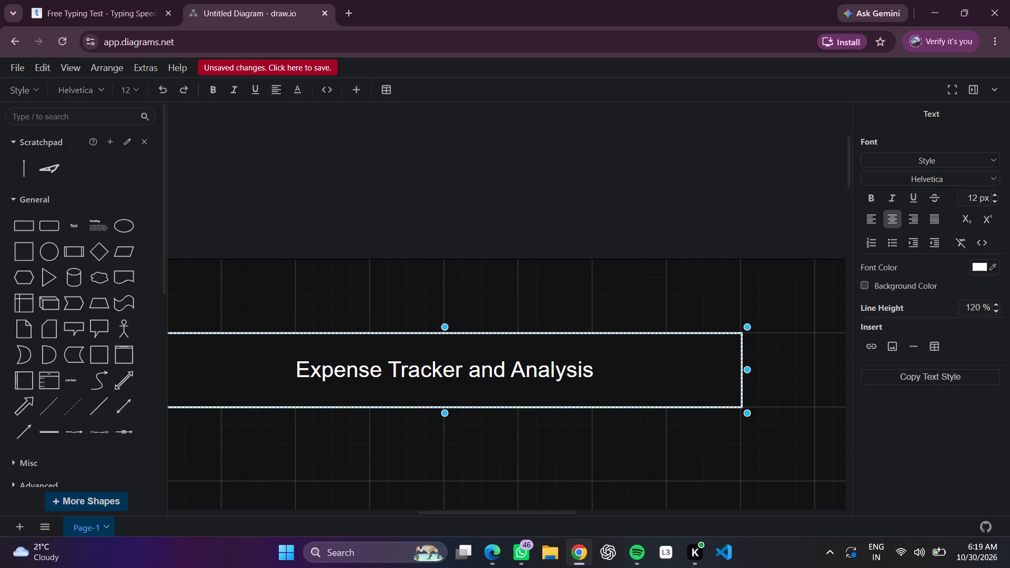
pyautogui.press('space')
pyautogui.write('-m')
pyautogui.press('BackSpace')
pyautogui.press('space')
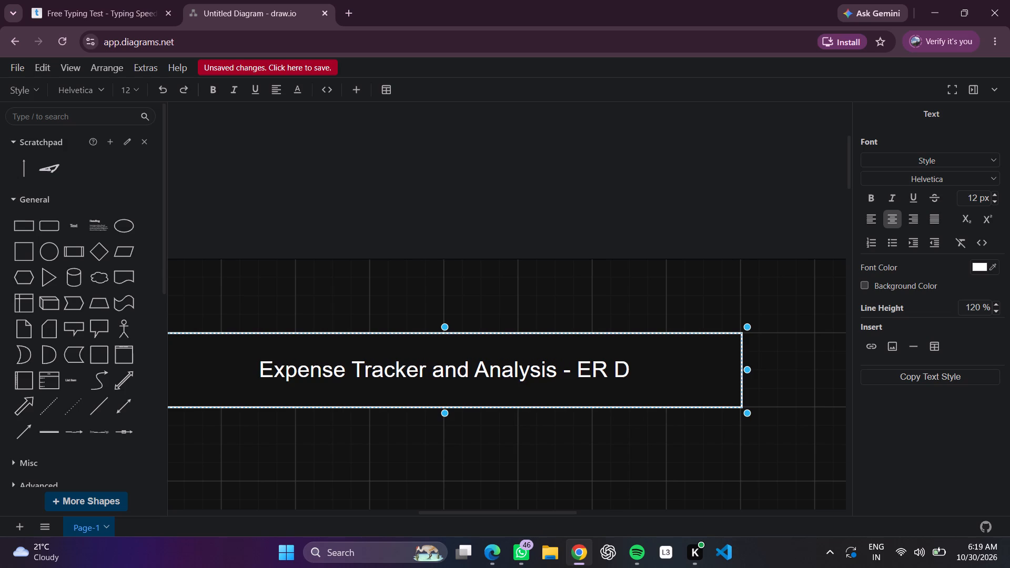
pyautogui.write('iagr')
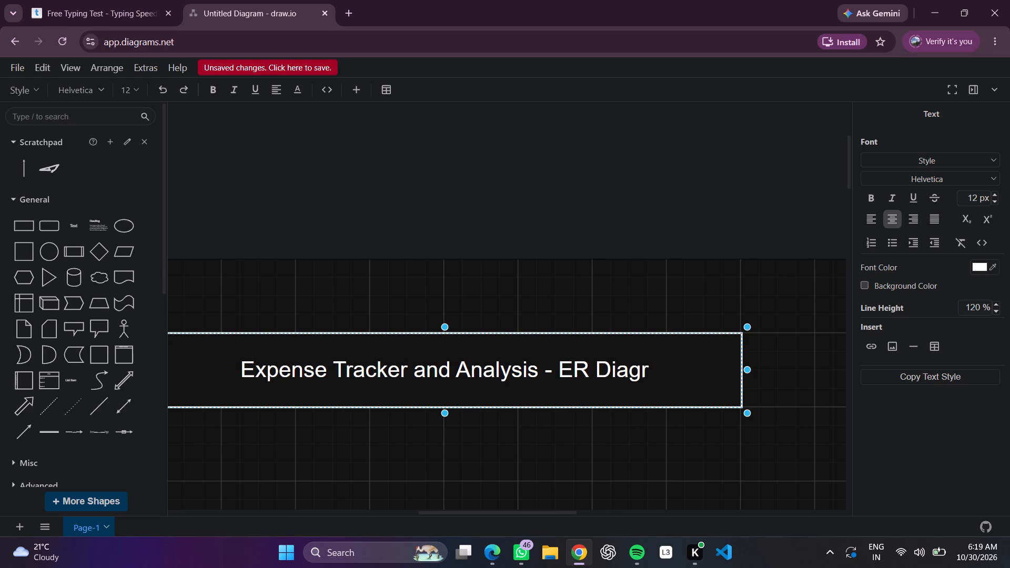
pyautogui.write('am')
pyautogui.press('space')
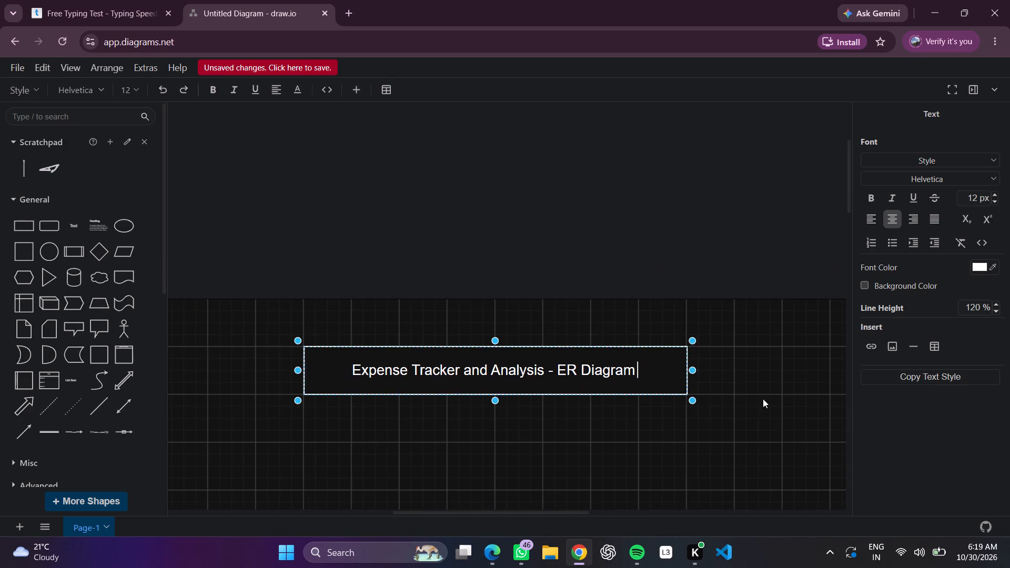
pyautogui.click(785, 401)
# Apply a larger, bold preset text style to the whole title text.
pyautogui.doubleClick(496, 380)
pyautogui.doubleClick(493, 377)
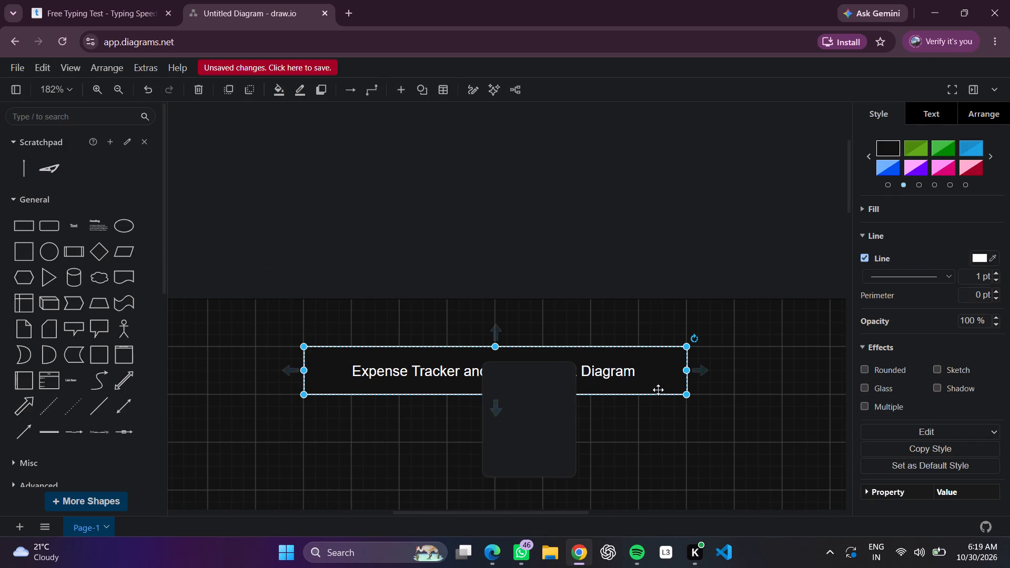
pyautogui.click(707, 404)
pyautogui.tripleClick(492, 371)
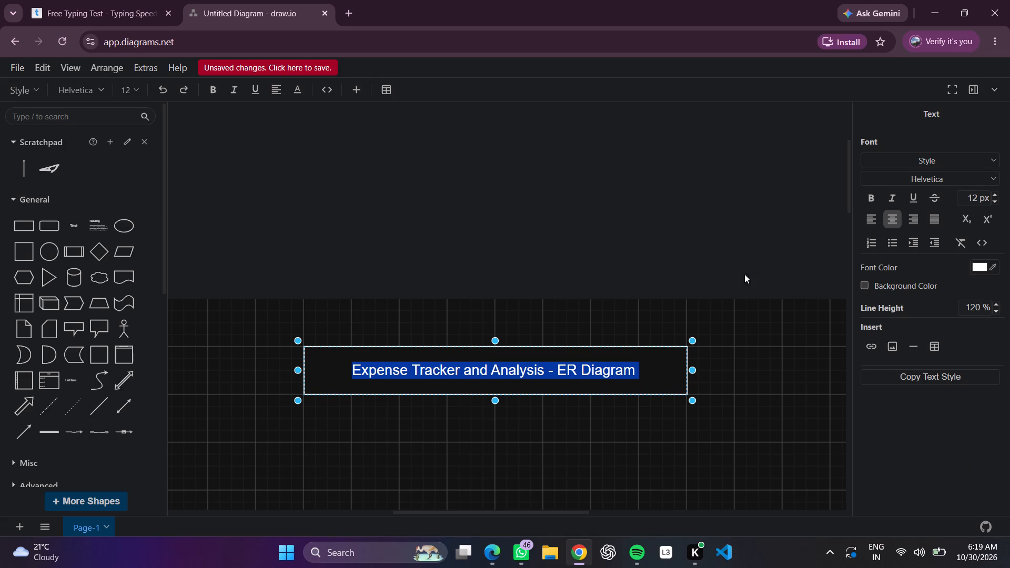
pyautogui.click(891, 163)
pyautogui.click(894, 240)
pyautogui.click(778, 338)
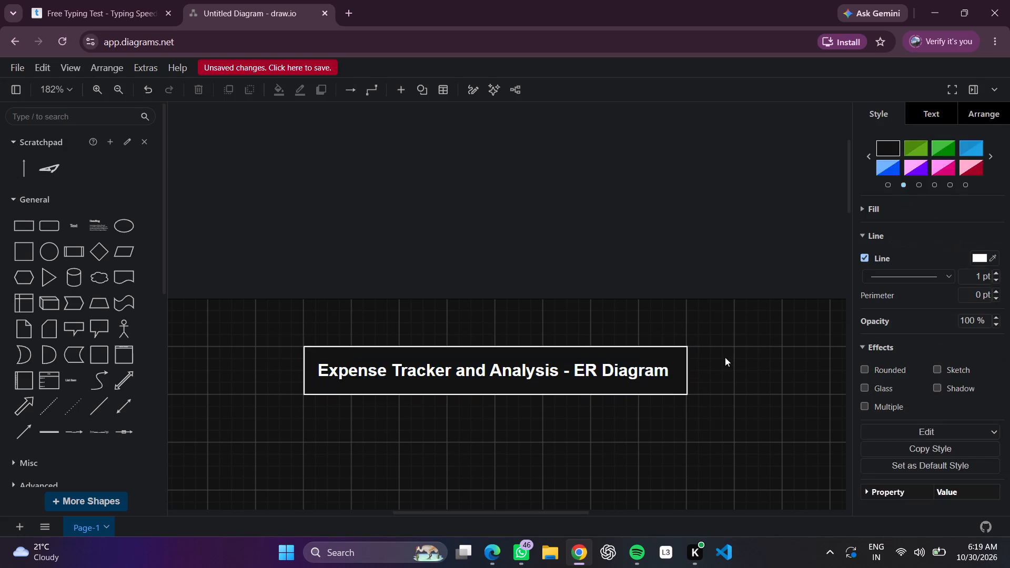
# Move the title box horizontally so it sits roughly centred at the top of the page.
pyautogui.scroll(-4, 720, 390)
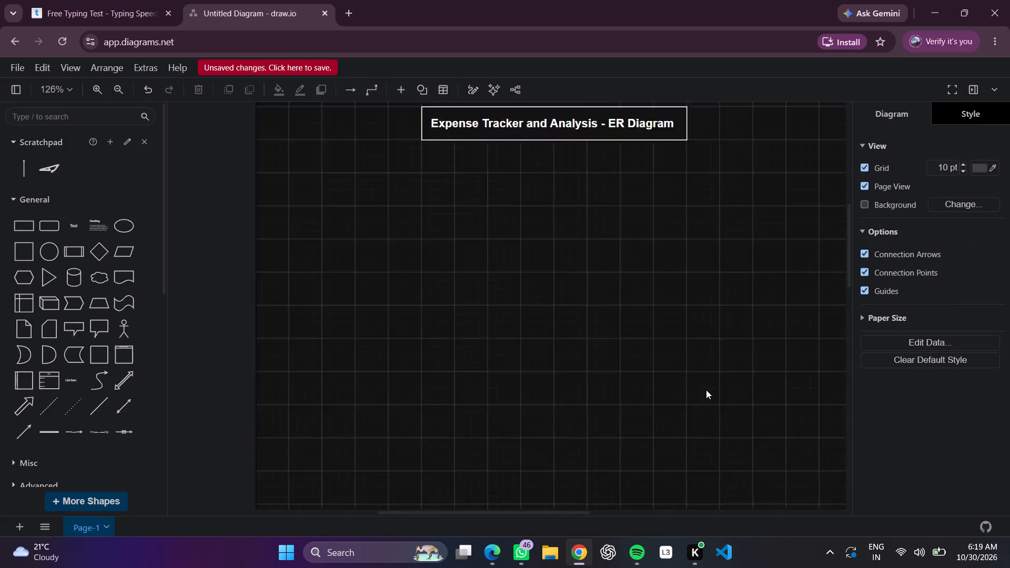
pyautogui.hscroll(-3, 642, 288)
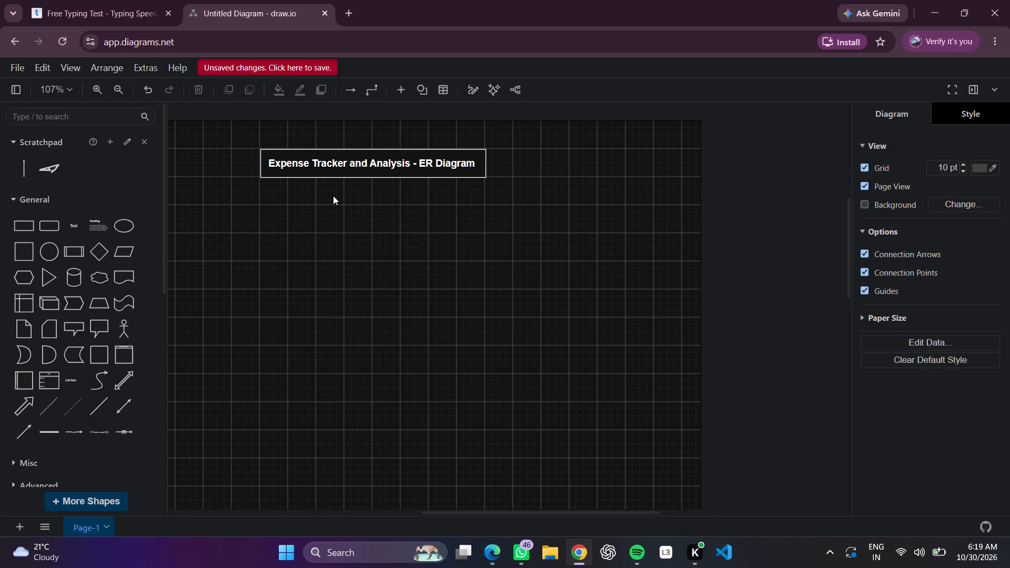
pyautogui.moveTo(355, 168); pyautogui.dragTo(420, 171)
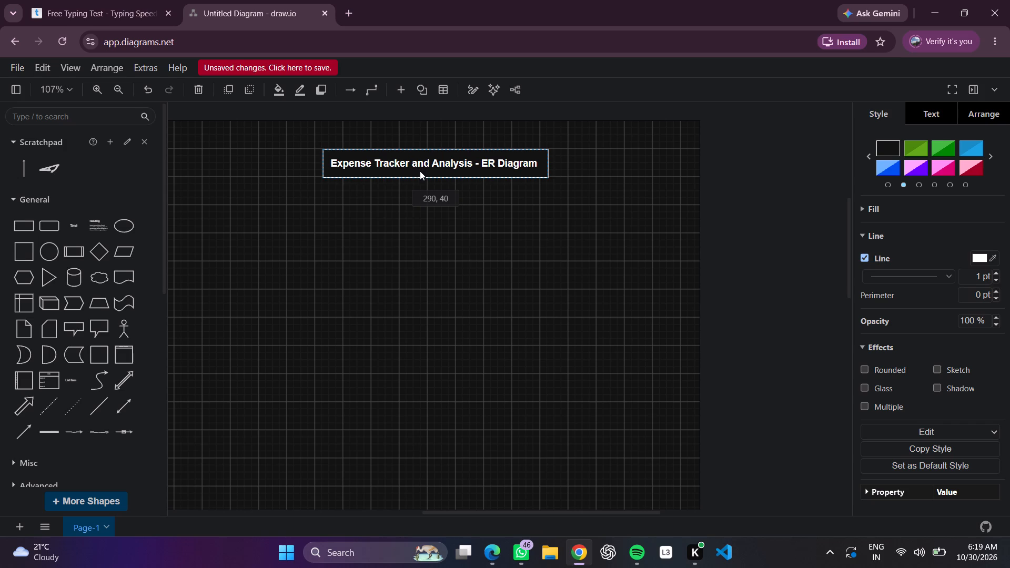
pyautogui.moveTo(420, 171); pyautogui.dragTo(410, 167)
pyautogui.click(420, 222)
pyautogui.moveTo(422, 180); pyautogui.dragTo(415, 180)
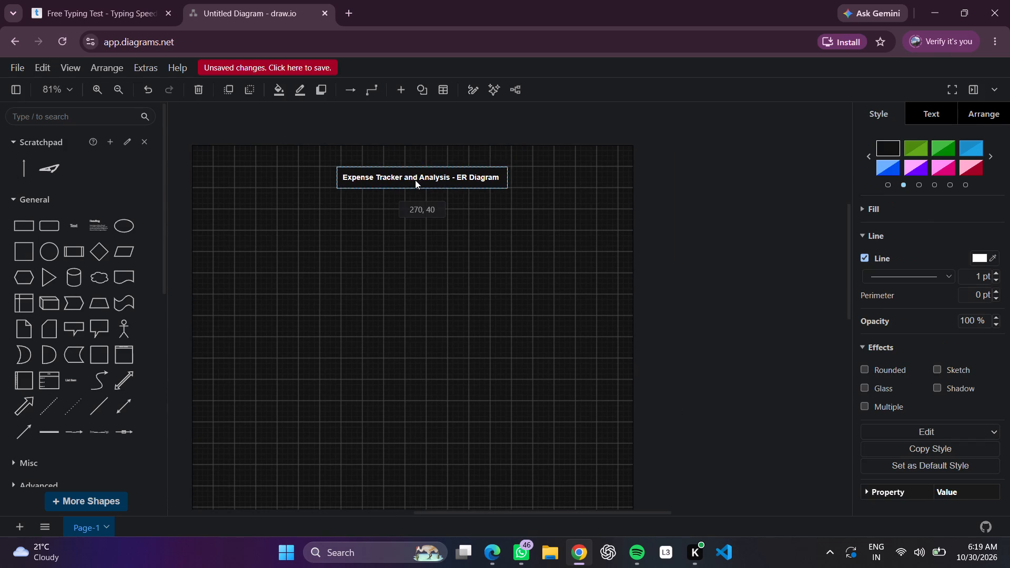
pyautogui.moveTo(415, 180); pyautogui.dragTo(396, 180)
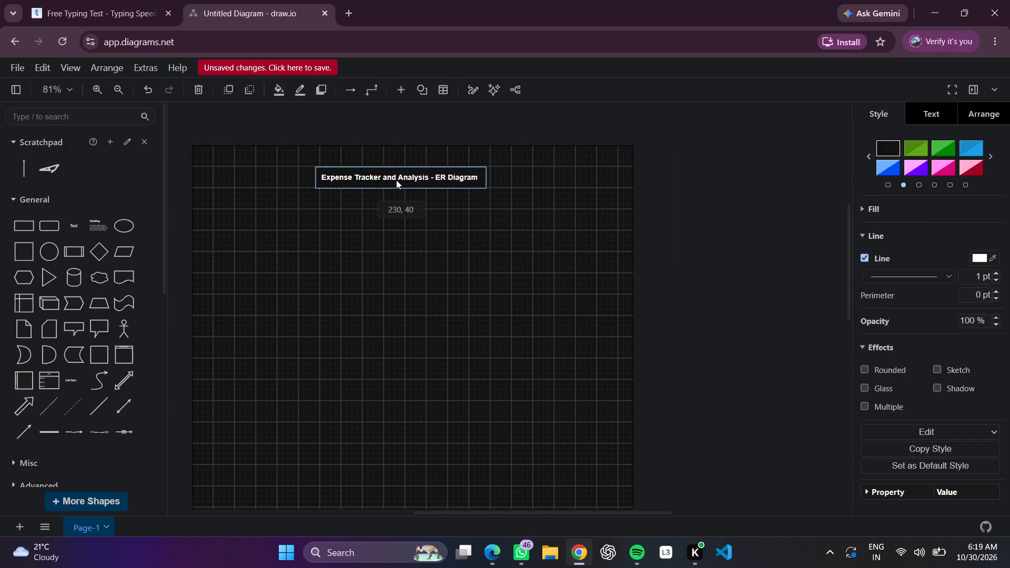
pyautogui.moveTo(396, 180); pyautogui.dragTo(400, 178)
pyautogui.click(401, 285)
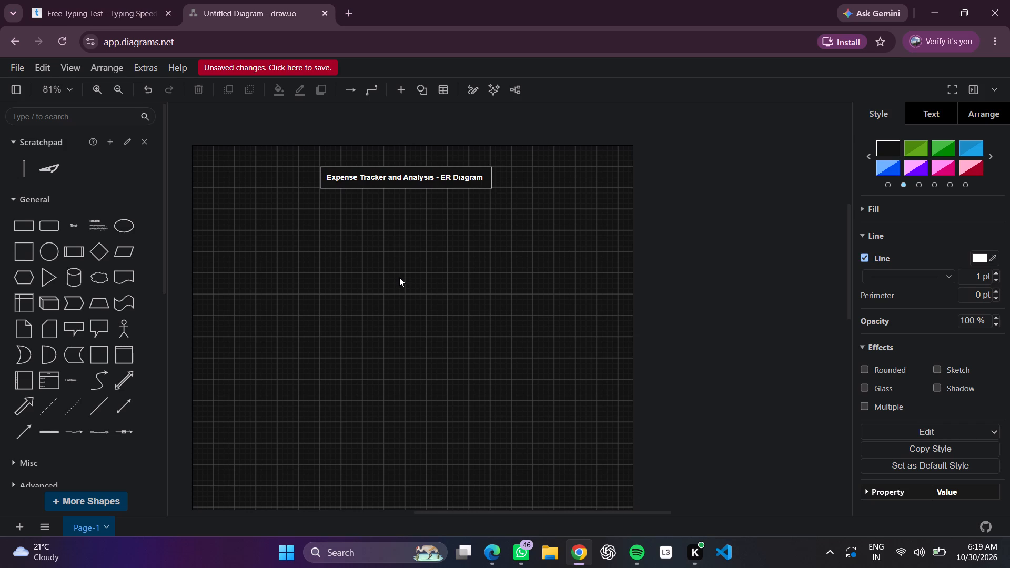
# Insert a Vertical Container shape below the diagram title.
pyautogui.hscroll(2, 508, 288)
pyautogui.hscroll(-1, 423, 297)
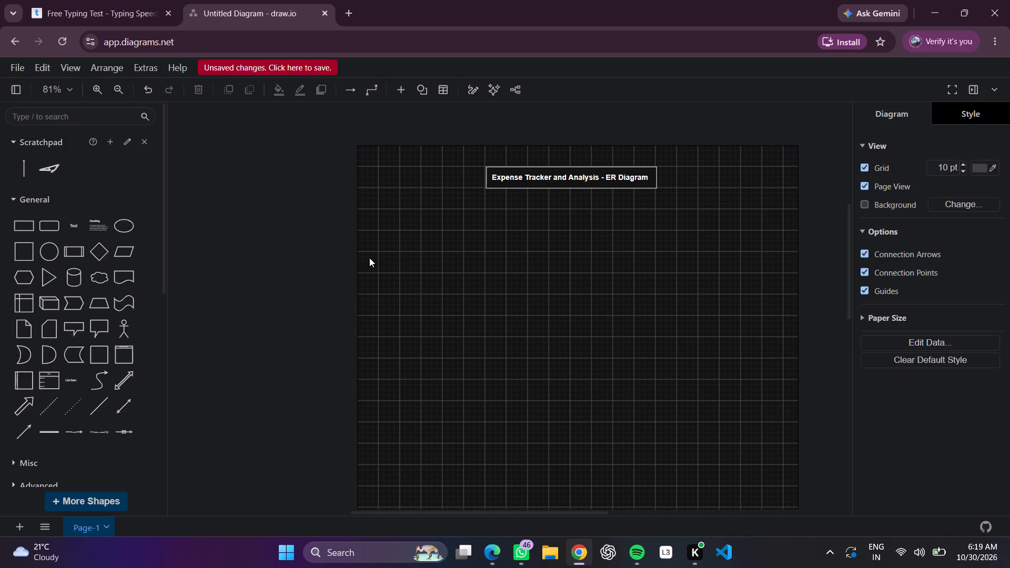
pyautogui.click(125, 352)
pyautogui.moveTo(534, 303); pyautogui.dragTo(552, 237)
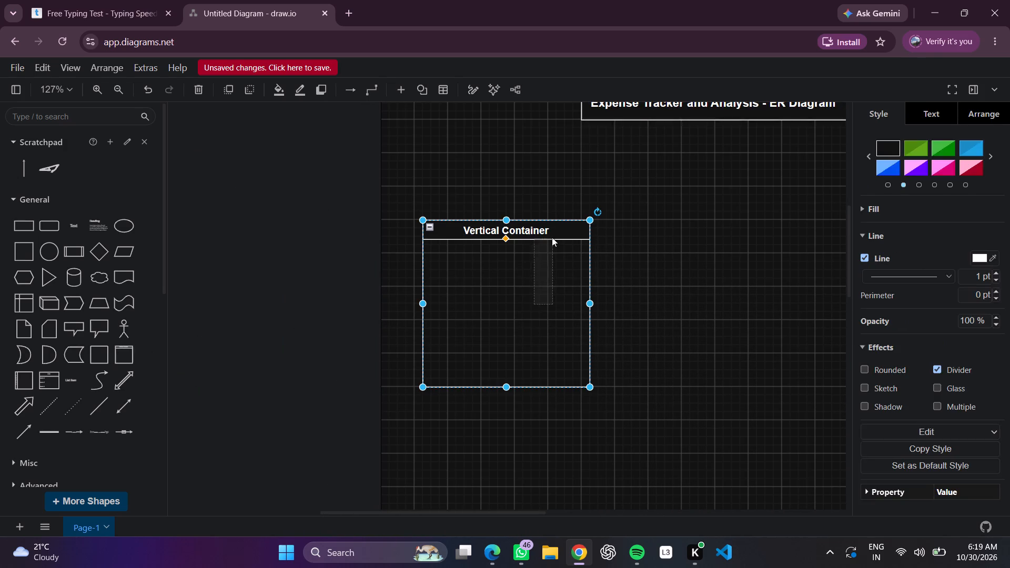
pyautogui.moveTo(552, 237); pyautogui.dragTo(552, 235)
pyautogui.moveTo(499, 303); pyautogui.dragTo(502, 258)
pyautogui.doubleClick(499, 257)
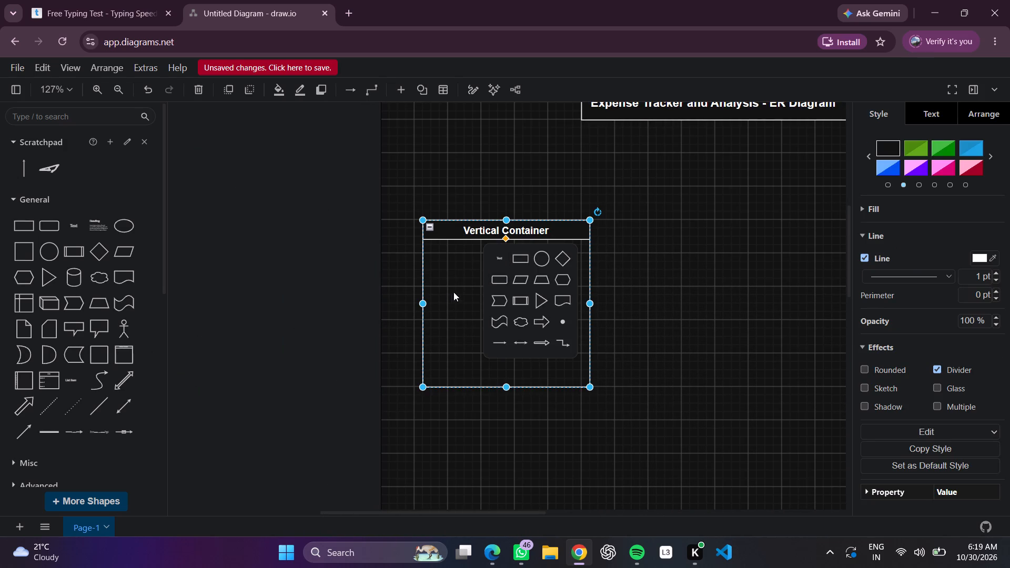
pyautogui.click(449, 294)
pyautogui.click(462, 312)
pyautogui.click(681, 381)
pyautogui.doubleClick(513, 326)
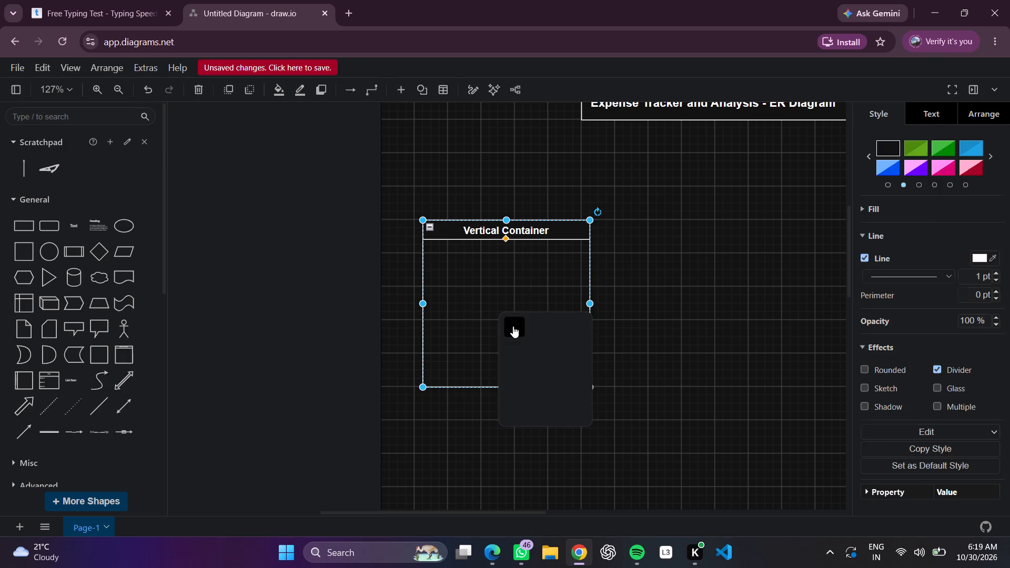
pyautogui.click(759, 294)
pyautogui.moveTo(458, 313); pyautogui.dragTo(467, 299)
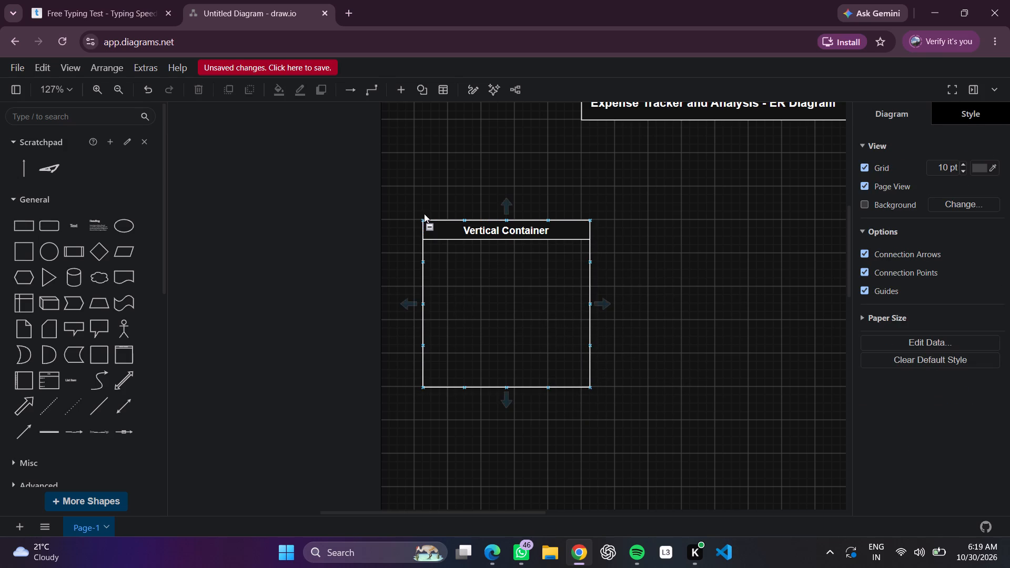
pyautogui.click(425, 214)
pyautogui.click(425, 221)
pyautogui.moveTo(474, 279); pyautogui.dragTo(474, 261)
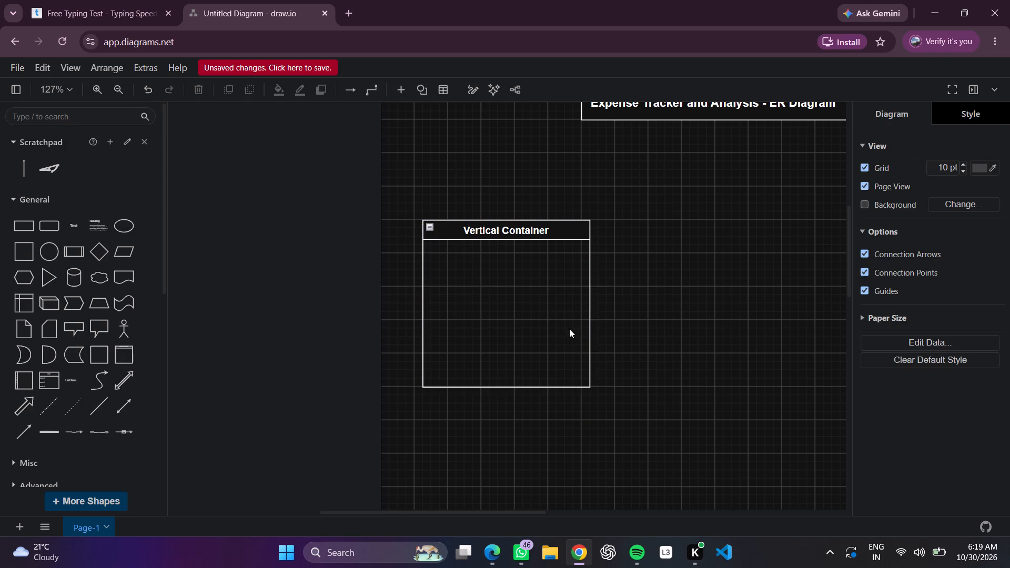
# Resize the vertical container to about 200 x 200 by adjusting its corner and side edges.
pyautogui.click(569, 329)
pyautogui.moveTo(590, 387); pyautogui.dragTo(574, 356)
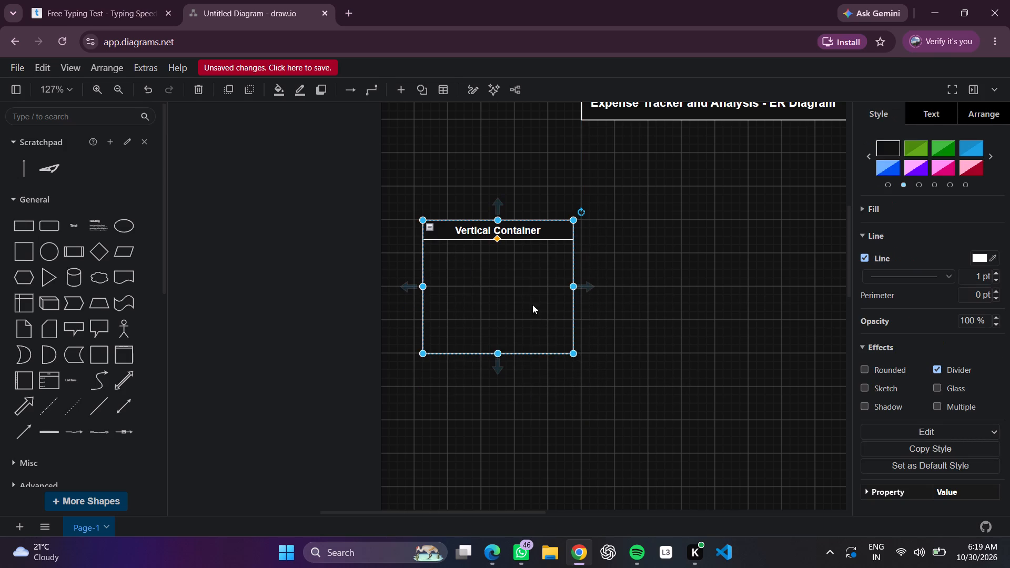
pyautogui.moveTo(494, 218); pyautogui.dragTo(498, 187)
pyautogui.click(641, 245)
pyautogui.click(435, 265)
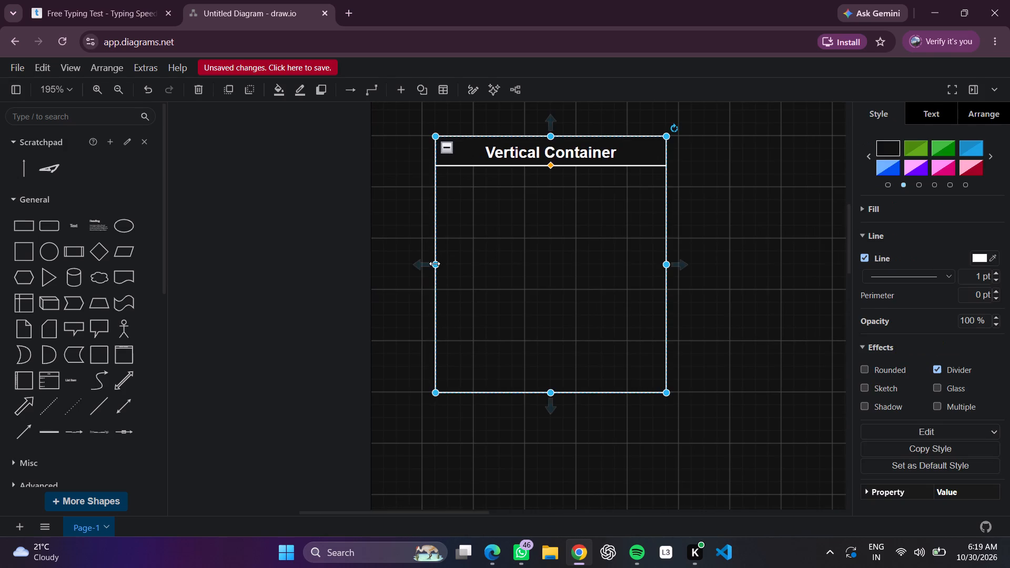
pyautogui.moveTo(435, 263); pyautogui.dragTo(426, 262)
pyautogui.click(630, 269)
pyautogui.click(755, 261)
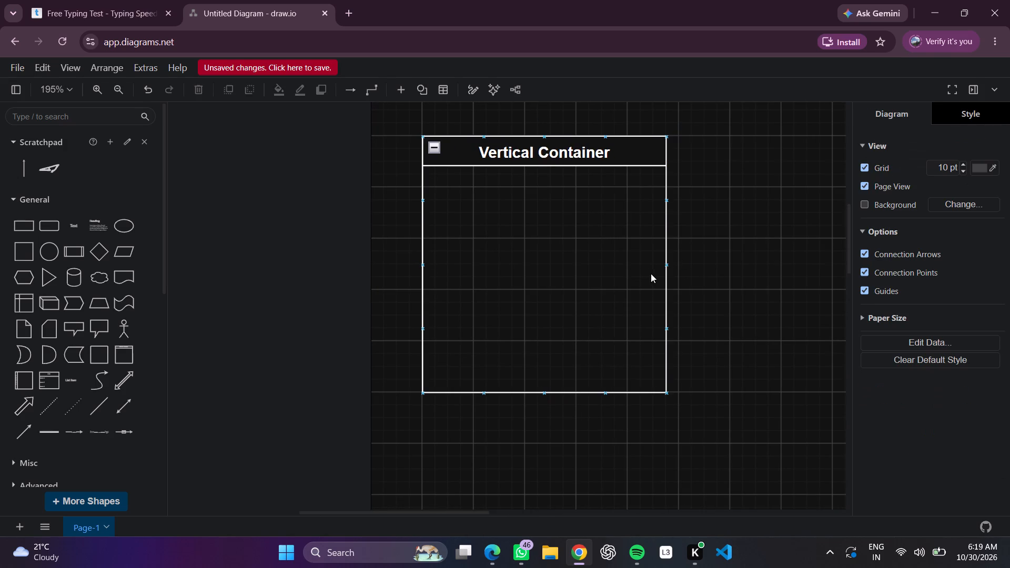
pyautogui.click(662, 266)
pyautogui.click(664, 263)
pyautogui.moveTo(664, 263); pyautogui.dragTo(670, 261)
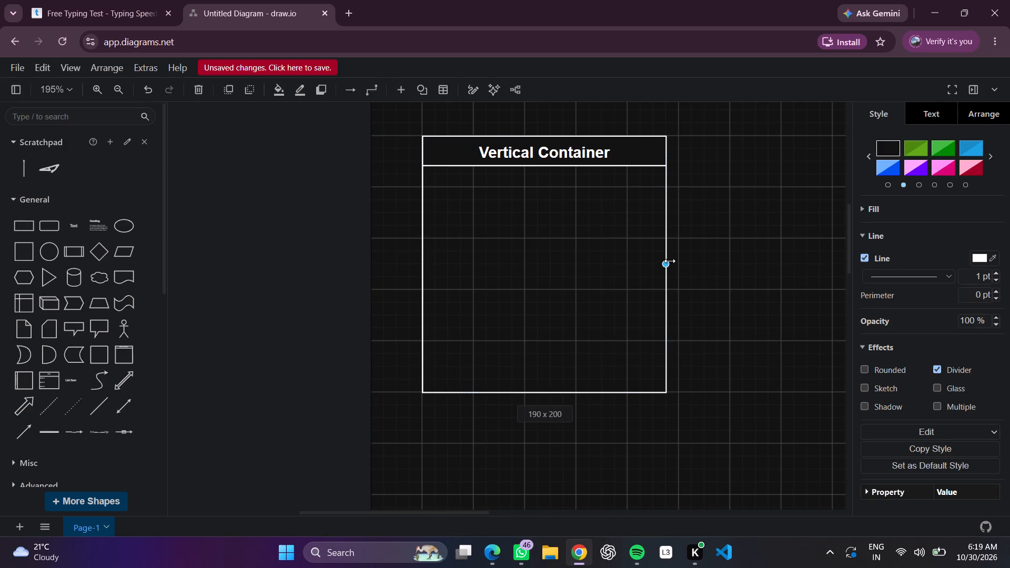
pyautogui.moveTo(670, 261); pyautogui.dragTo(673, 261)
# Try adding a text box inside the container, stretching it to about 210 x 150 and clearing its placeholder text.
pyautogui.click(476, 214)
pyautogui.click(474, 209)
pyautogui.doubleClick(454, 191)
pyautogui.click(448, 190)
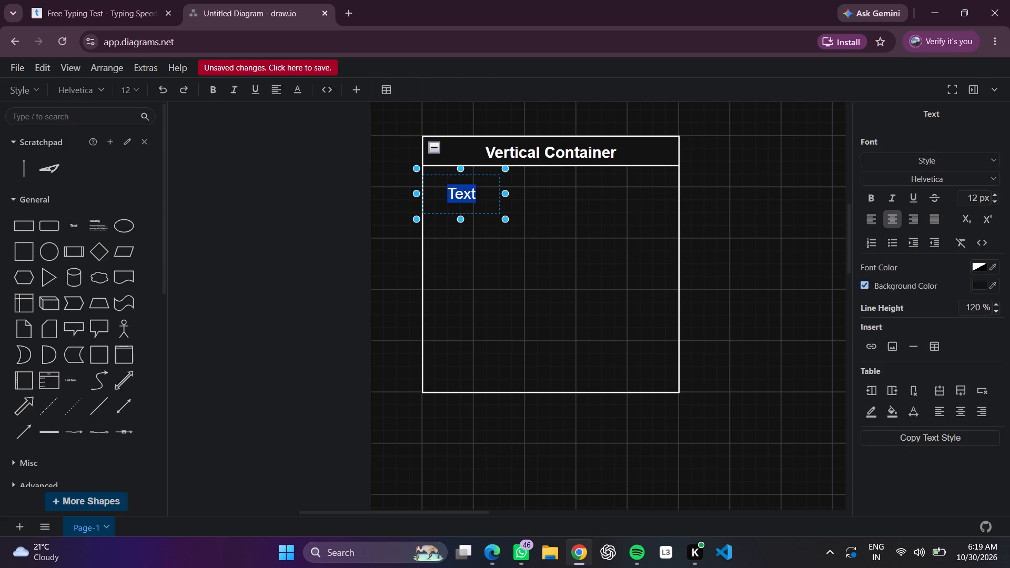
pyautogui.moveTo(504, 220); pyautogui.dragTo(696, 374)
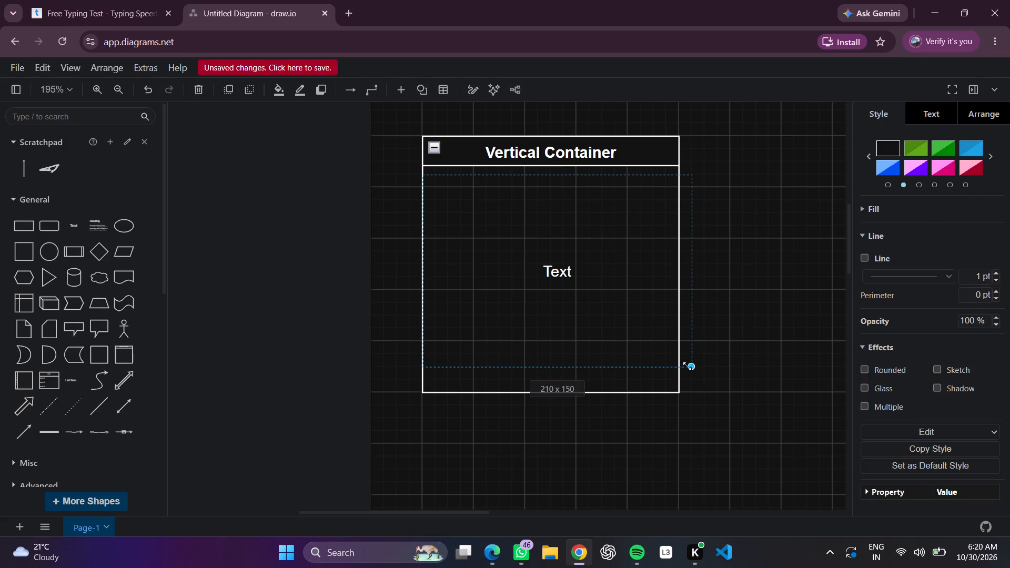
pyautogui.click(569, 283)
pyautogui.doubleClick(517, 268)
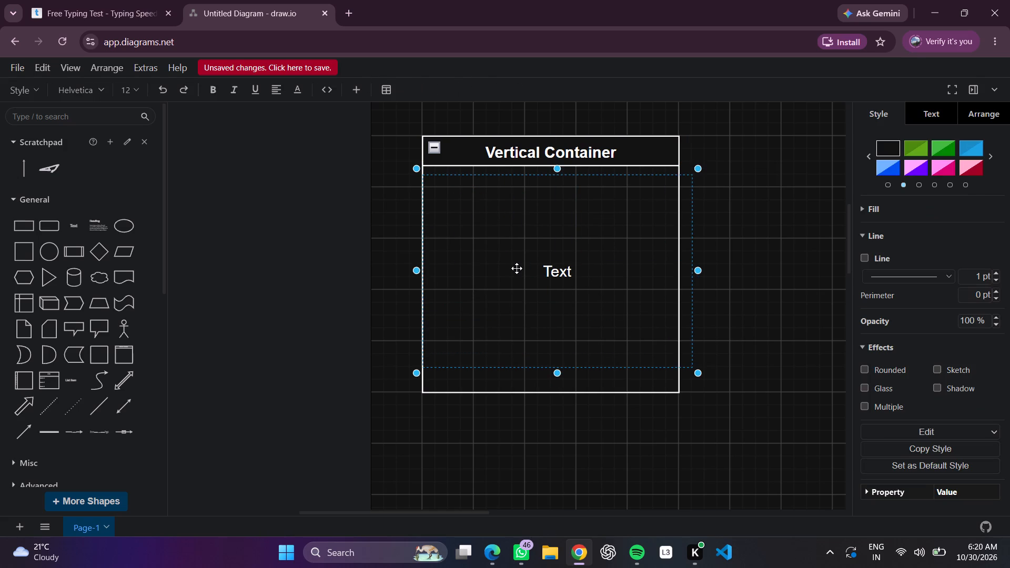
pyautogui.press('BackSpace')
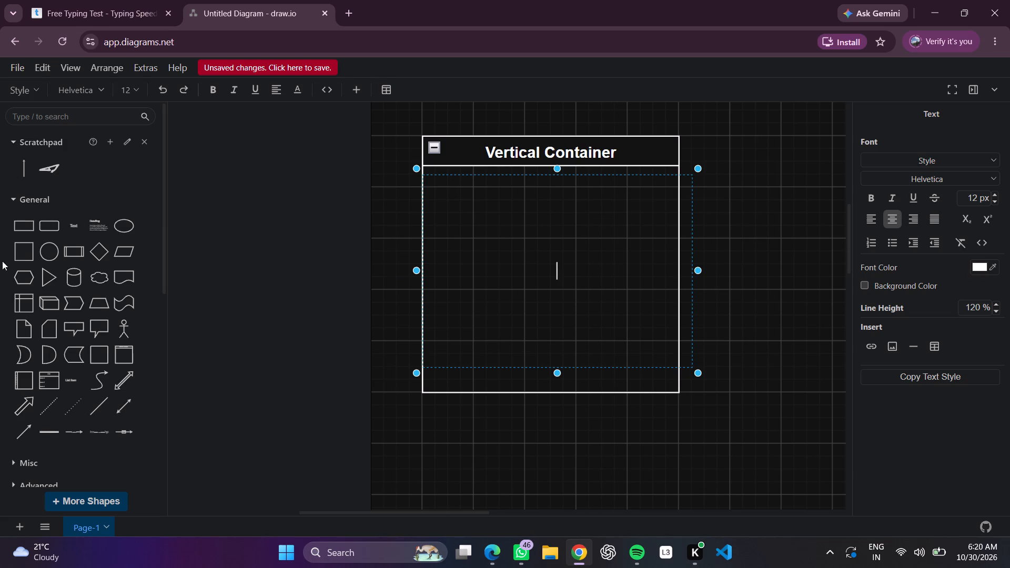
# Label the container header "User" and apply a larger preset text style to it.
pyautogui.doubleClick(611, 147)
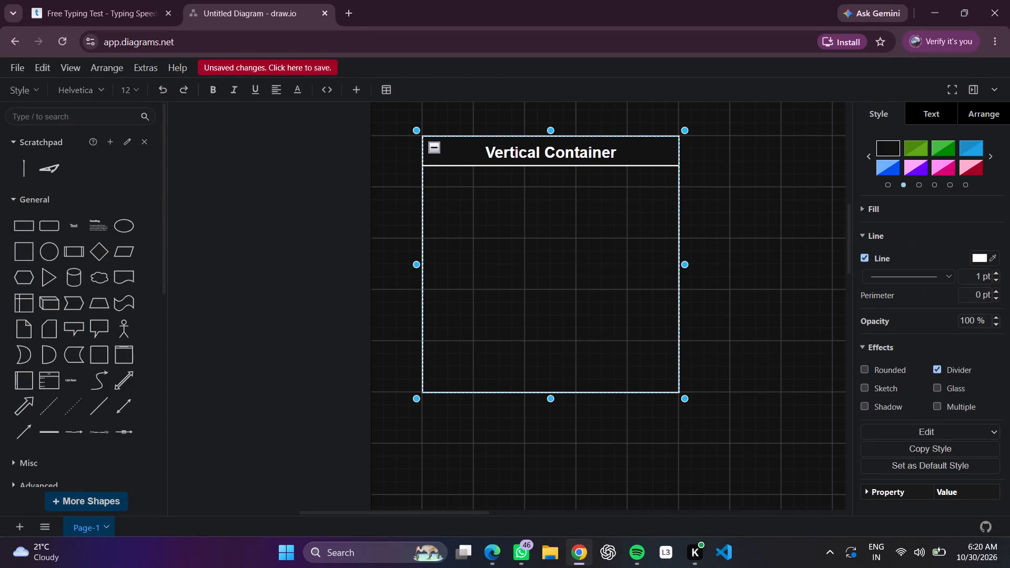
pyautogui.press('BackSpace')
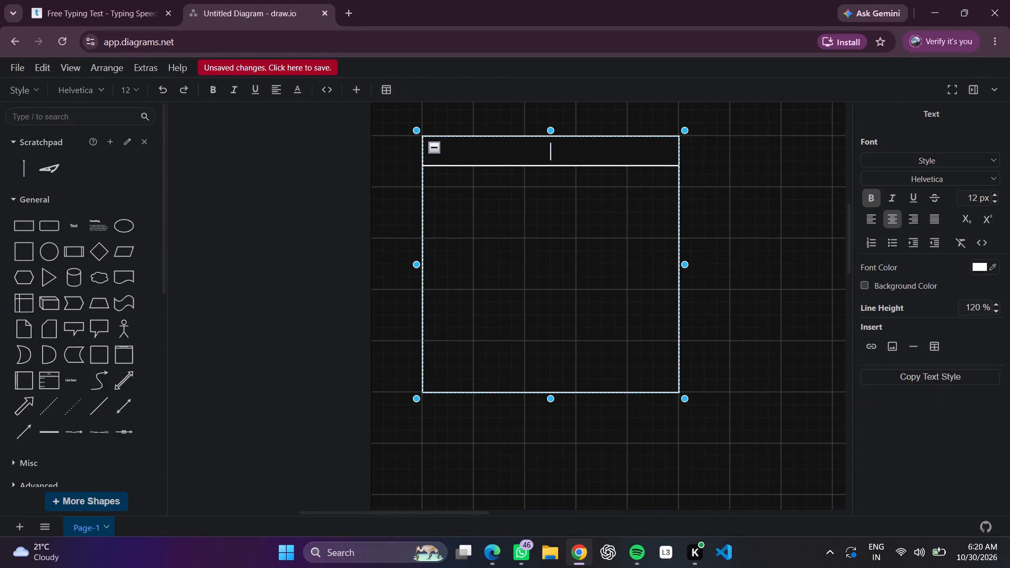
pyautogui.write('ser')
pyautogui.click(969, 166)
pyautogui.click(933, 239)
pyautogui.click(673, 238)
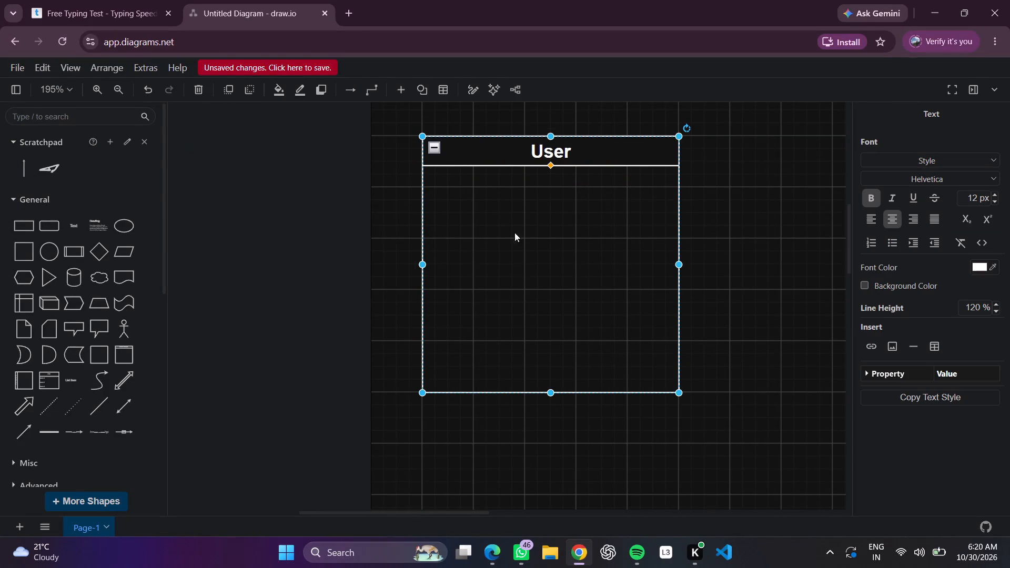
# Relabel the container header as "user".
pyautogui.doubleClick(478, 235)
pyautogui.click(753, 221)
pyautogui.click(589, 246)
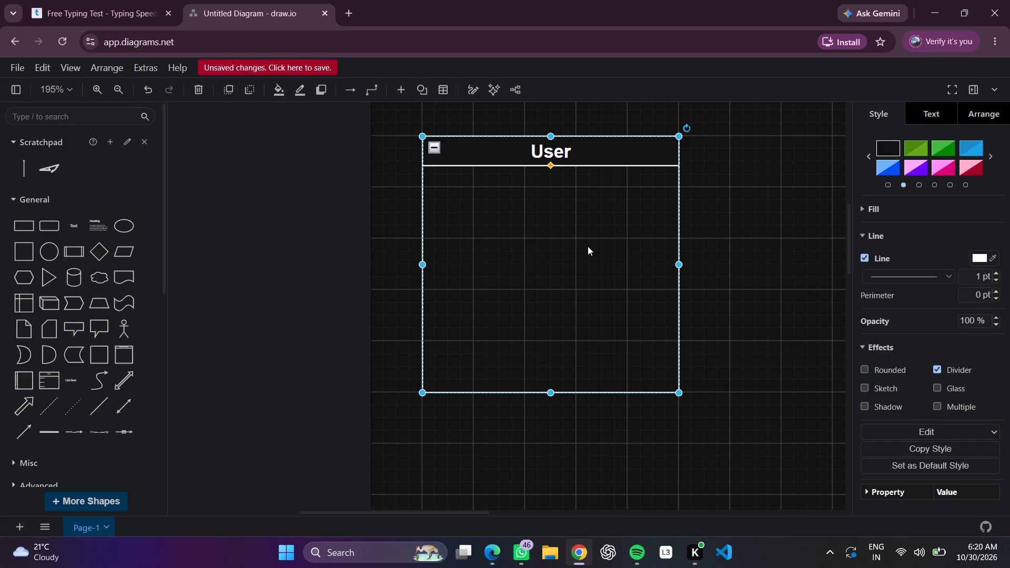
pyautogui.press('u')
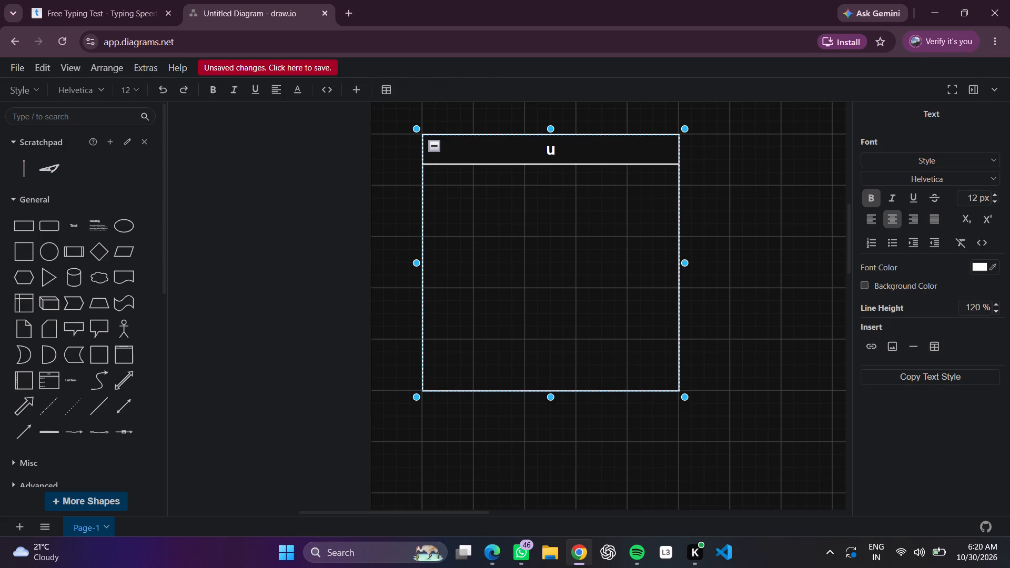
pyautogui.write('ser')
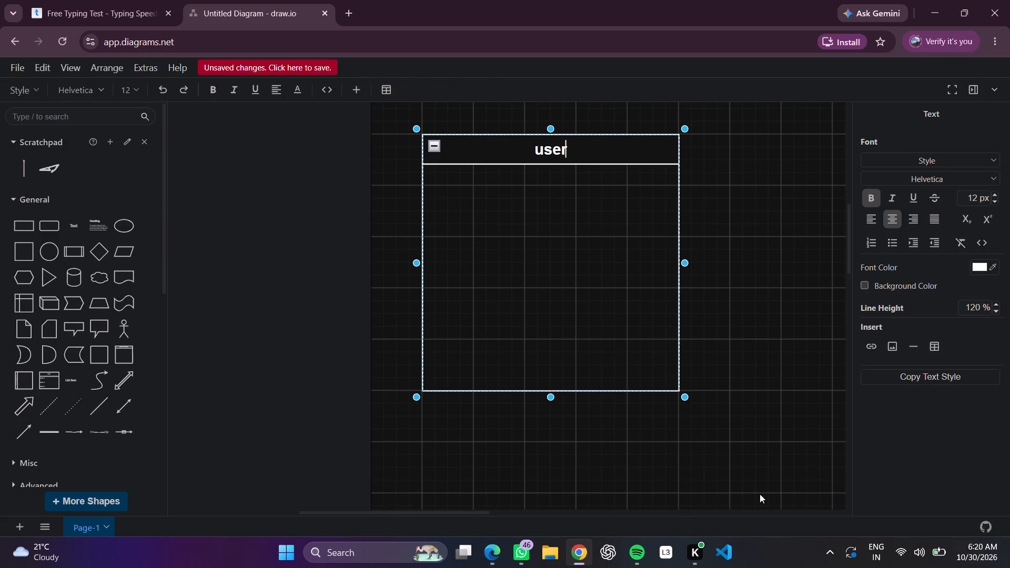
pyautogui.click(766, 492)
# Add a text box inside the user container and stretch it to nearly fill the body below the header.
pyautogui.doubleClick(579, 312)
pyautogui.click(512, 283)
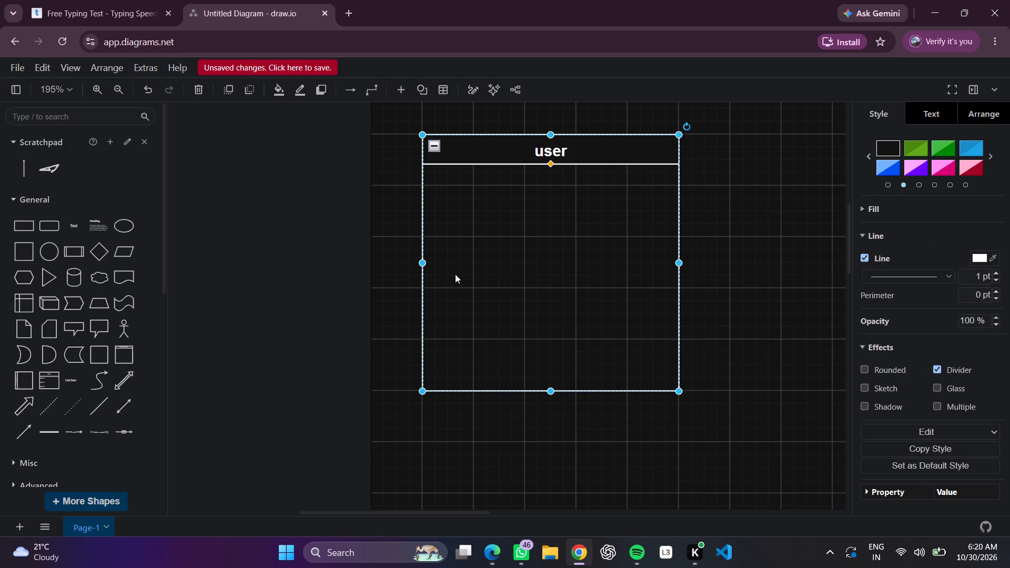
pyautogui.click(420, 262)
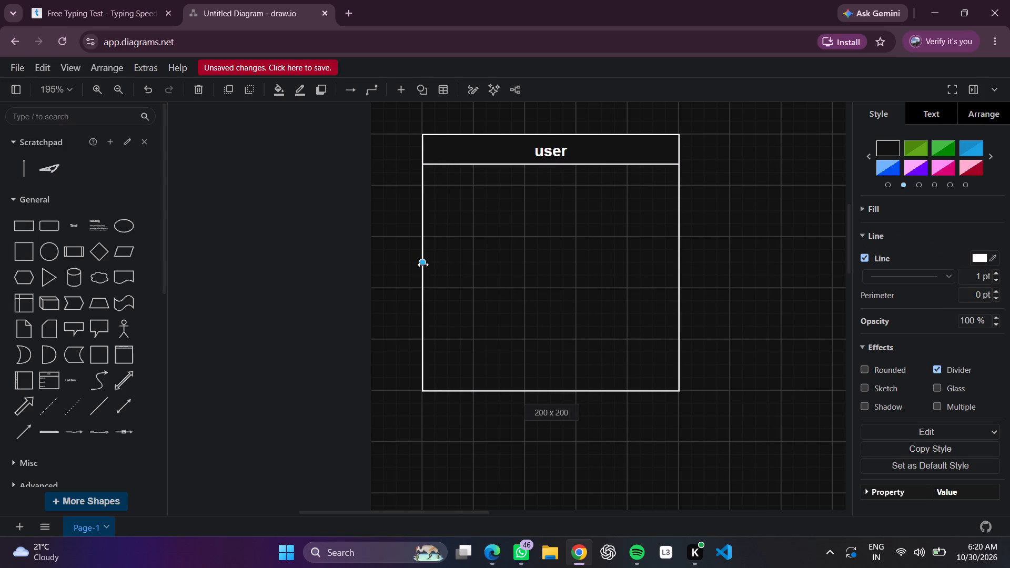
pyautogui.tripleClick(491, 263)
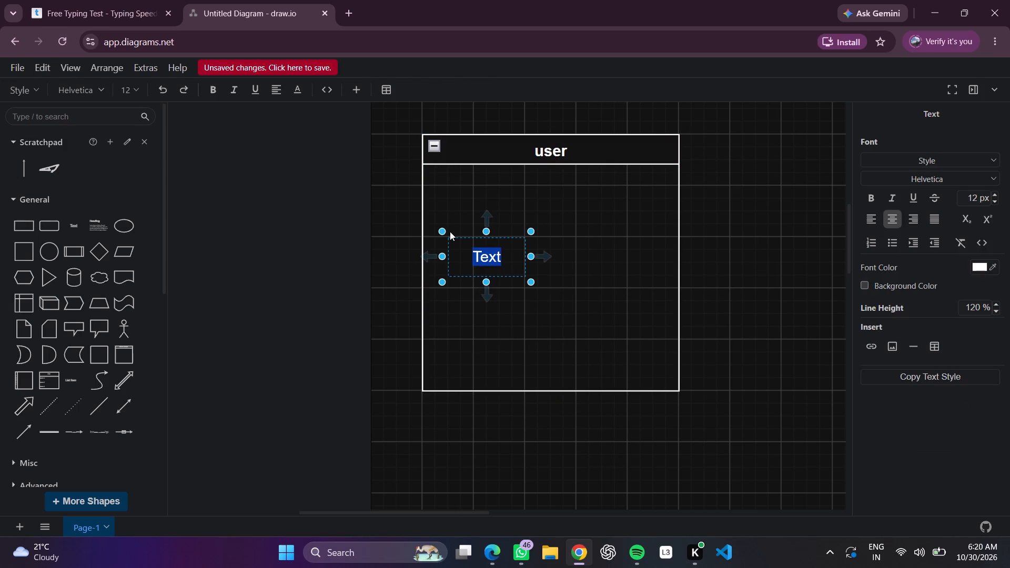
pyautogui.moveTo(447, 231); pyautogui.dragTo(430, 174)
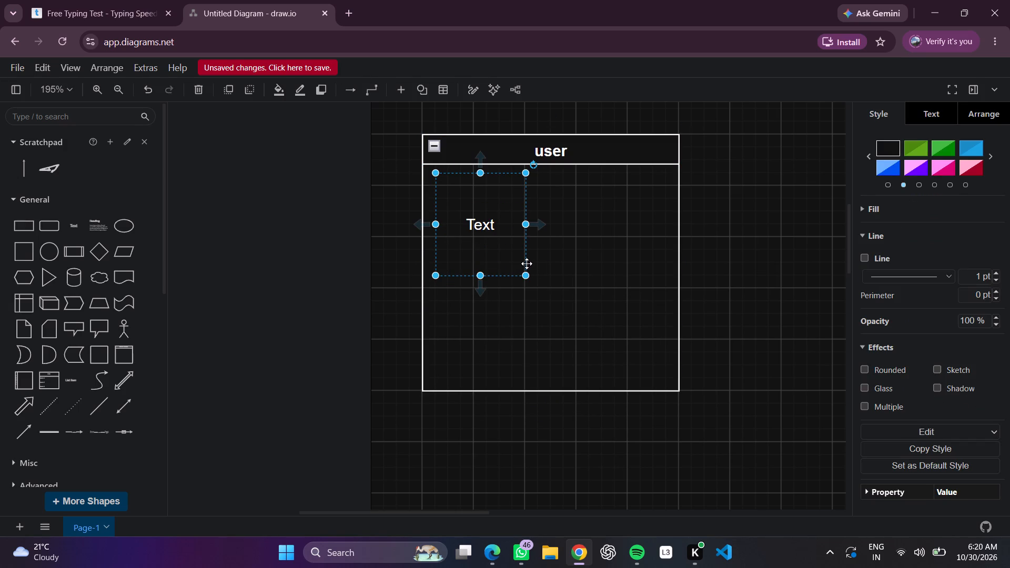
pyautogui.moveTo(523, 272); pyautogui.dragTo(633, 373)
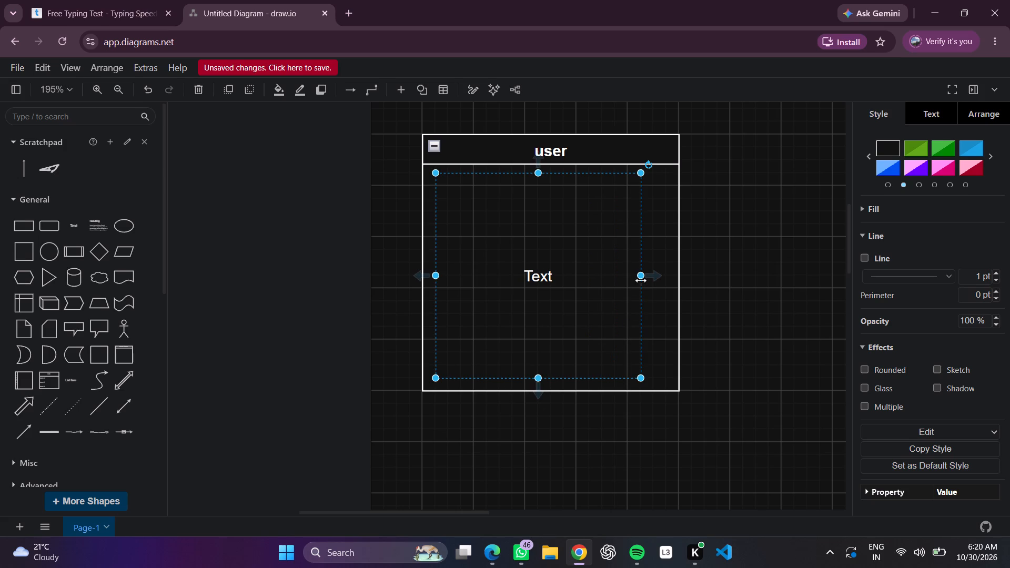
pyautogui.moveTo(641, 277); pyautogui.dragTo(664, 279)
# Replace the text box's placeholder with the attribute "user_id (PK)".
pyautogui.doubleClick(580, 284)
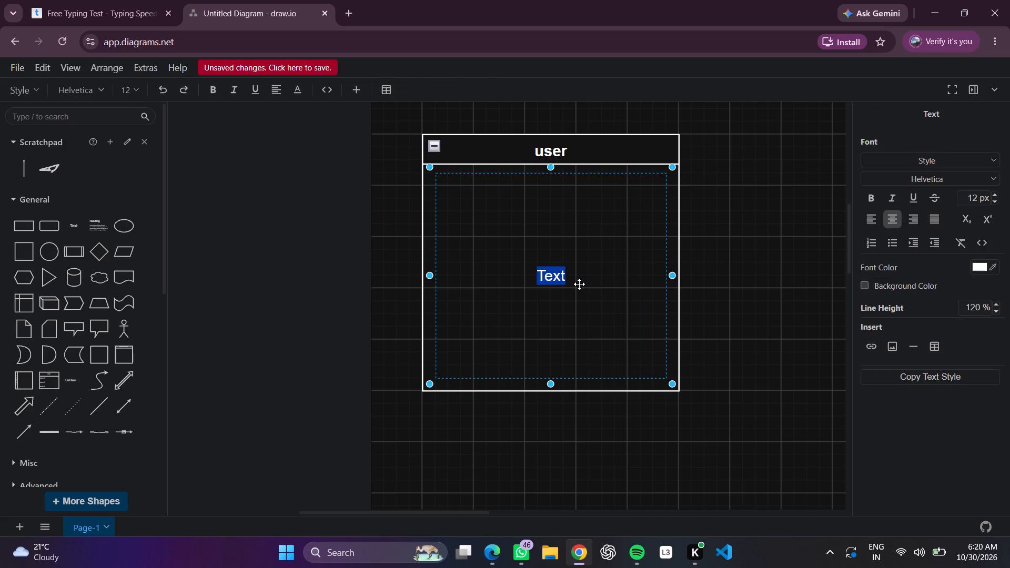
pyautogui.press('BackSpace')
pyautogui.press('u')
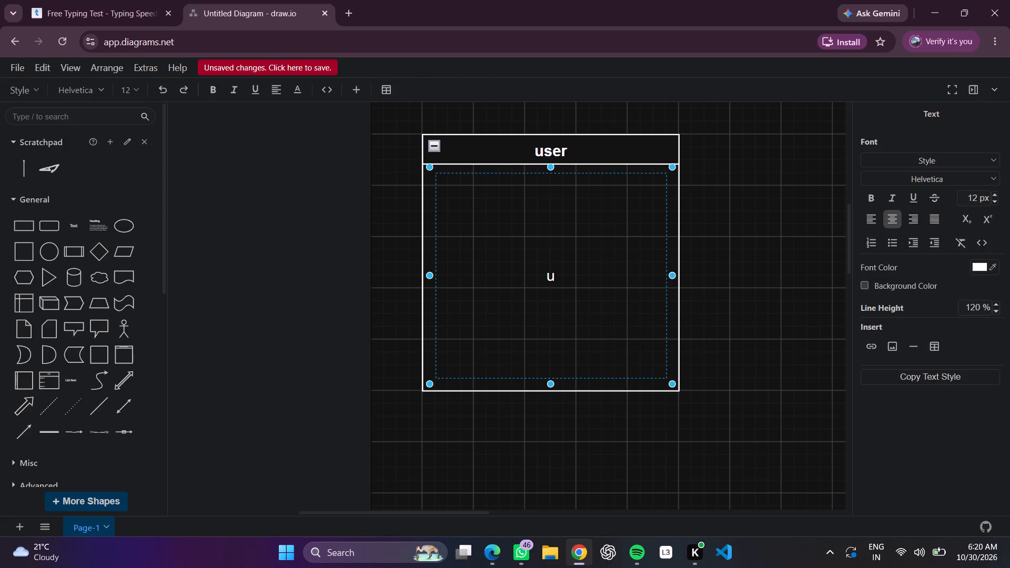
pyautogui.write('ser')
pyautogui.press('-')
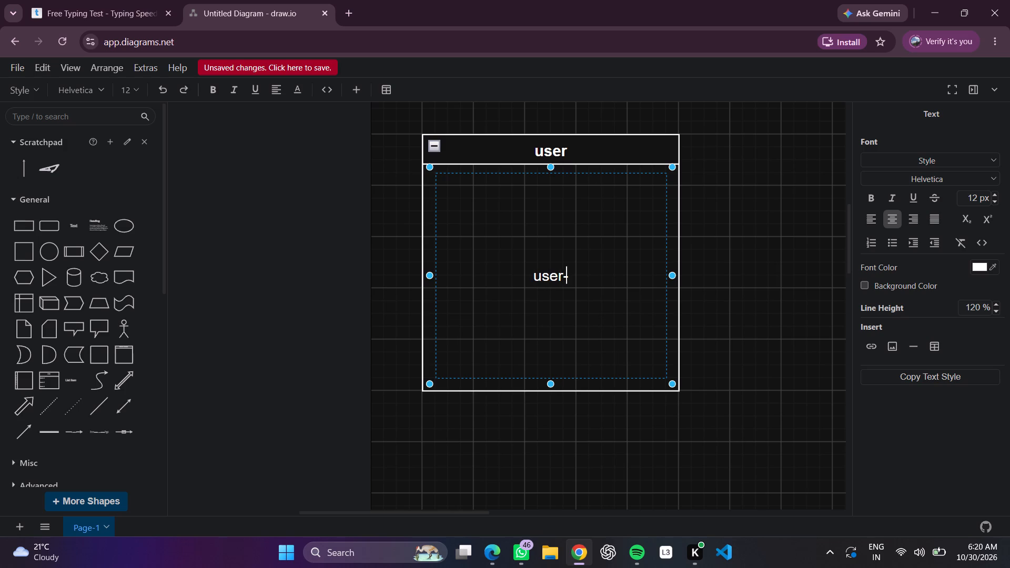
pyautogui.press('BackSpace')
pyautogui.hotkey('shift', '_')
pyautogui.write('id')
pyautogui.press('space')
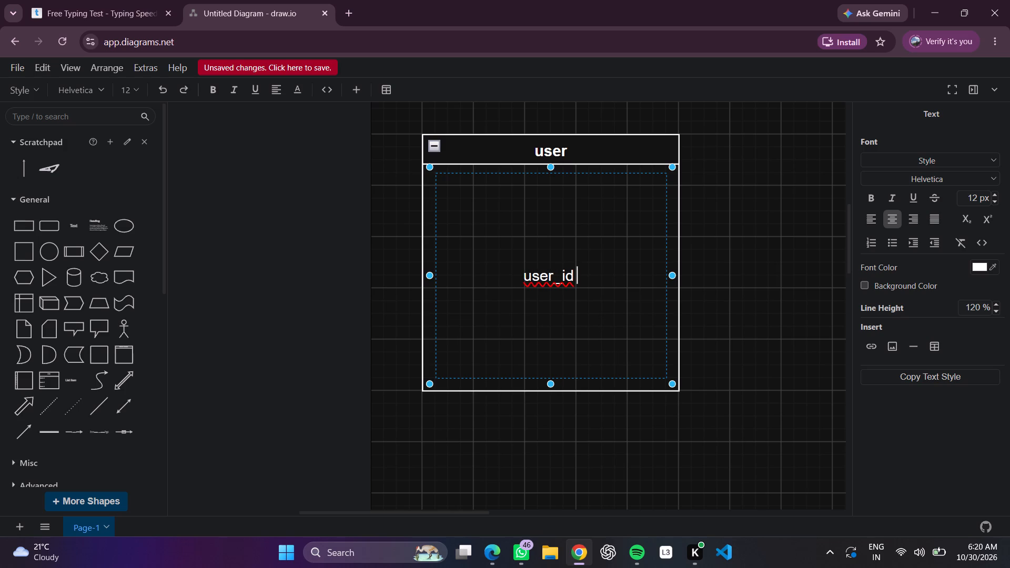
pyautogui.press('space')
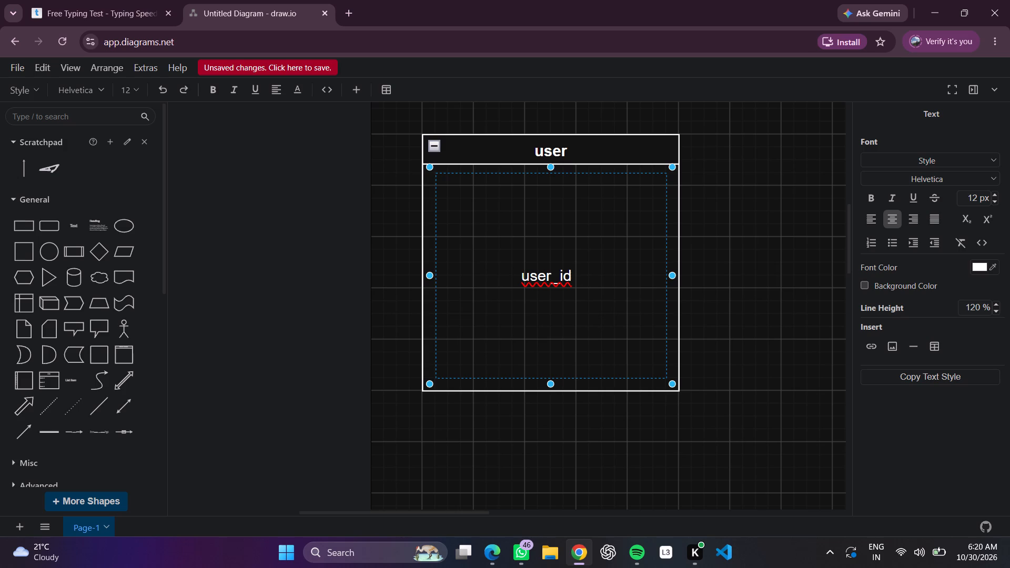
pyautogui.hotkey('shift', '(')
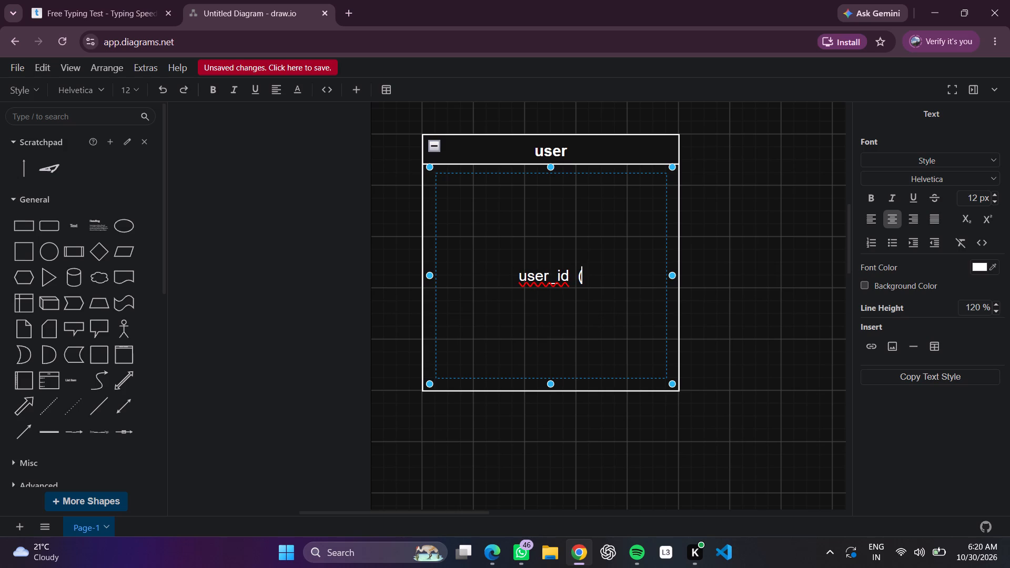
pyautogui.write('PK)')
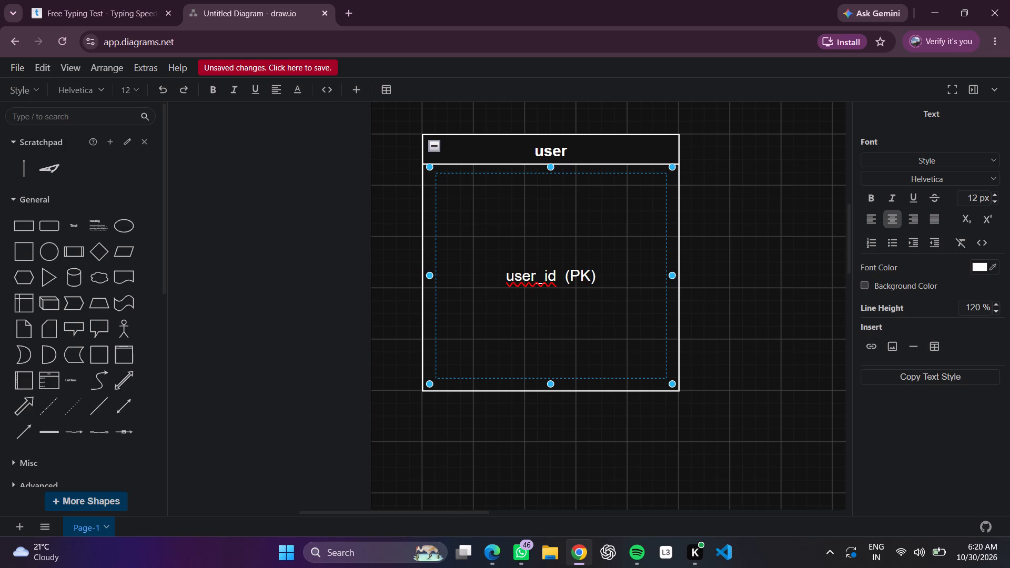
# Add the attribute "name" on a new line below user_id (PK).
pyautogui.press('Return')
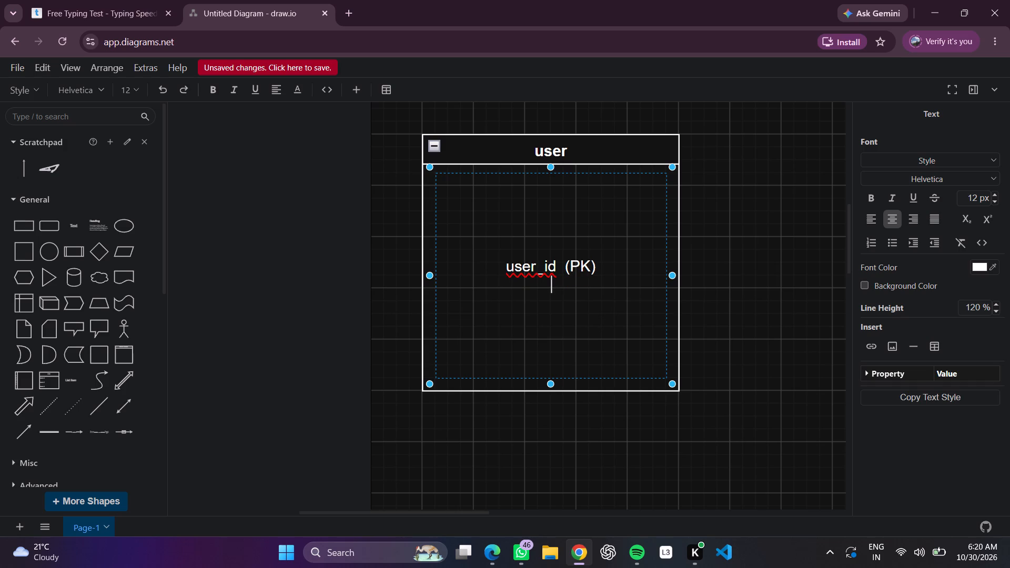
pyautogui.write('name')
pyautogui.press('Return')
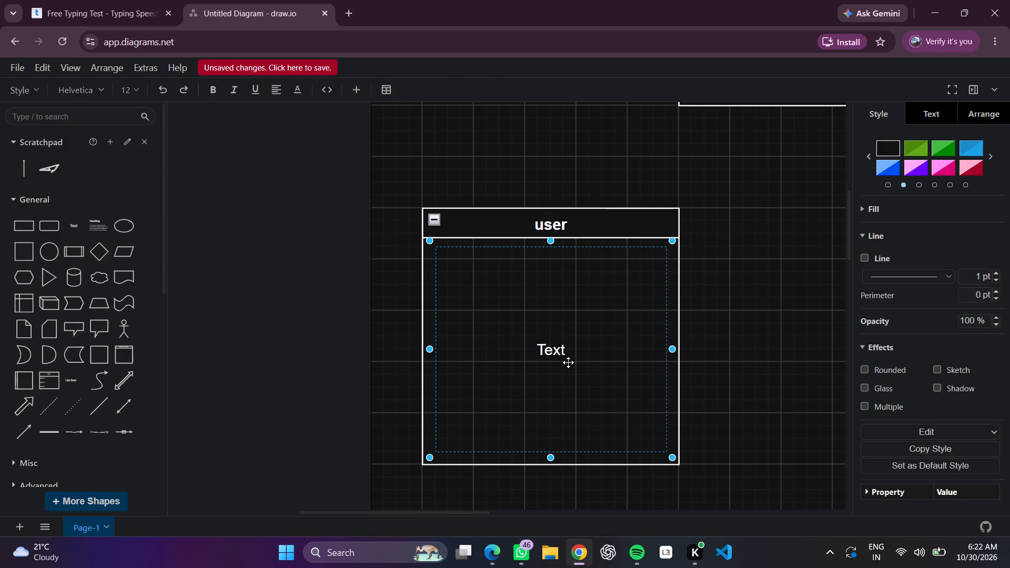
# Replace the placeholder in the user container's text box with "user_id (PK)" and begin a new line beneath it.
pyautogui.press('BackSpace')
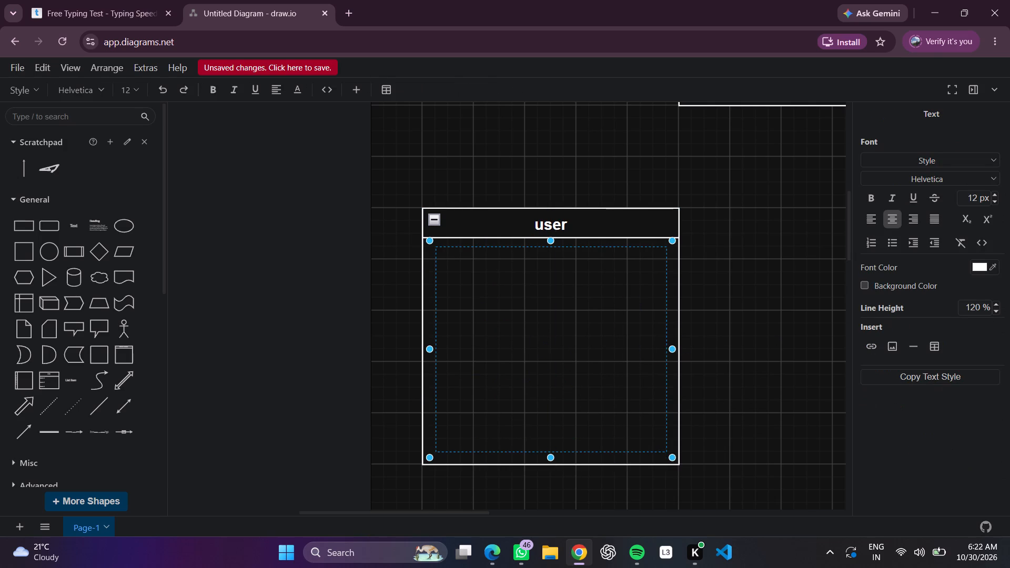
pyautogui.write('user')
pyautogui.press('-')
pyautogui.press('BackSpace')
pyautogui.hotkey('shift', 'p')
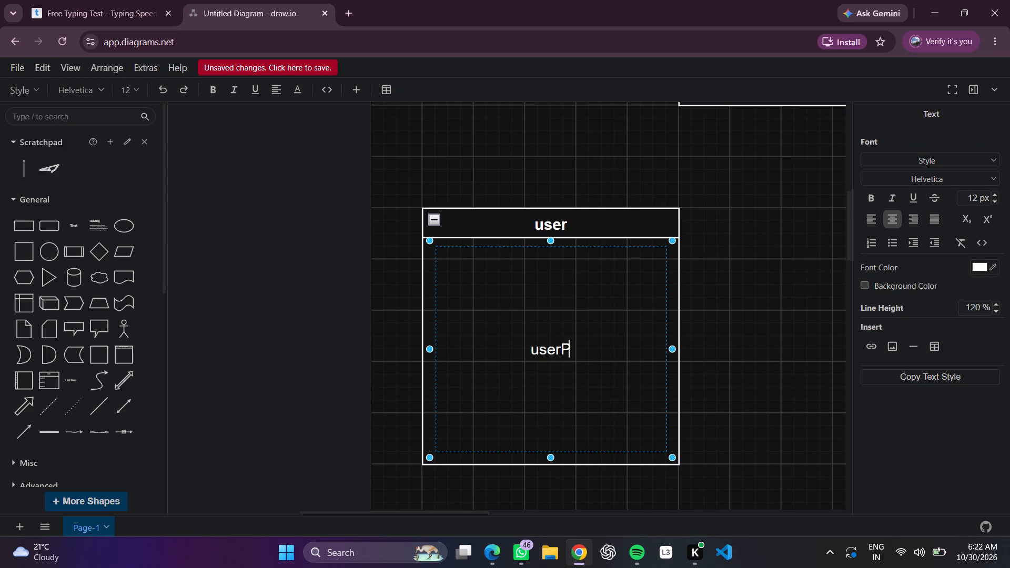
pyautogui.press('BackSpace')
pyautogui.hotkey('shift', '_')
pyautogui.write('id')
pyautogui.press('space')
pyautogui.press('space')
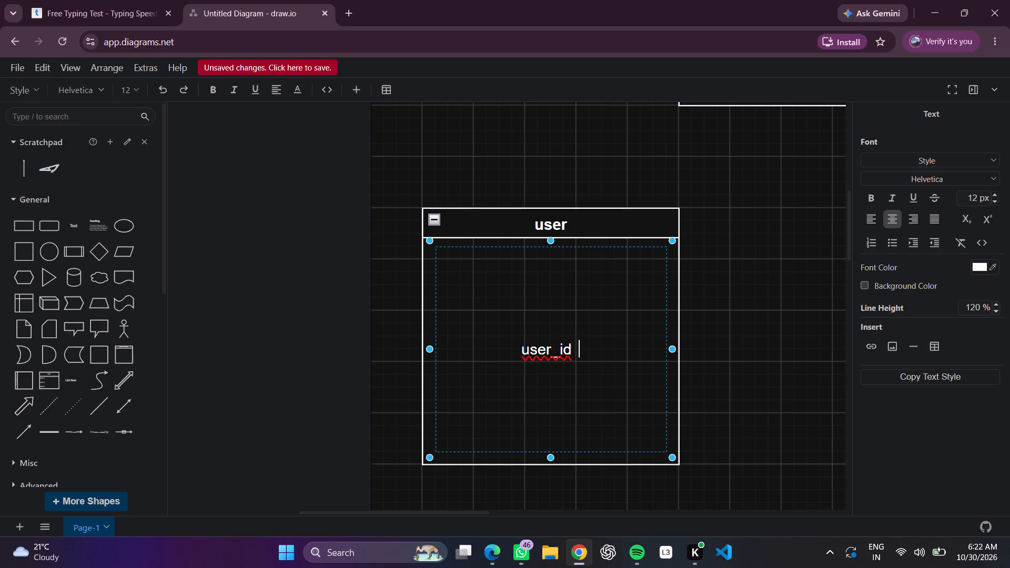
pyautogui.hotkey('shift', '(')
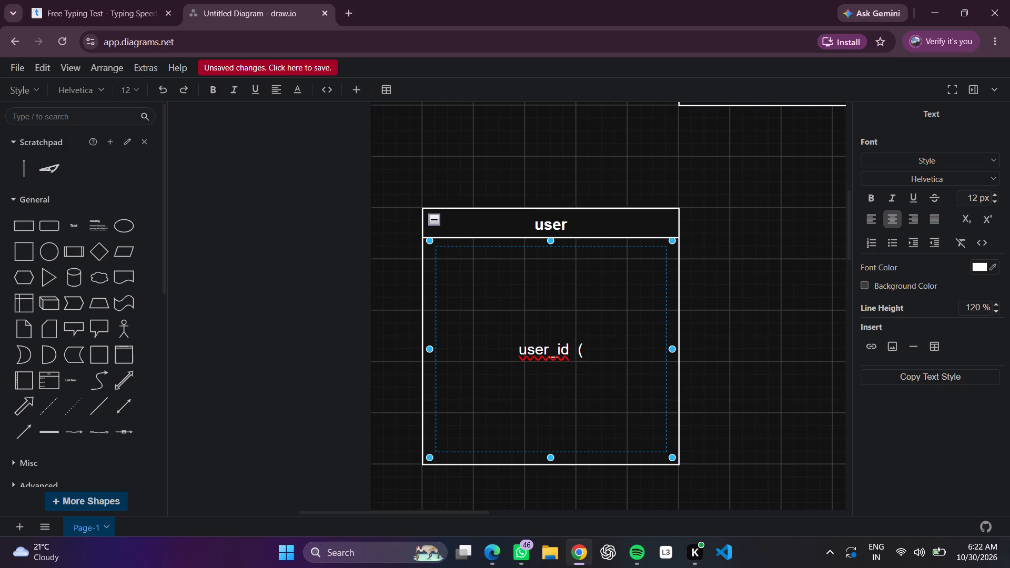
pyautogui.hotkey('shift', 'p')
pyautogui.write('K)')
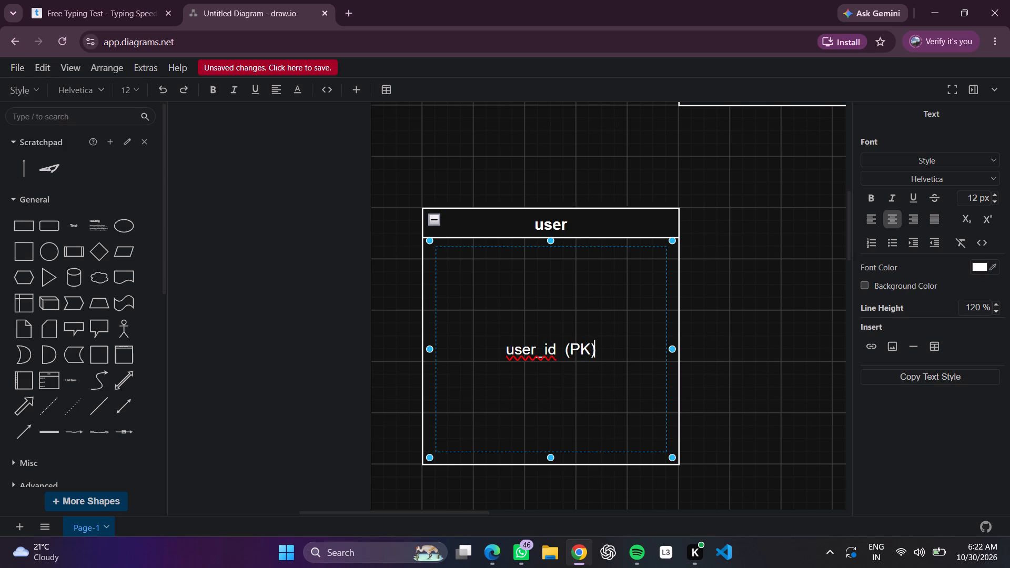
pyautogui.hotkey('shift', 'Return')
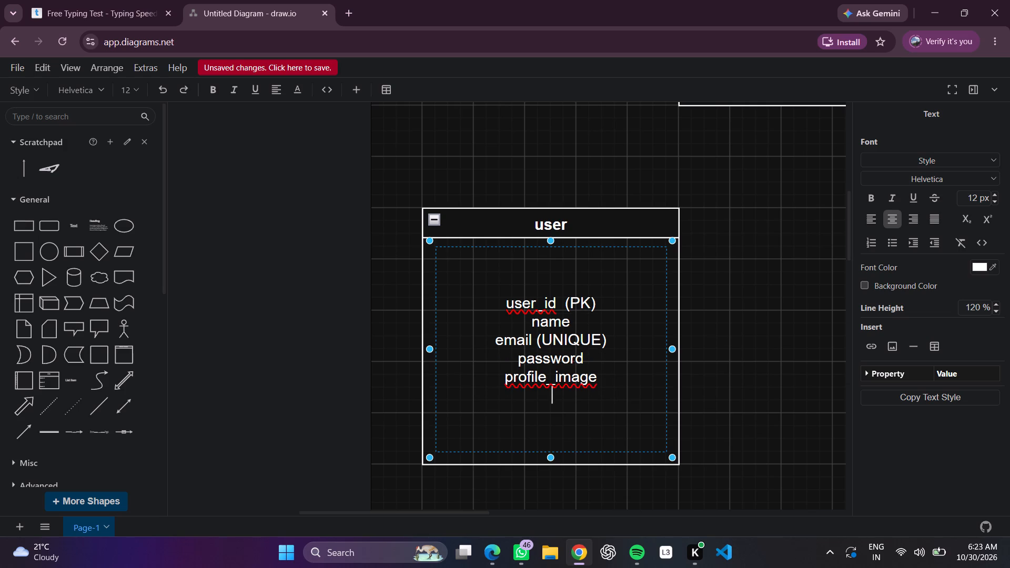
# Extend the user attribute list with "phone", "created_at" and "update_at", each on its own line.
pyautogui.write('phone')
pyautogui.press('Return')
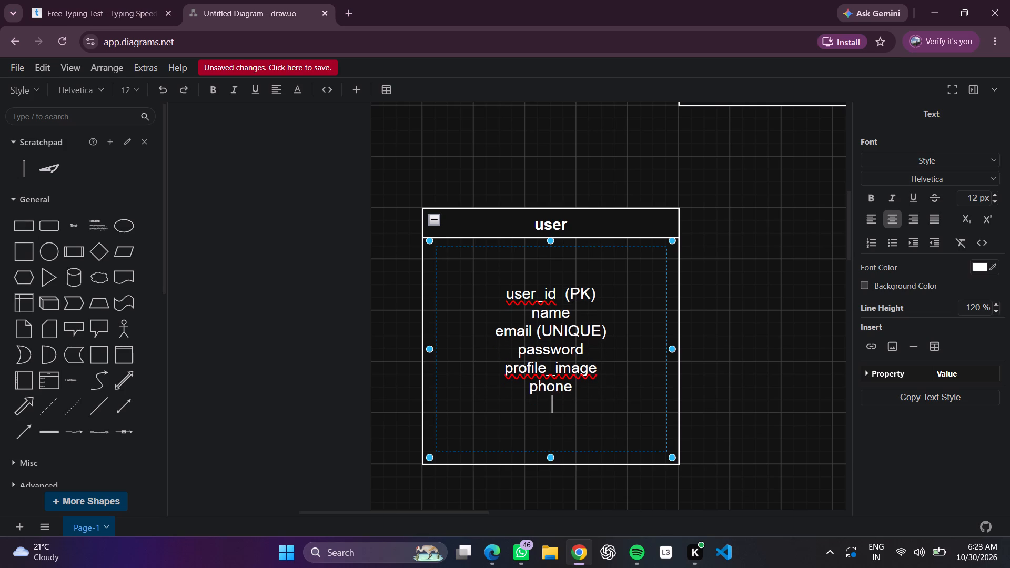
pyautogui.write('cret')
pyautogui.press('BackSpace')
pyautogui.write('at')
pyautogui.write('ed')
pyautogui.write('_at')
pyautogui.press('Return')
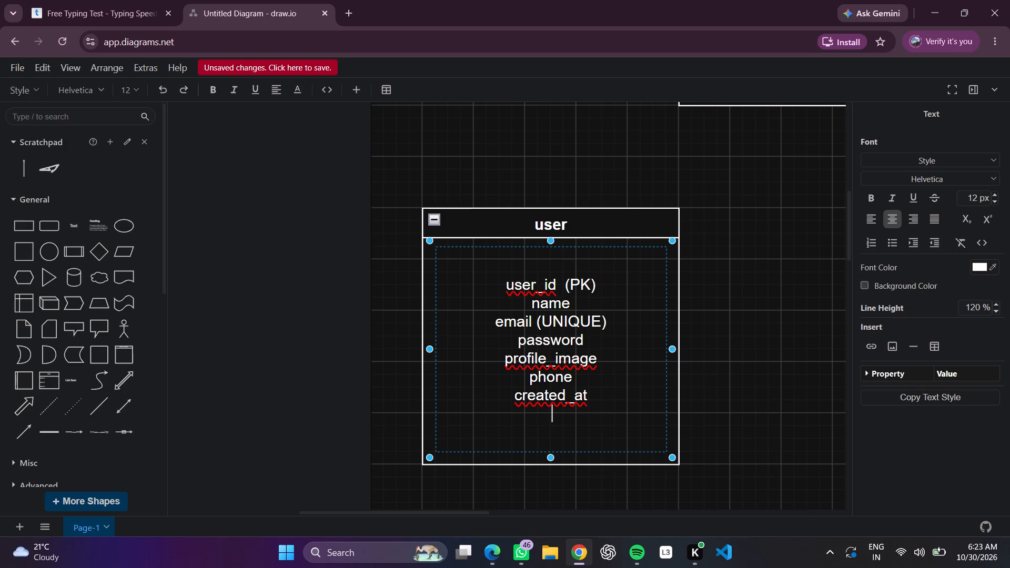
pyautogui.write('update')
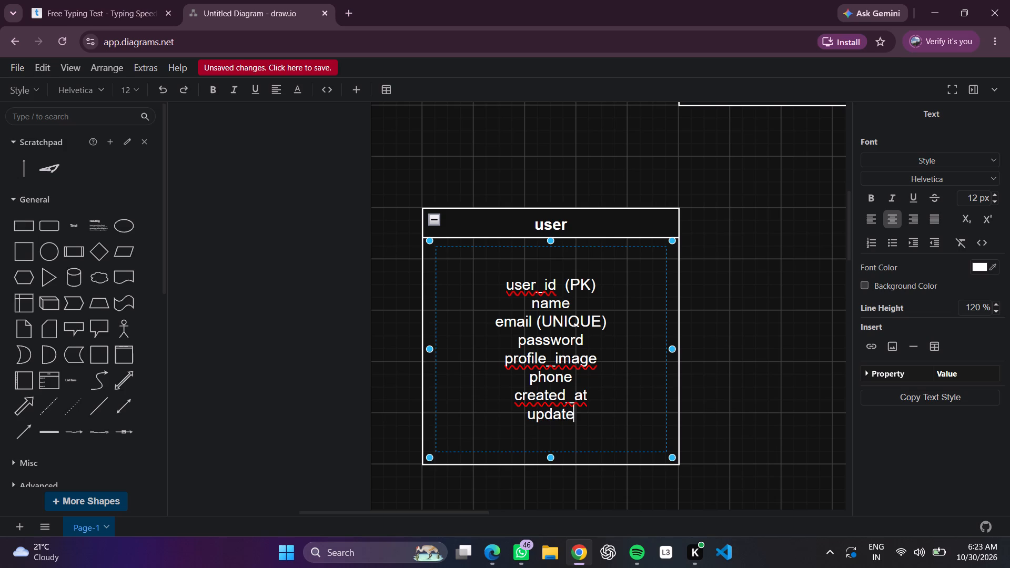
pyautogui.write('_at')
pyautogui.press('Return')
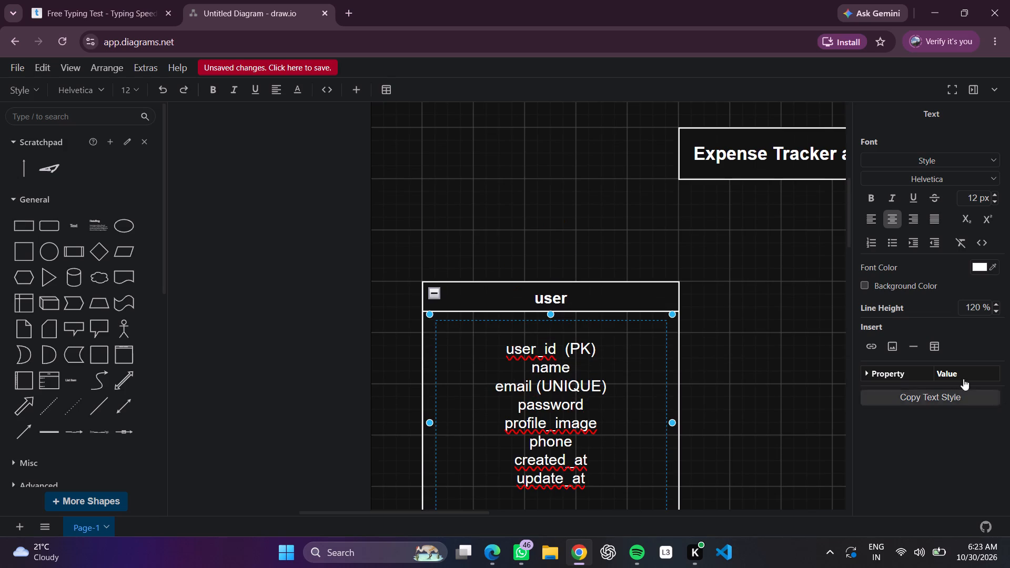
# Apply the Heading 3 text style to the whole user attribute list.
pyautogui.click(723, 271)
pyautogui.scroll(-1, 734, 271)
pyautogui.doubleClick(578, 339)
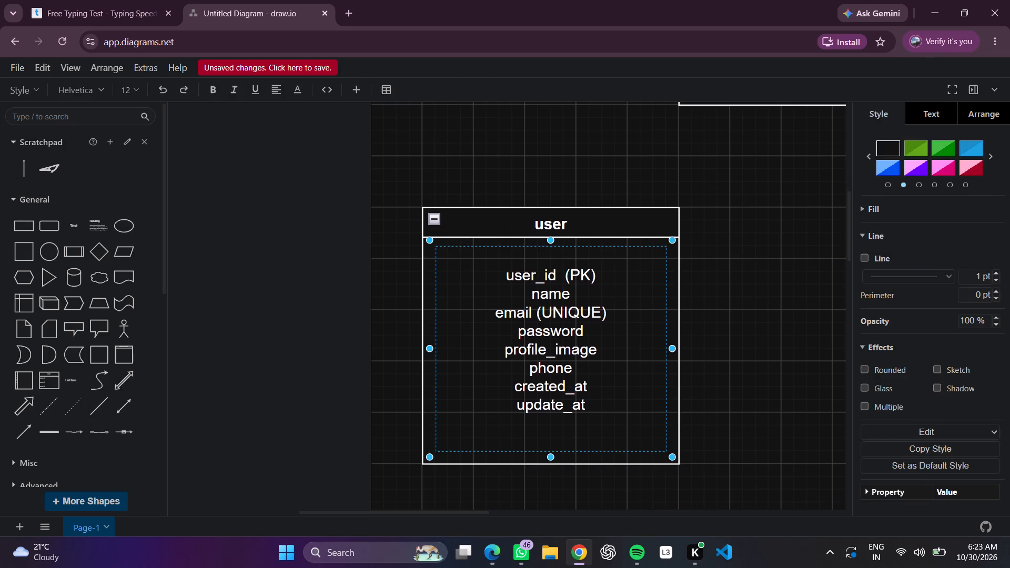
pyautogui.click(928, 155)
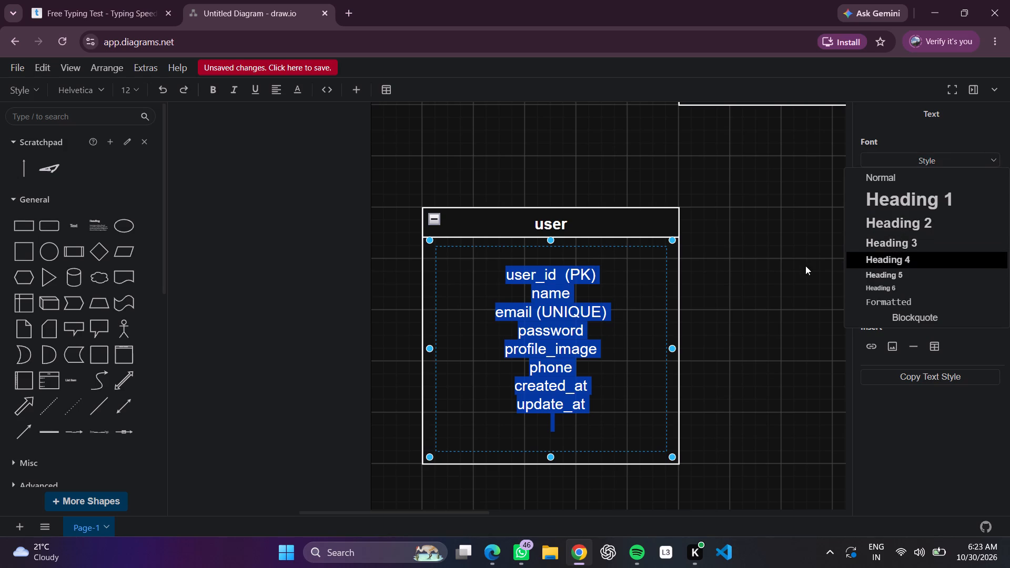
pyautogui.click(902, 242)
pyautogui.click(805, 267)
pyautogui.click(767, 214)
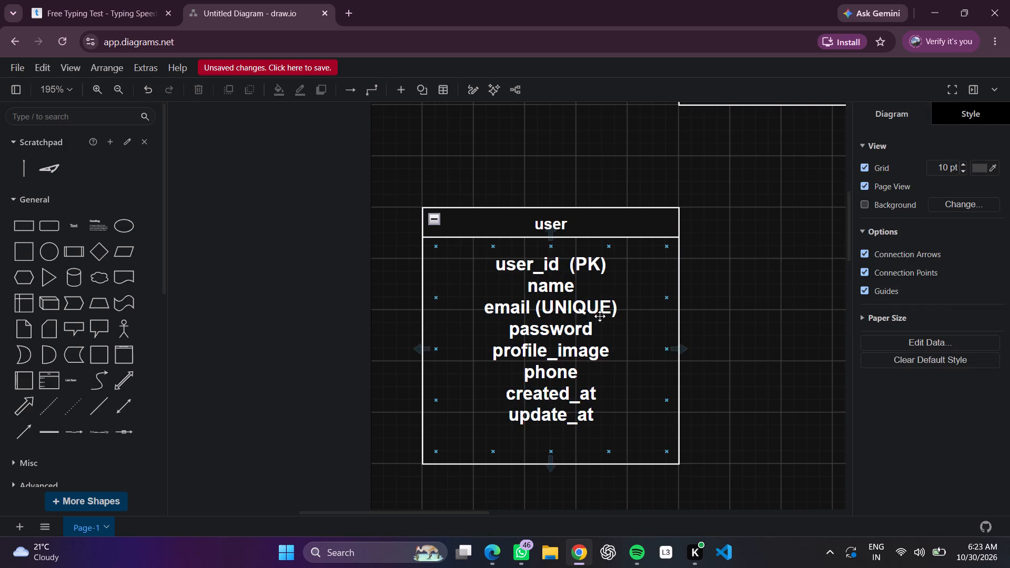
# Left-align the text of the user attribute list.
pyautogui.doubleClick(599, 316)
pyautogui.click(866, 224)
pyautogui.click(779, 253)
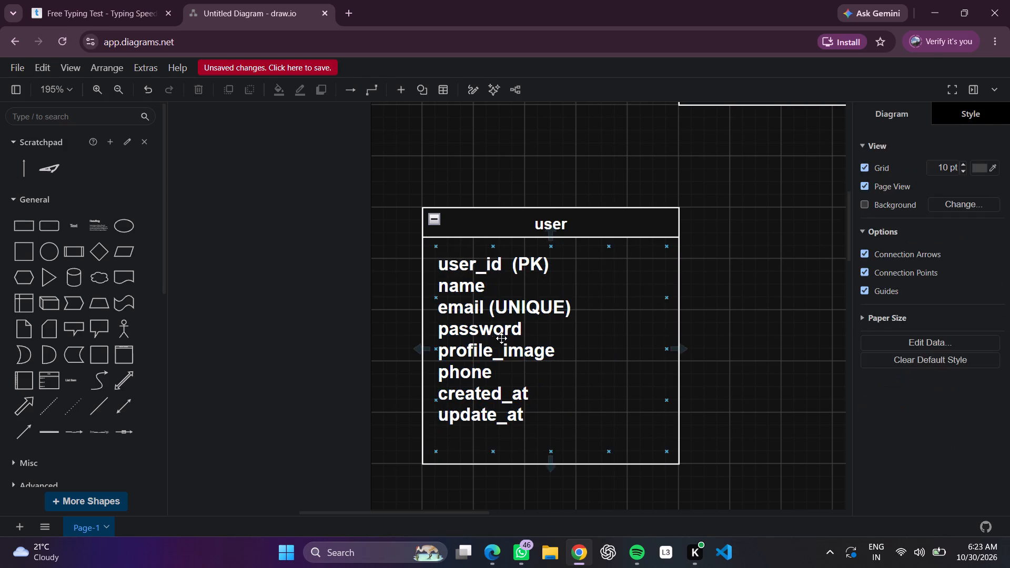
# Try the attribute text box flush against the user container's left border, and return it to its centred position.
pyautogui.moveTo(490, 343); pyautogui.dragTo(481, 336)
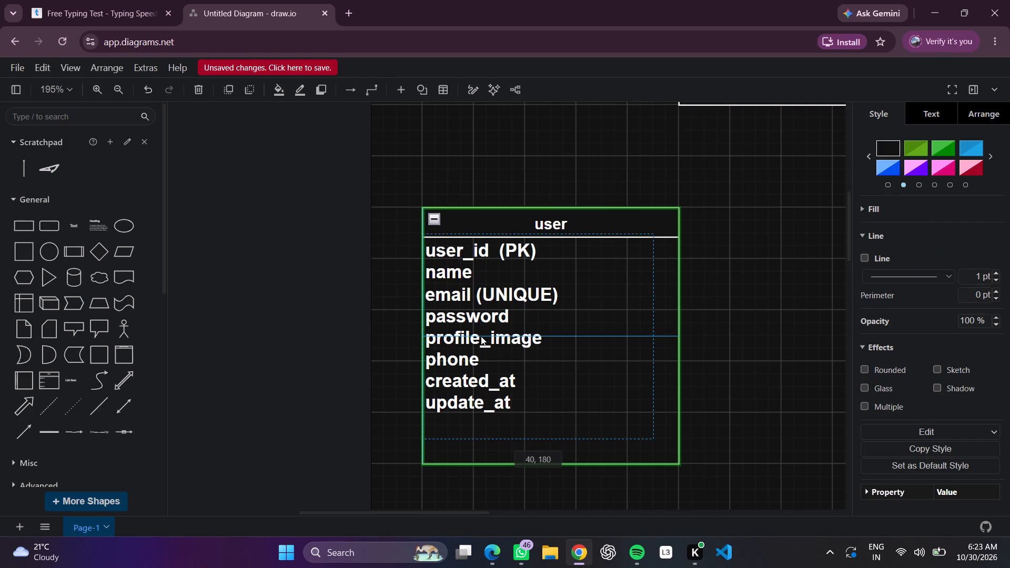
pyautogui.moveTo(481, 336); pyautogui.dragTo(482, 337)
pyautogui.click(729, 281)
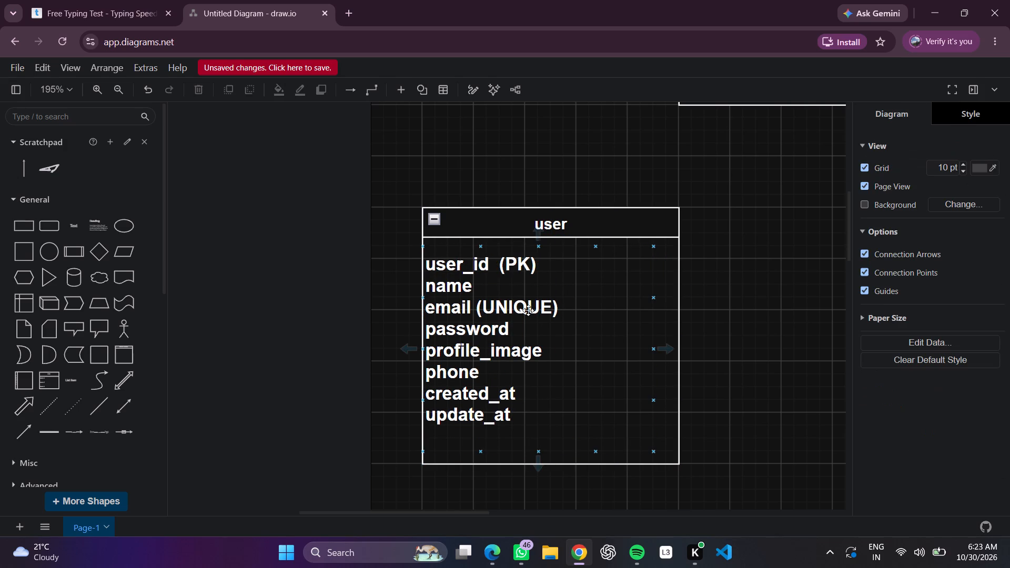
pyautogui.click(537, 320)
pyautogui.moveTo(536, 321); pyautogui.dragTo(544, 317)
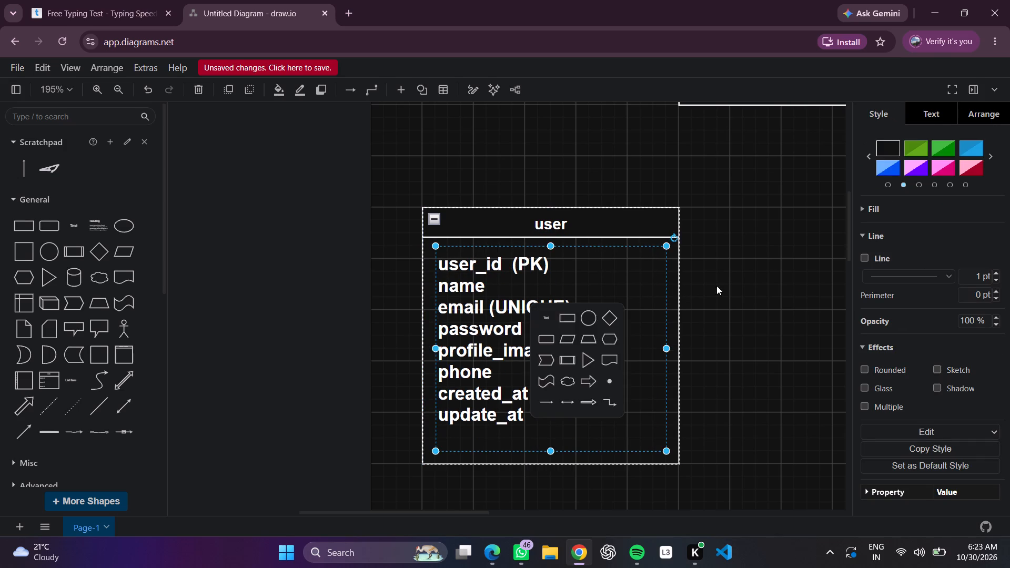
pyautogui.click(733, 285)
# Attach the start of the straight line to the user container's right border, beside the user_id (PK) attribute.
pyautogui.hscroll(-1, 734, 286)
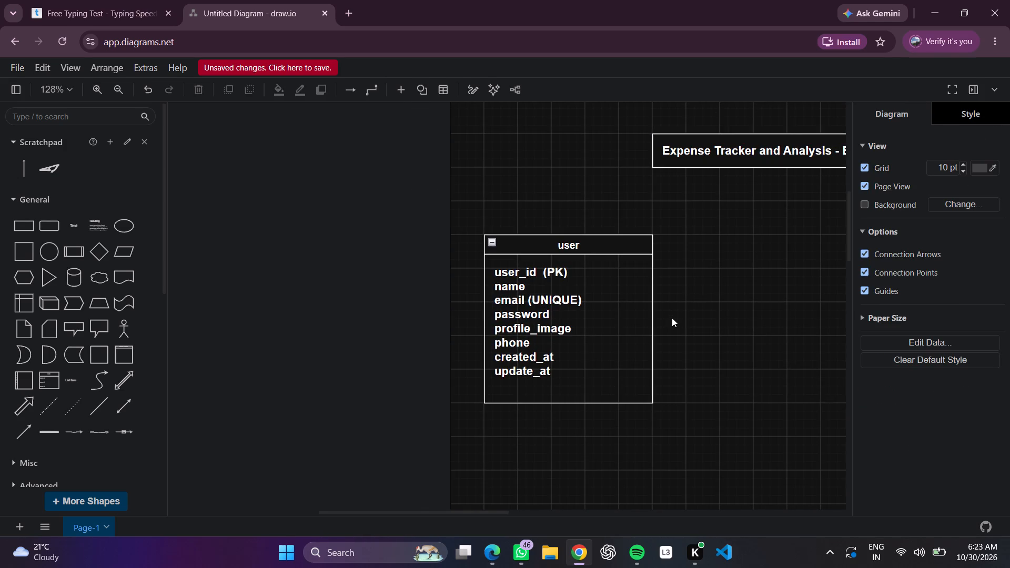
pyautogui.click(656, 329)
pyautogui.moveTo(654, 321); pyautogui.dragTo(635, 324)
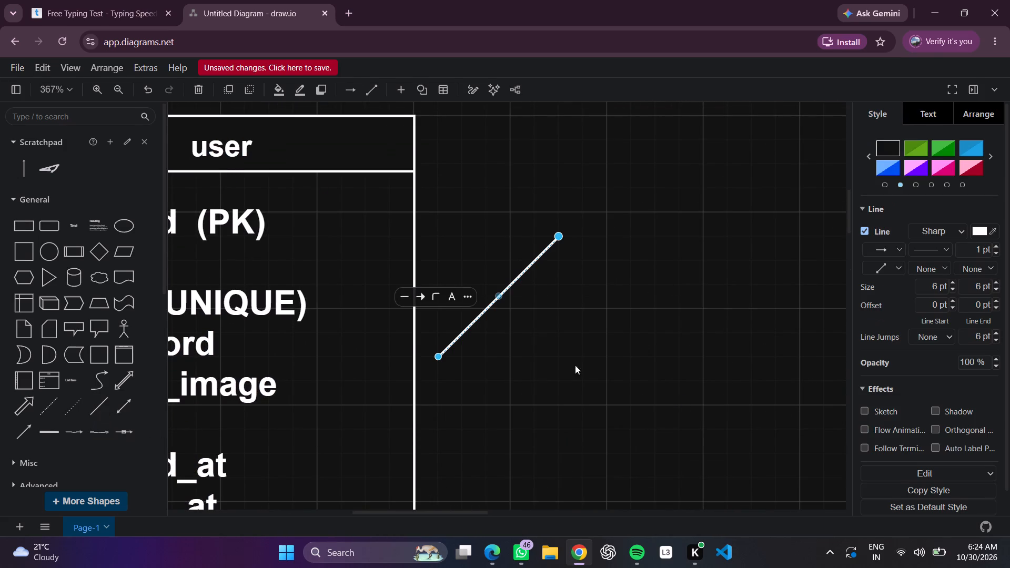
pyautogui.moveTo(437, 354); pyautogui.dragTo(419, 230)
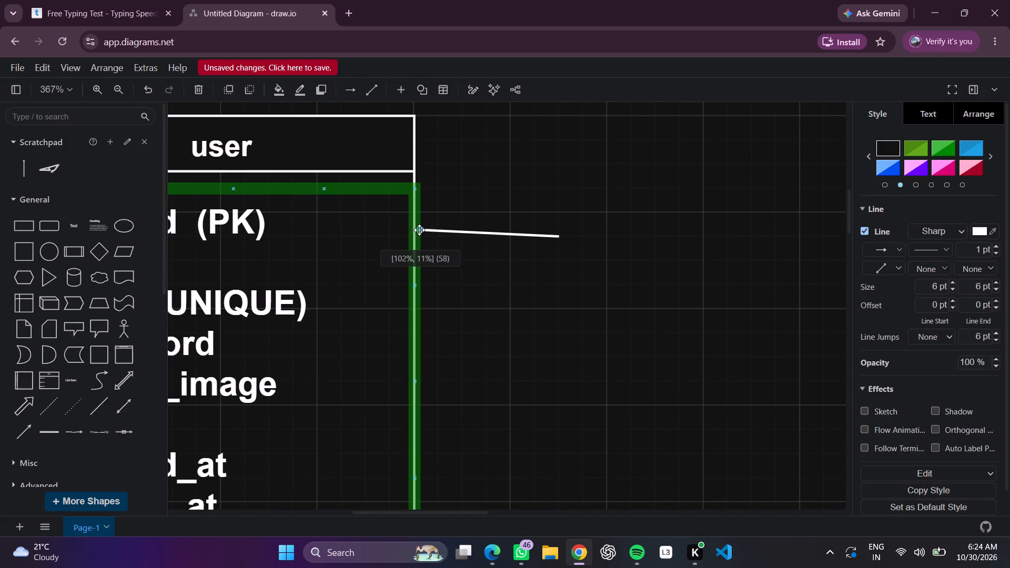
pyautogui.moveTo(419, 230); pyautogui.dragTo(415, 212)
pyautogui.click(532, 275)
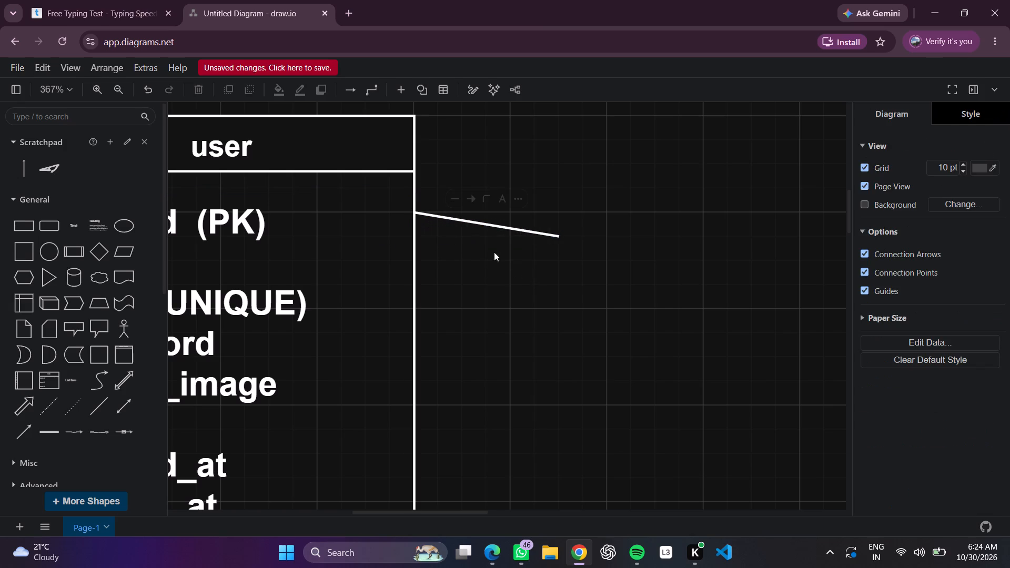
# Shorten the connector line and level its free end so it runs horizontally out from the user container.
pyautogui.hscroll(-1, 545, 248)
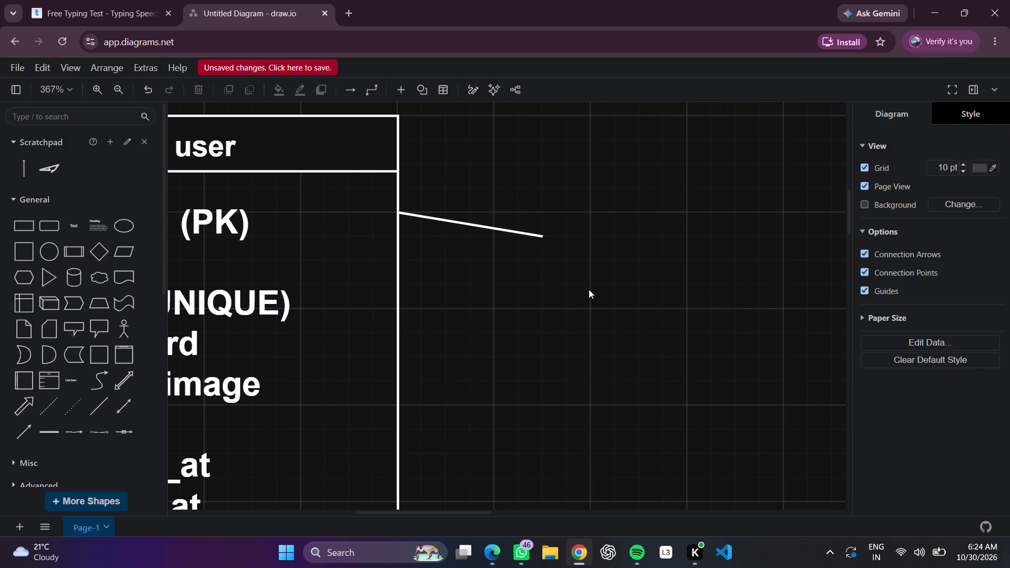
pyautogui.hscroll(1, 524, 243)
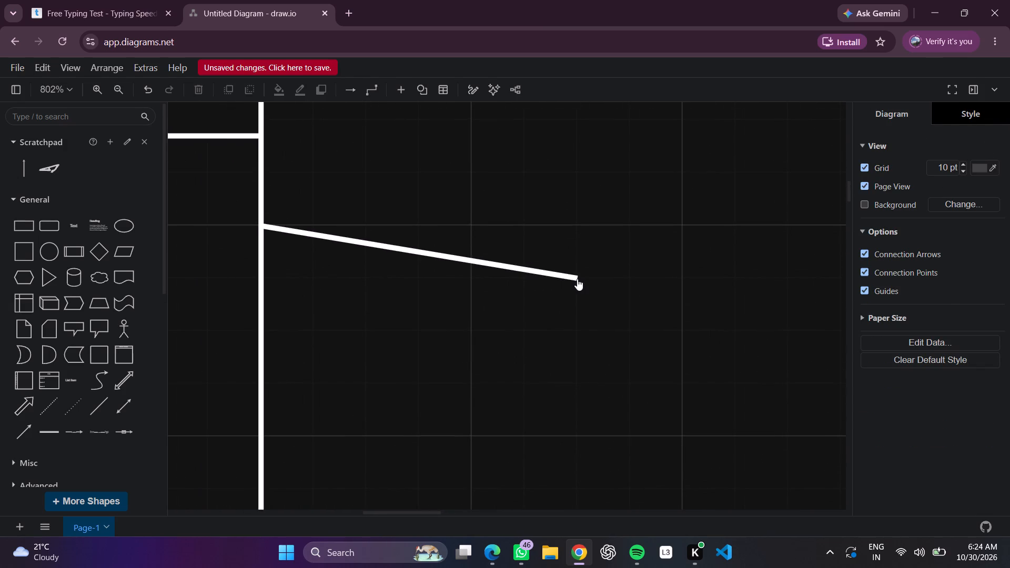
pyautogui.moveTo(577, 278); pyautogui.dragTo(479, 225)
pyautogui.click(578, 318)
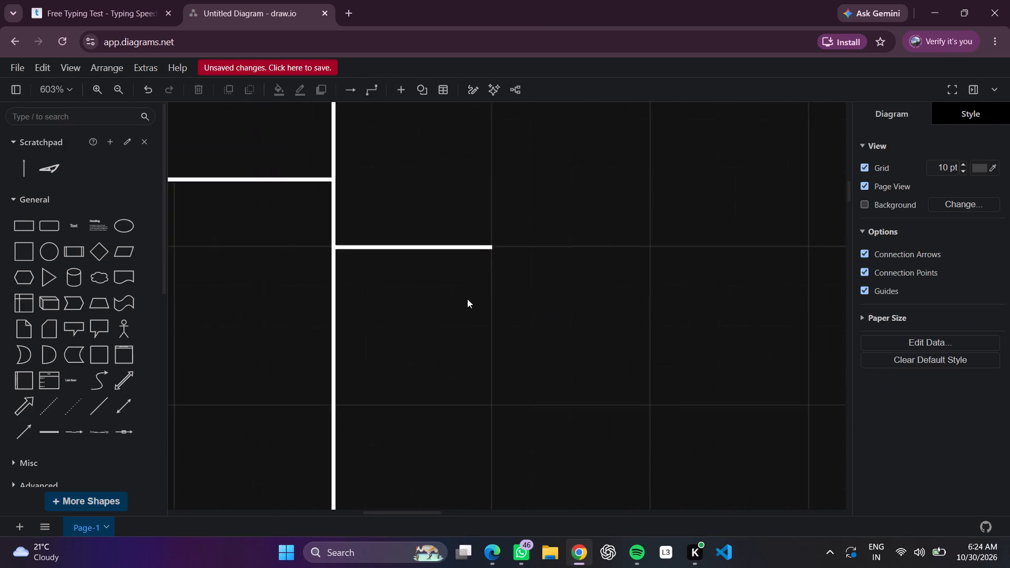
# Add a diamond relationship shape with its left corner touching the free end of the horizontal line.
pyautogui.scroll(1, 455, 319)
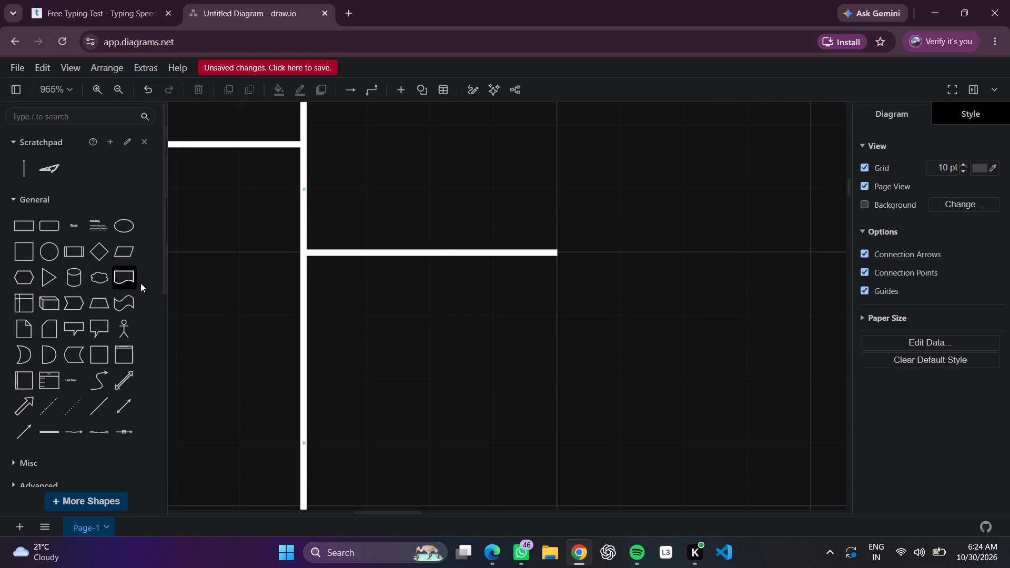
pyautogui.click(98, 250)
pyautogui.moveTo(551, 314); pyautogui.dragTo(867, 261)
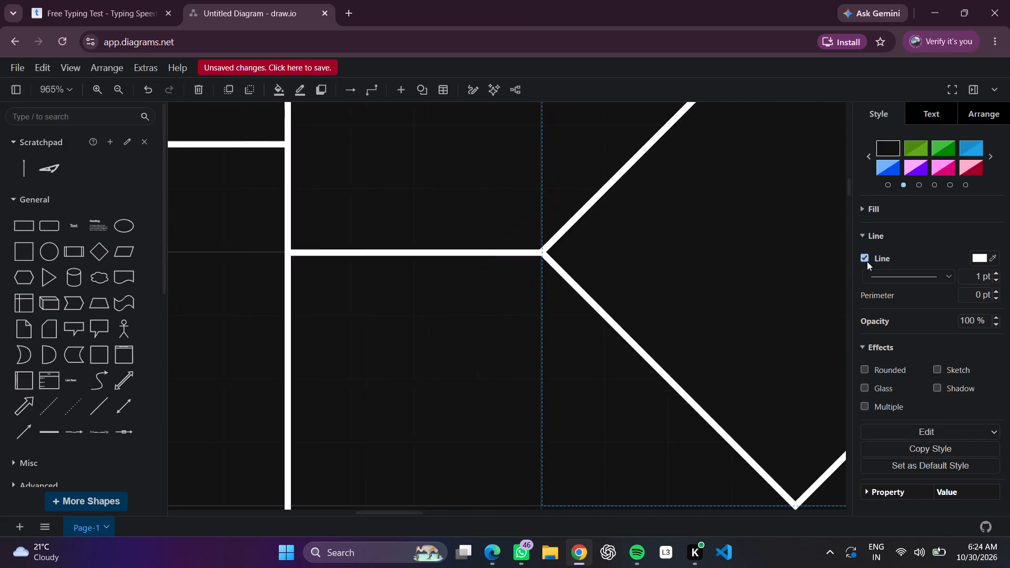
pyautogui.moveTo(867, 261); pyautogui.dragTo(603, 265)
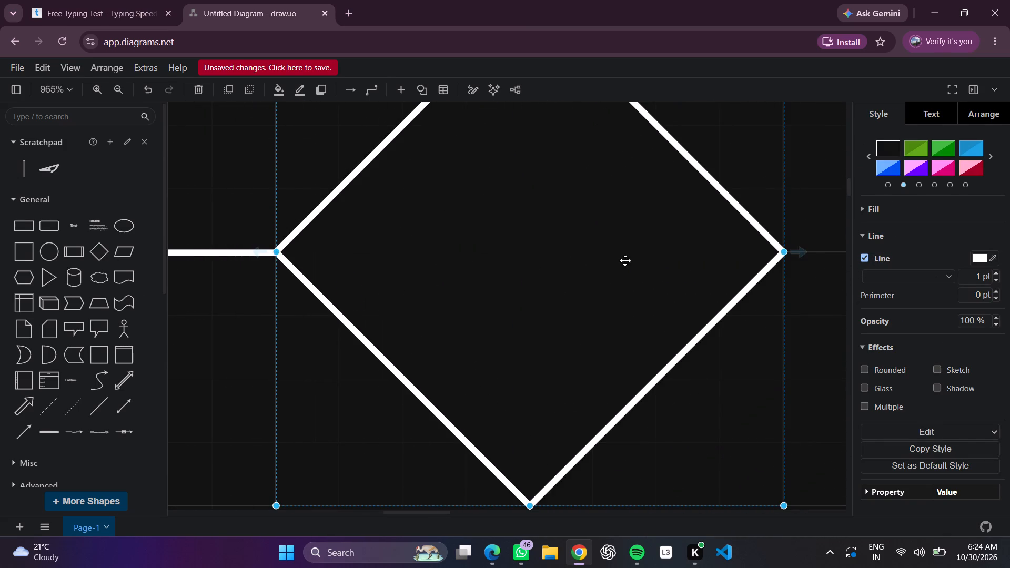
# Flatten the diamond by bringing its top and bottom corners equally inward, keeping its left corner on the line.
pyautogui.moveTo(636, 371); pyautogui.dragTo(632, 342)
pyautogui.moveTo(637, 145); pyautogui.dragTo(633, 166)
# Label the relationship diamond beside the user container "creates".
pyautogui.click(675, 260)
pyautogui.click(669, 260)
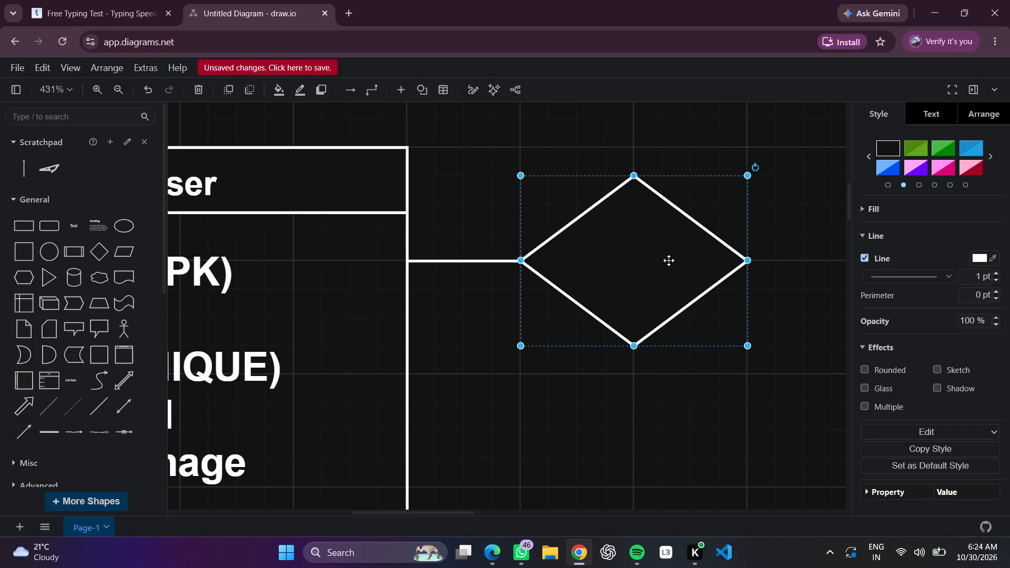
pyautogui.doubleClick(669, 260)
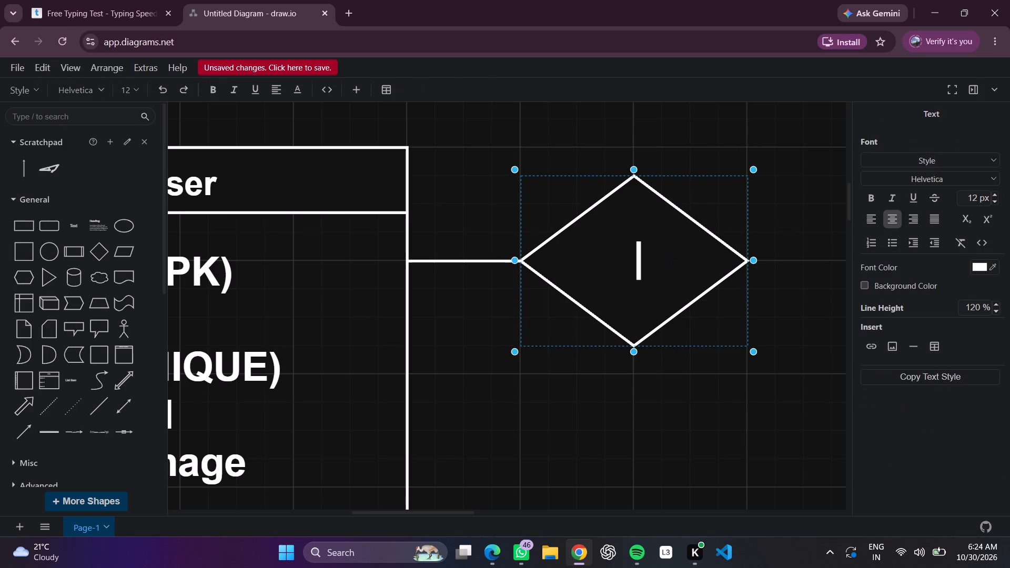
pyautogui.write('cr')
pyautogui.write('ea')
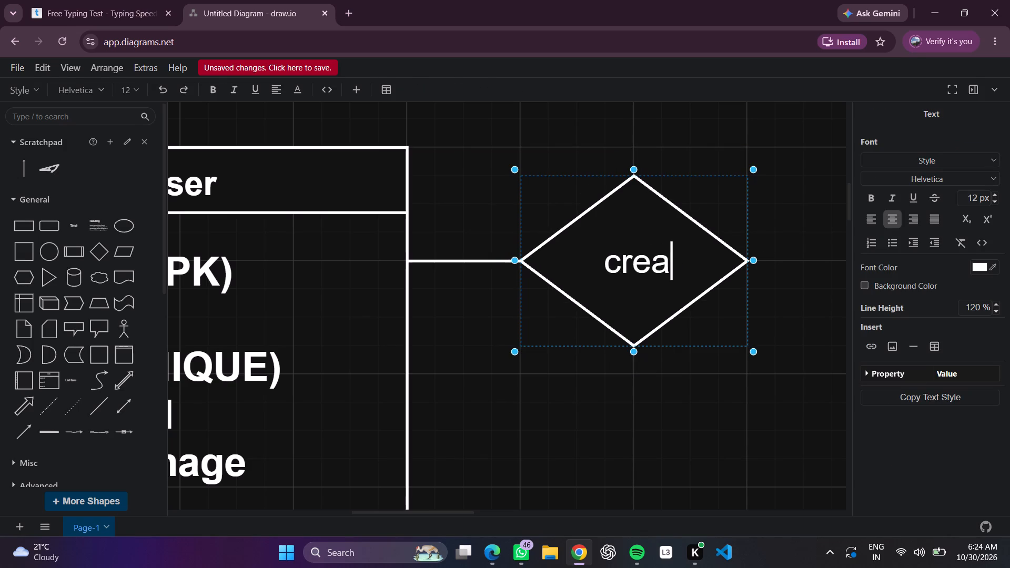
pyautogui.write('tes')
pyautogui.hscroll(-2, 902, 313)
pyautogui.click(827, 262)
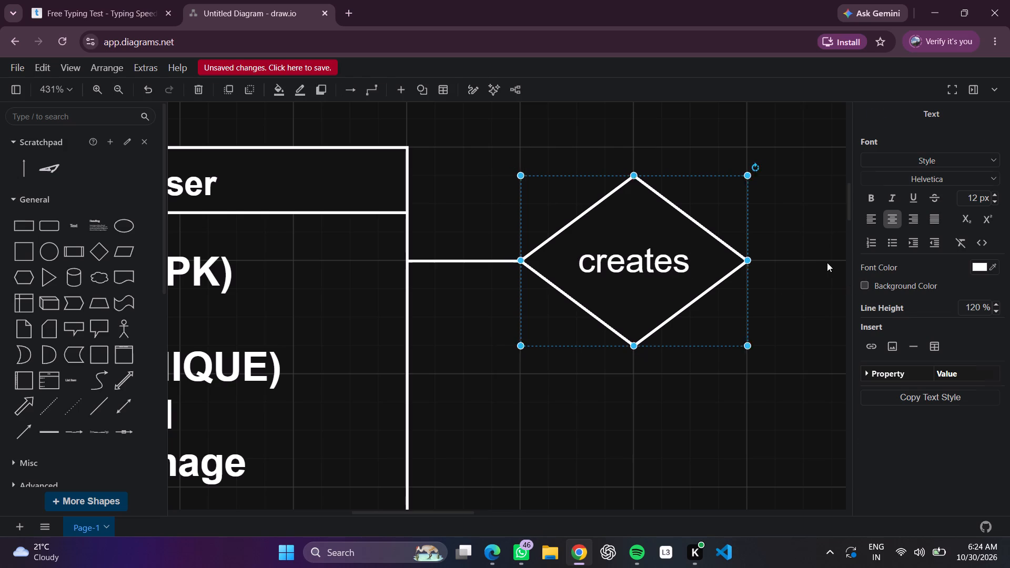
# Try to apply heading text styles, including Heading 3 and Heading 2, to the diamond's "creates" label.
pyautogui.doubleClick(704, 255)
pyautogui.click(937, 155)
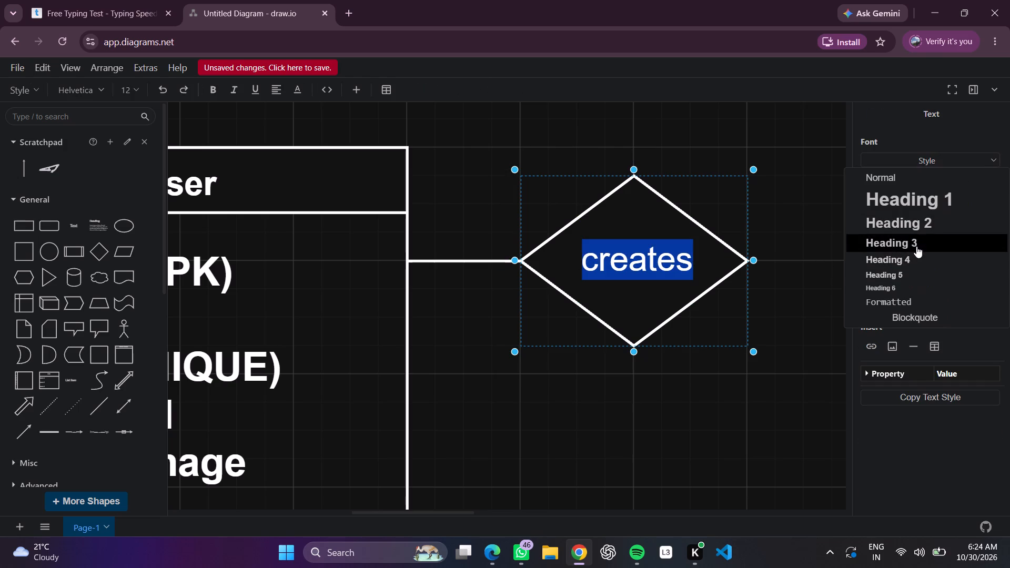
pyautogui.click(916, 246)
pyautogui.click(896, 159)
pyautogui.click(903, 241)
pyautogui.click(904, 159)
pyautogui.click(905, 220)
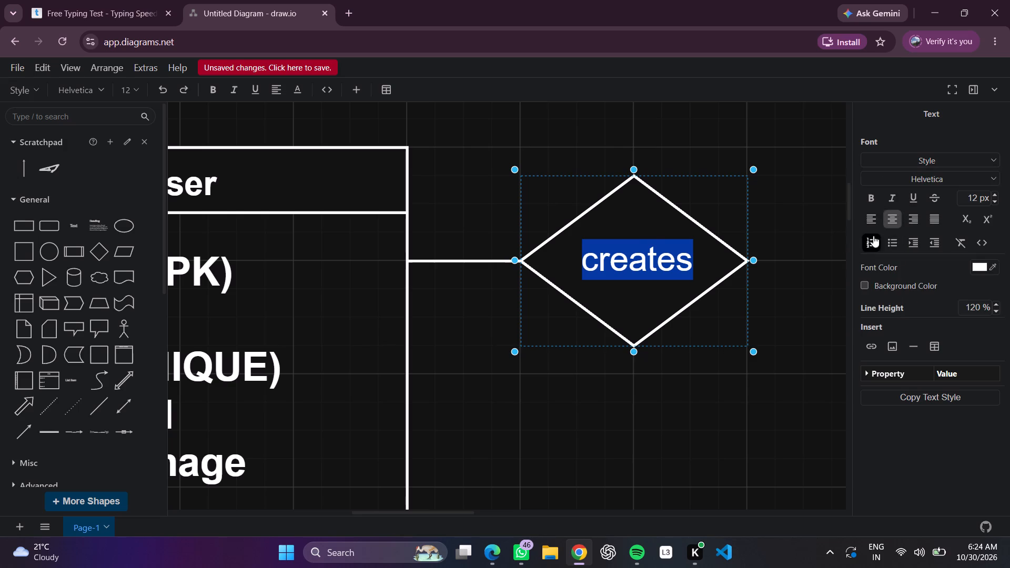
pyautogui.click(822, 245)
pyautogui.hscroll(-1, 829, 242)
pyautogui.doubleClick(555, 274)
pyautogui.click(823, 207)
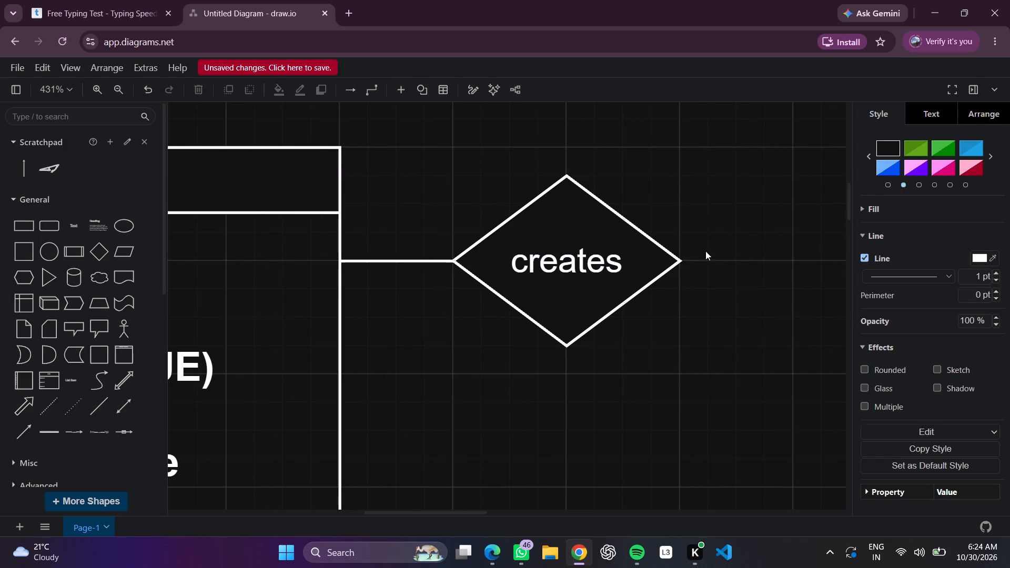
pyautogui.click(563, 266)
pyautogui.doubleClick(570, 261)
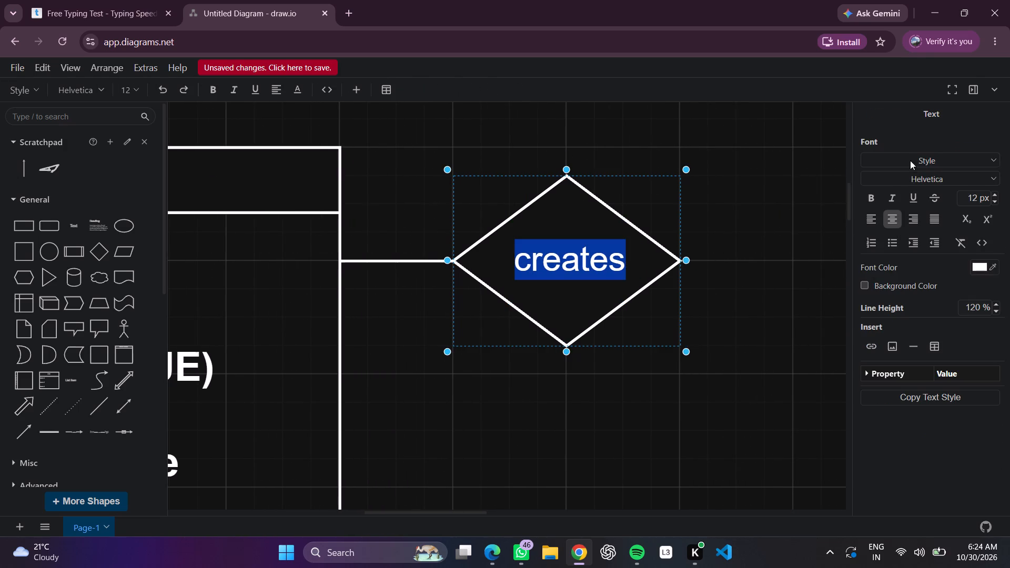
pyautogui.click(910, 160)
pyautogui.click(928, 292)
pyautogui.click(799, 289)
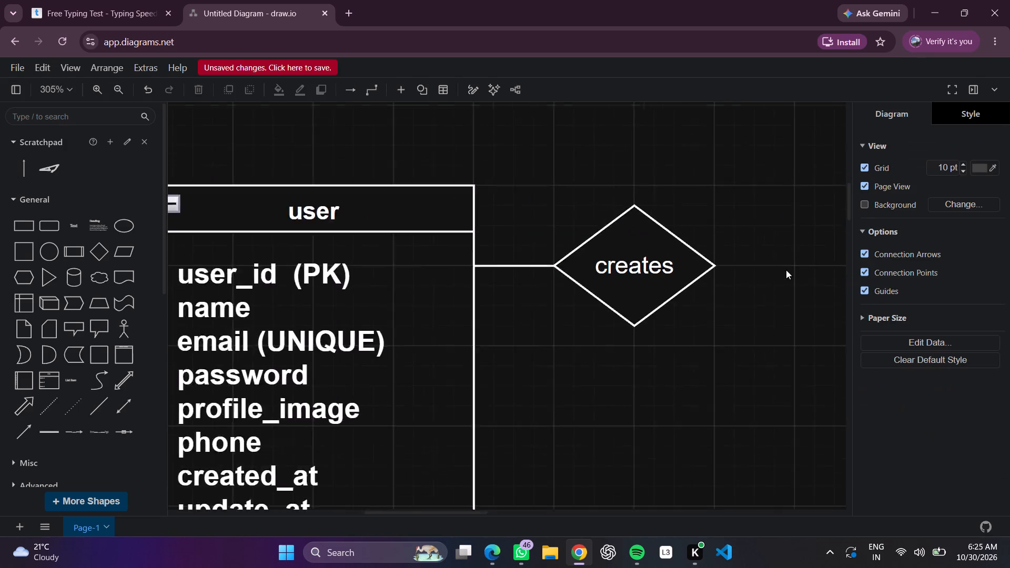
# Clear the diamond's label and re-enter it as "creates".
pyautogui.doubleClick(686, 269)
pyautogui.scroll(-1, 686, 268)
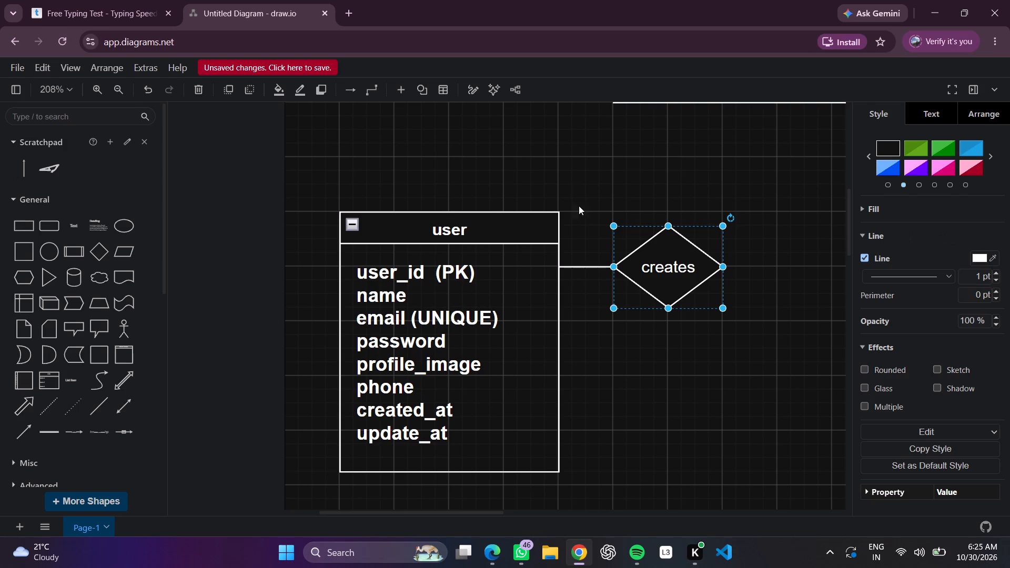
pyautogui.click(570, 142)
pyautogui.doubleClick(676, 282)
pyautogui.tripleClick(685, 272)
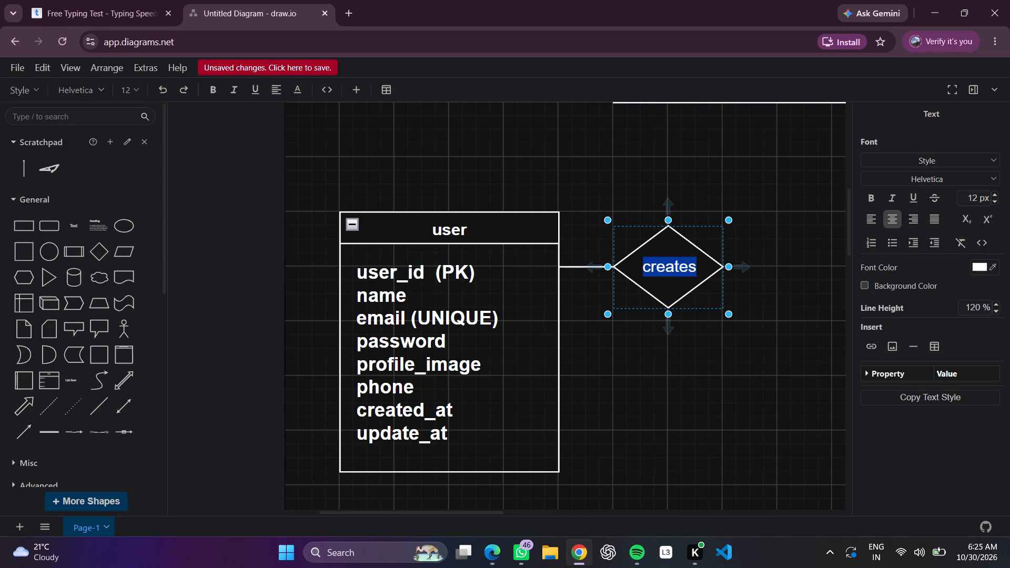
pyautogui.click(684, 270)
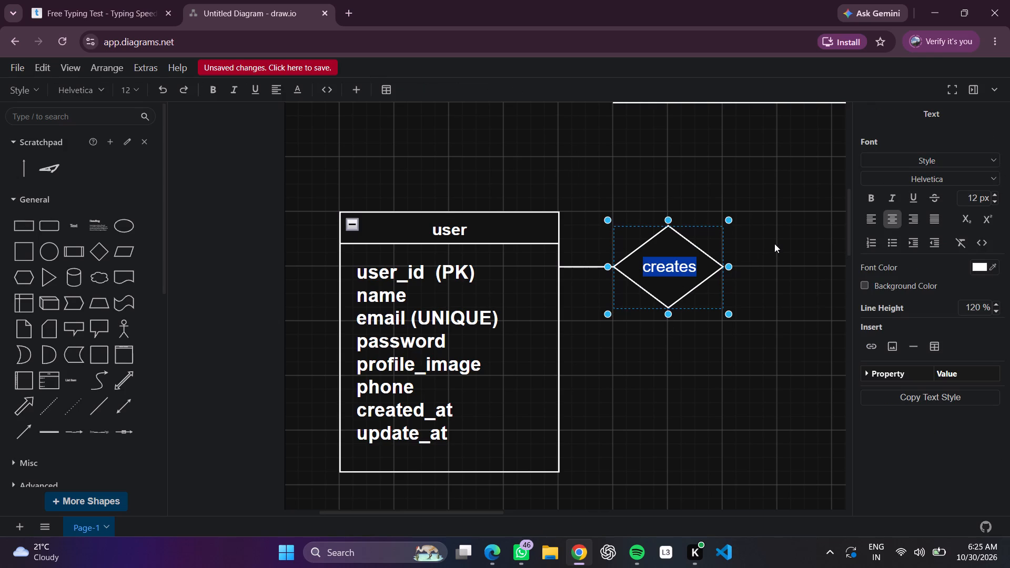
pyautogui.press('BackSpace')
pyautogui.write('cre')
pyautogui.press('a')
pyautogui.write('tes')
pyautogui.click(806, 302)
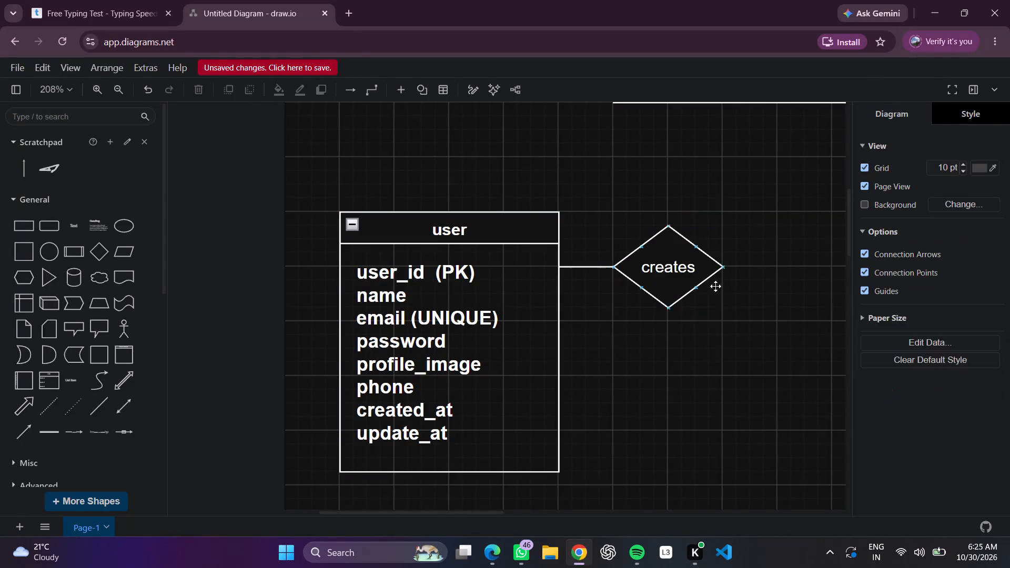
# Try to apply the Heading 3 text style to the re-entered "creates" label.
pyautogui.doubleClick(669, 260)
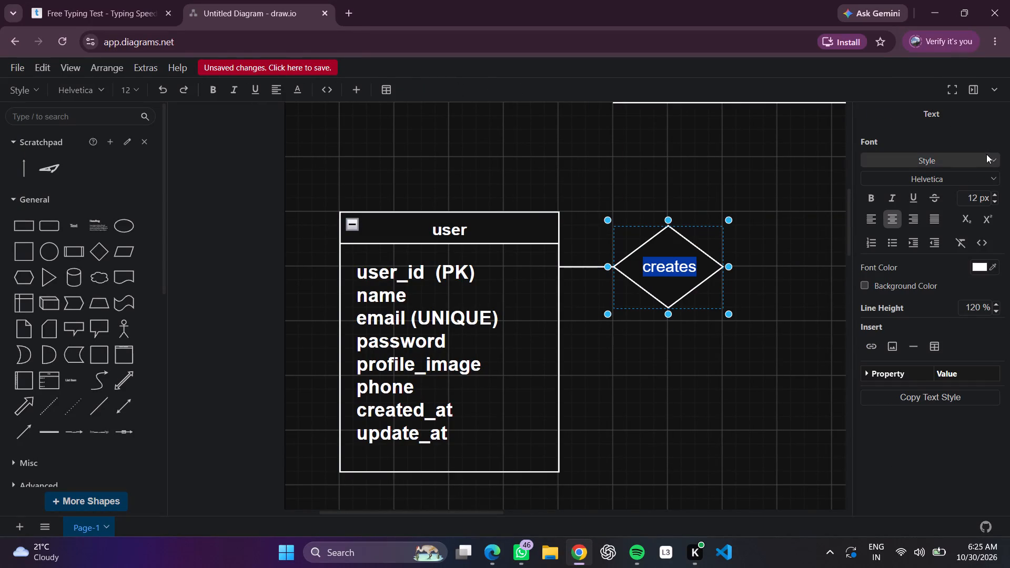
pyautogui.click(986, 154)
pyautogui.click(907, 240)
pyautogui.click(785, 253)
# Add a straight horizontal line extending outward from the right corner of the creates diamond.
pyautogui.hscroll(-1, 792, 250)
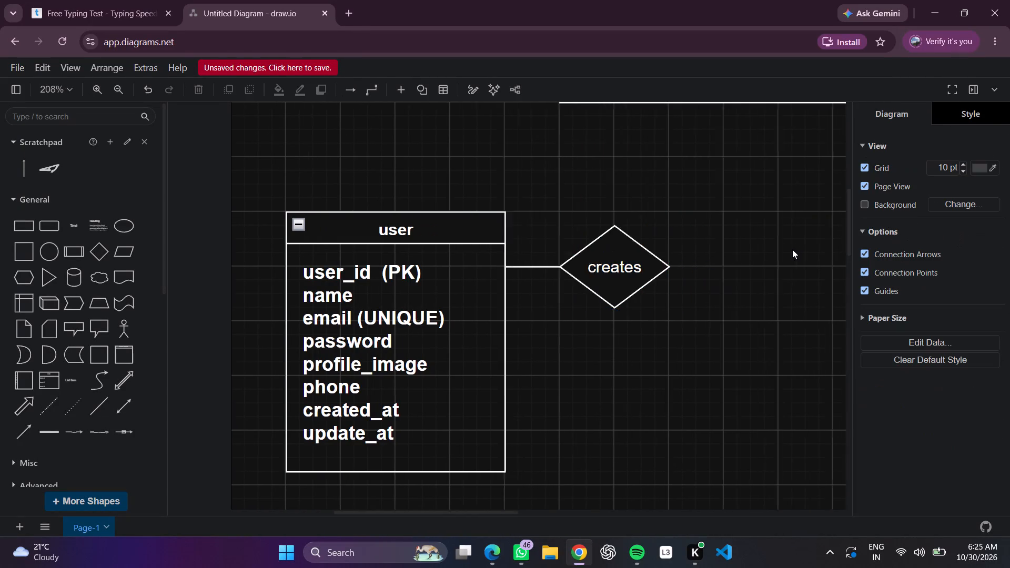
pyautogui.hscroll(-2, 792, 249)
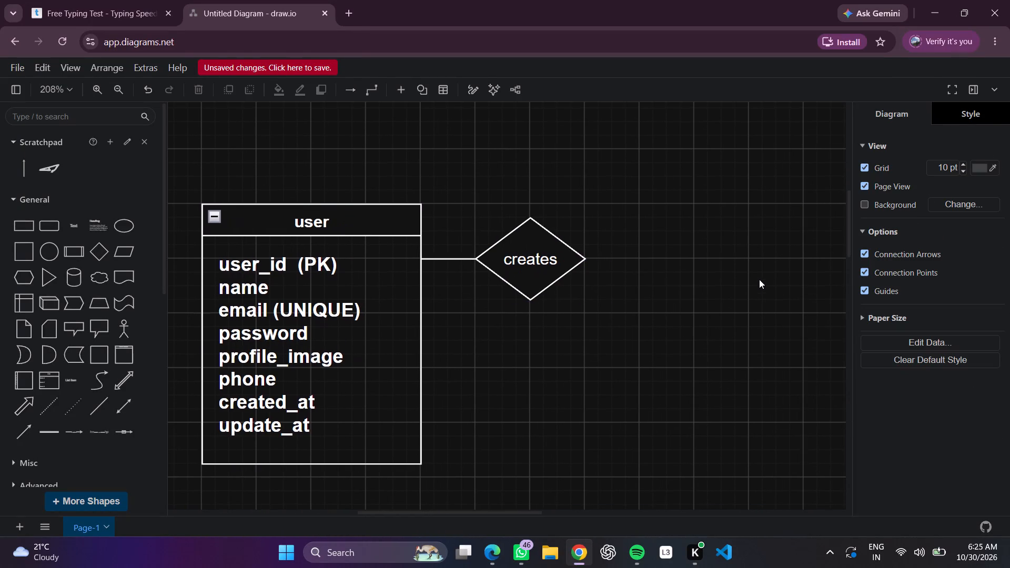
pyautogui.hscroll(1, 725, 286)
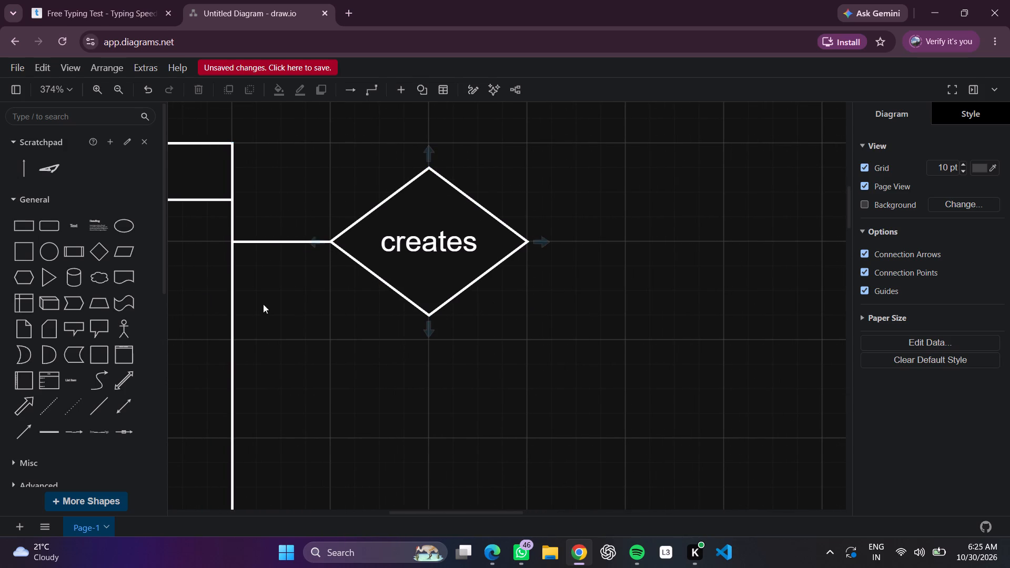
pyautogui.click(98, 402)
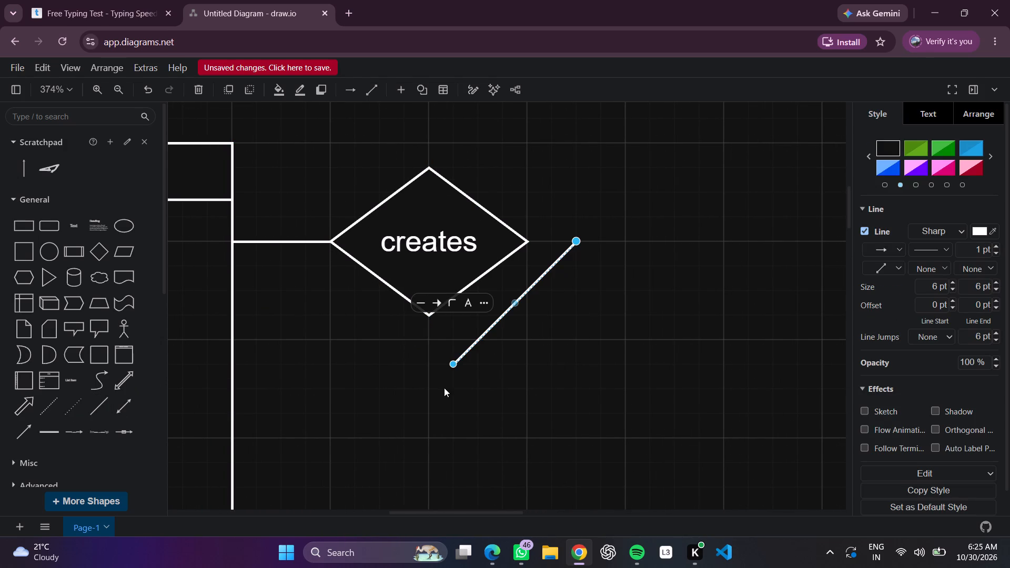
pyautogui.moveTo(452, 368); pyautogui.dragTo(627, 244)
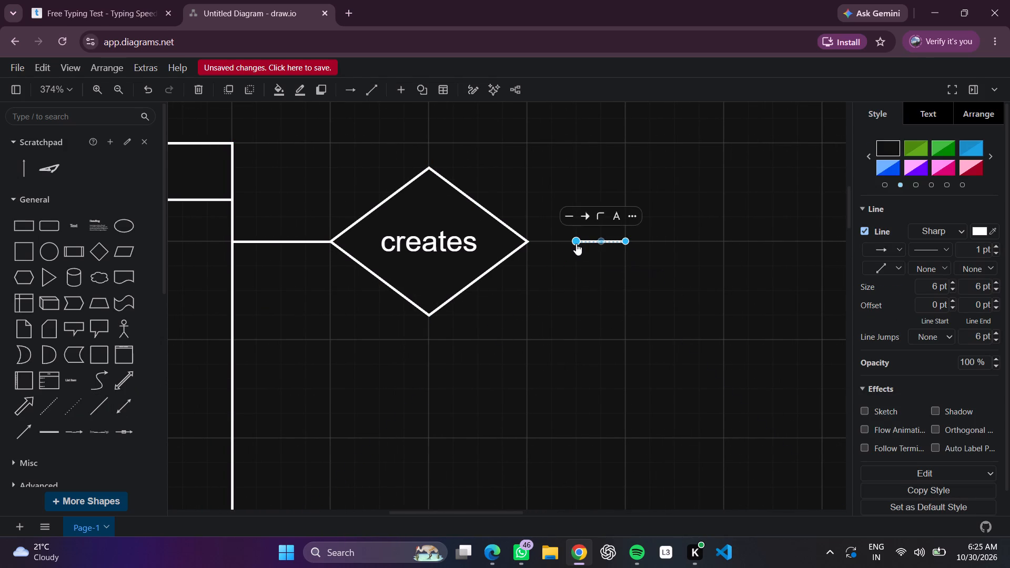
pyautogui.moveTo(576, 245); pyautogui.dragTo(528, 244)
pyautogui.click(553, 303)
# Add a vertical container with its left border at the new line's free end and its top level with the user container.
pyautogui.hscroll(-1, 549, 308)
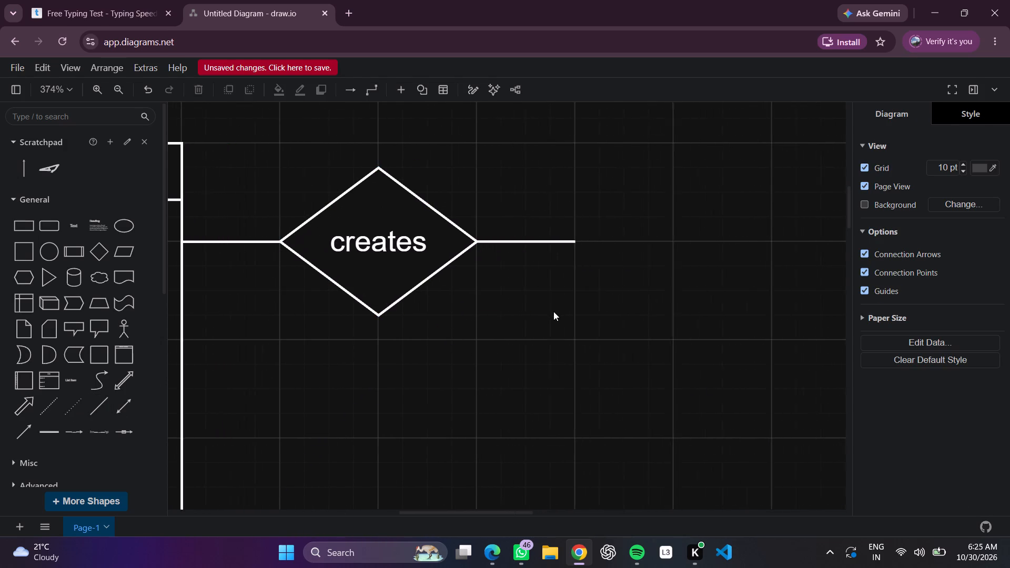
pyautogui.hscroll(-1, 553, 311)
pyautogui.hscroll(-1, 705, 301)
pyautogui.scroll(1, 710, 301)
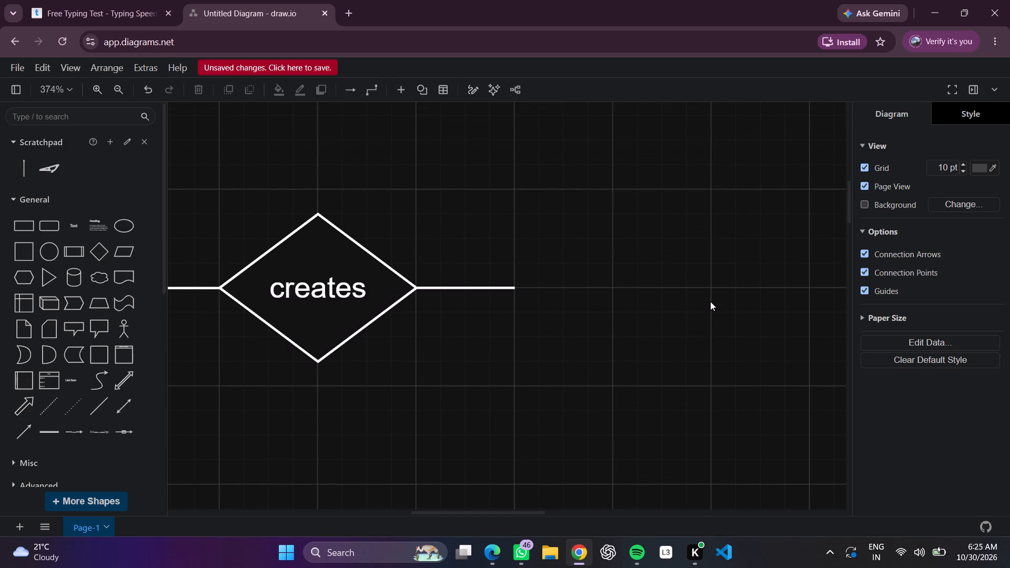
pyautogui.scroll(1, 763, 301)
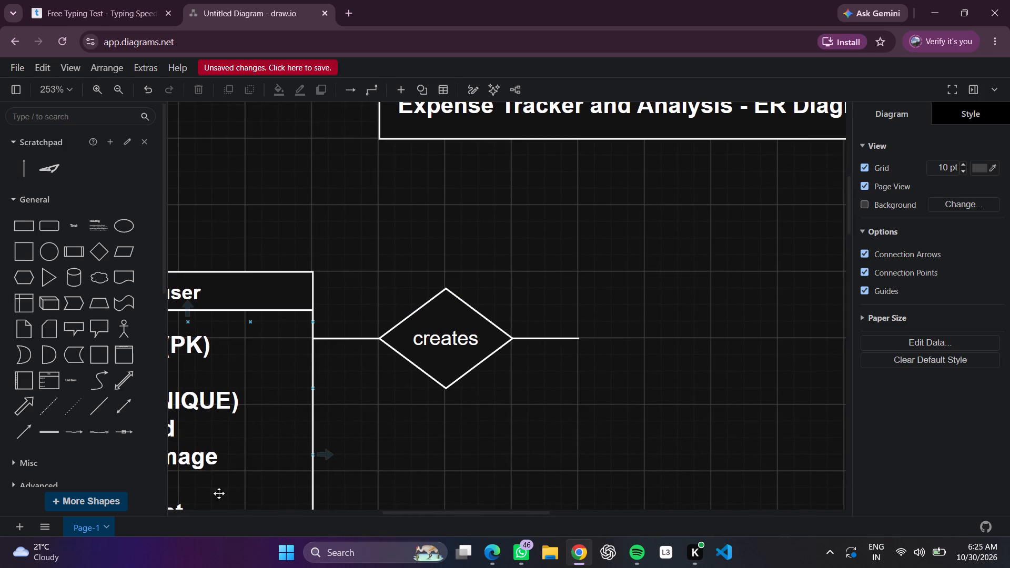
pyautogui.click(125, 359)
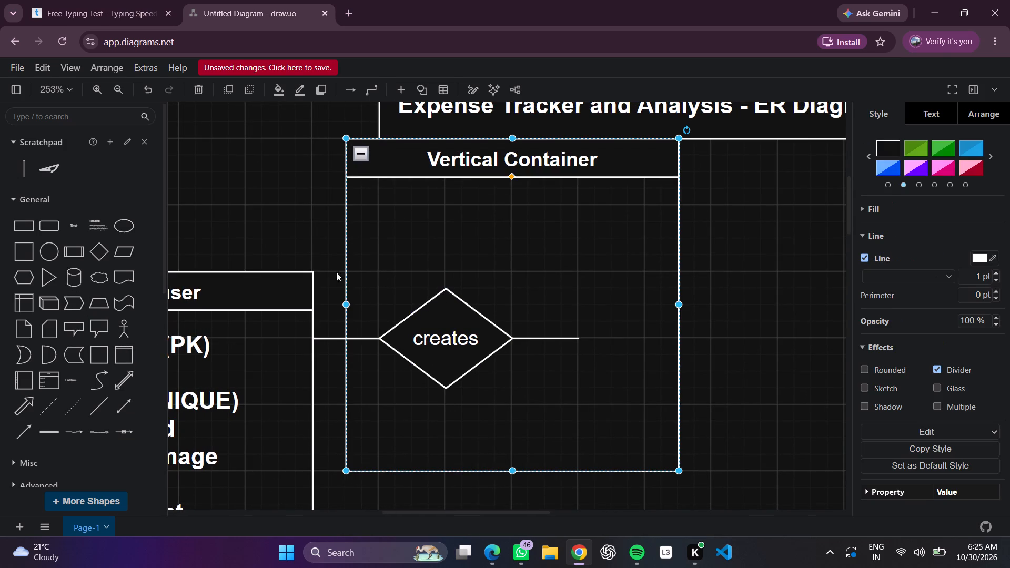
pyautogui.moveTo(345, 298); pyautogui.dragTo(583, 310)
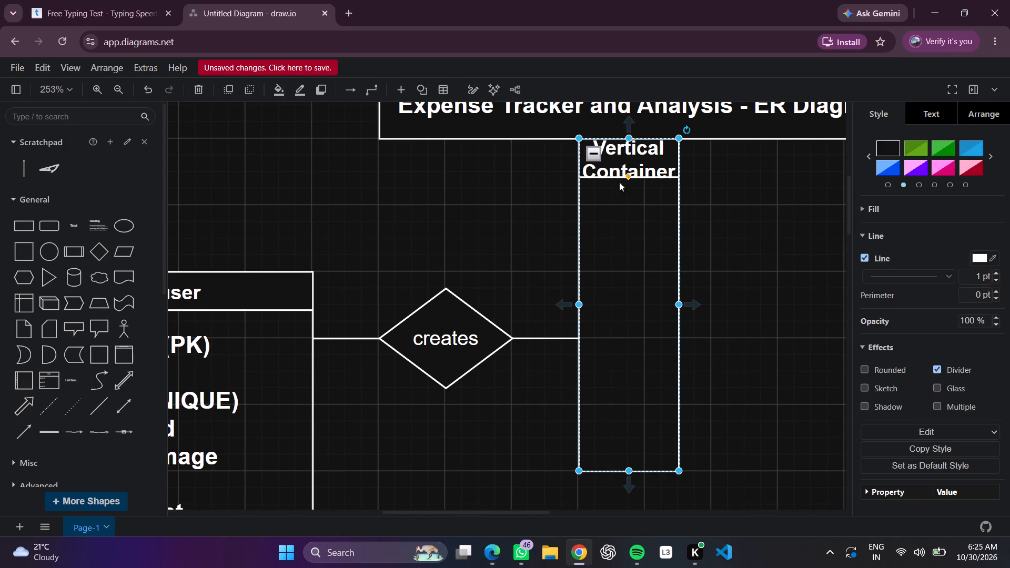
pyautogui.moveTo(629, 138); pyautogui.dragTo(640, 268)
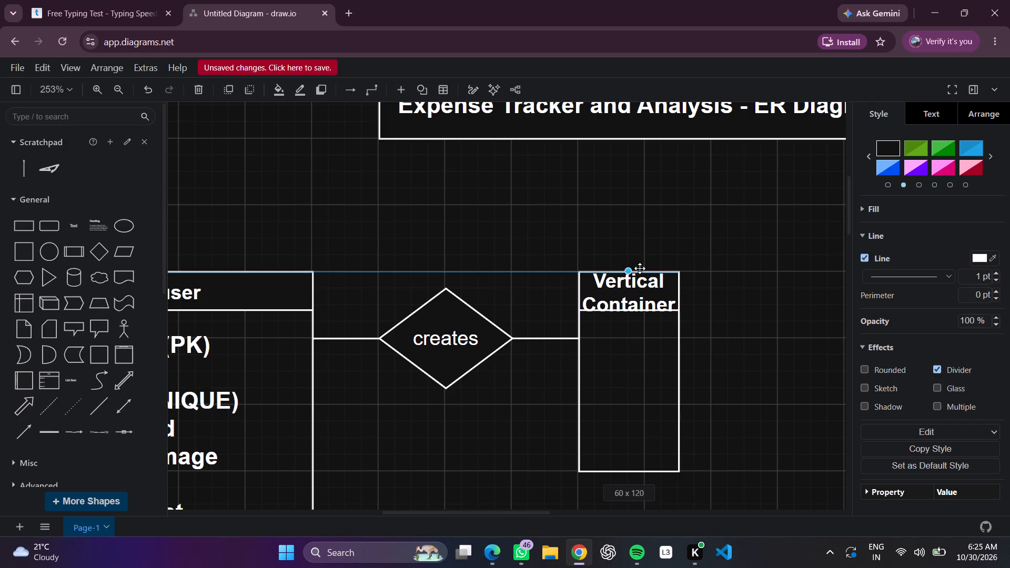
pyautogui.moveTo(640, 268); pyautogui.dragTo(640, 268)
# Widen the new container to match the user container's width and extend its bottom edge slightly below the user container's.
pyautogui.moveTo(679, 367); pyautogui.dragTo(773, 365)
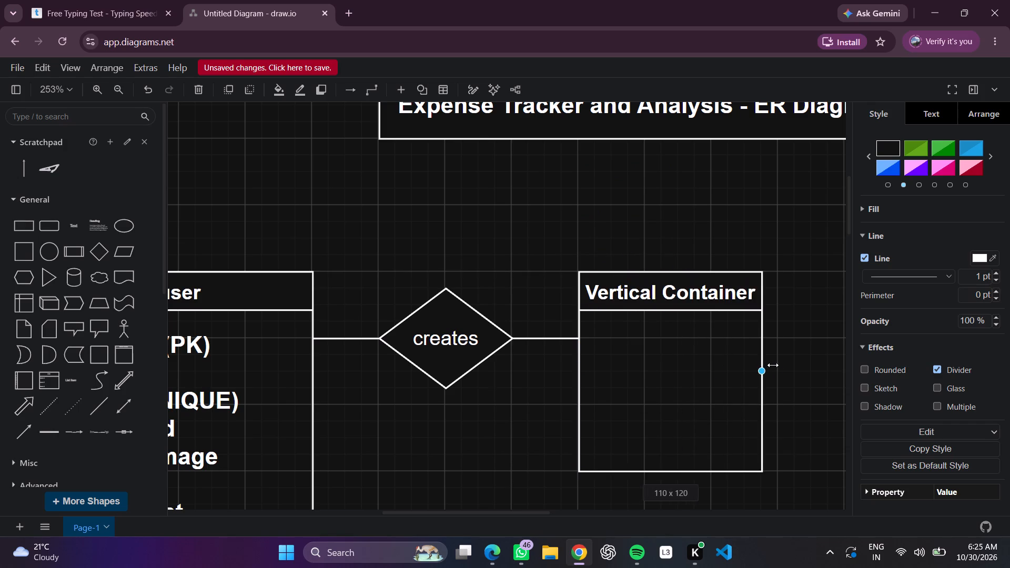
pyautogui.moveTo(773, 365); pyautogui.dragTo(773, 365)
pyautogui.hscroll(-1, 748, 366)
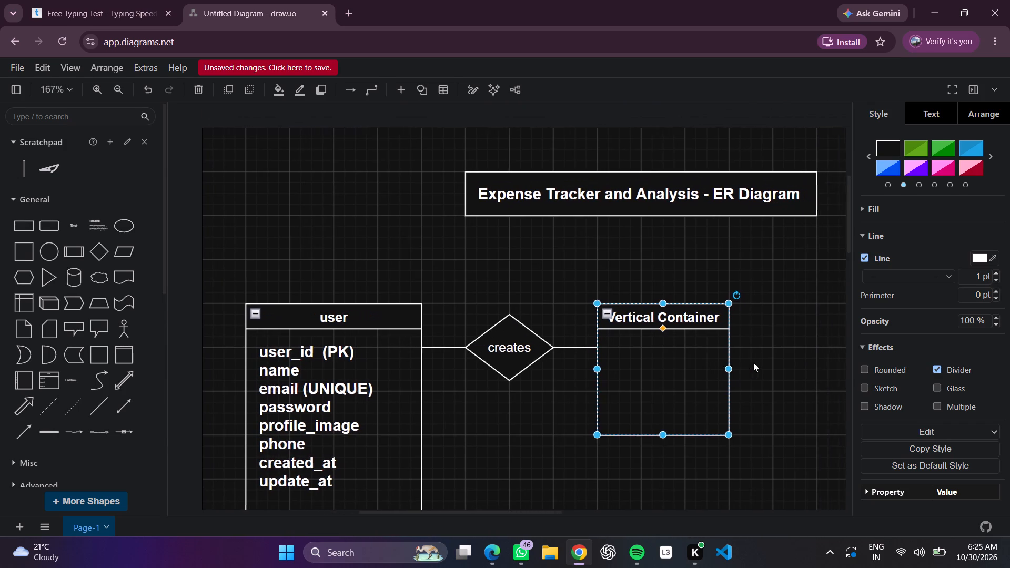
pyautogui.hscroll(-1, 753, 362)
pyautogui.moveTo(713, 369); pyautogui.dragTo(769, 374)
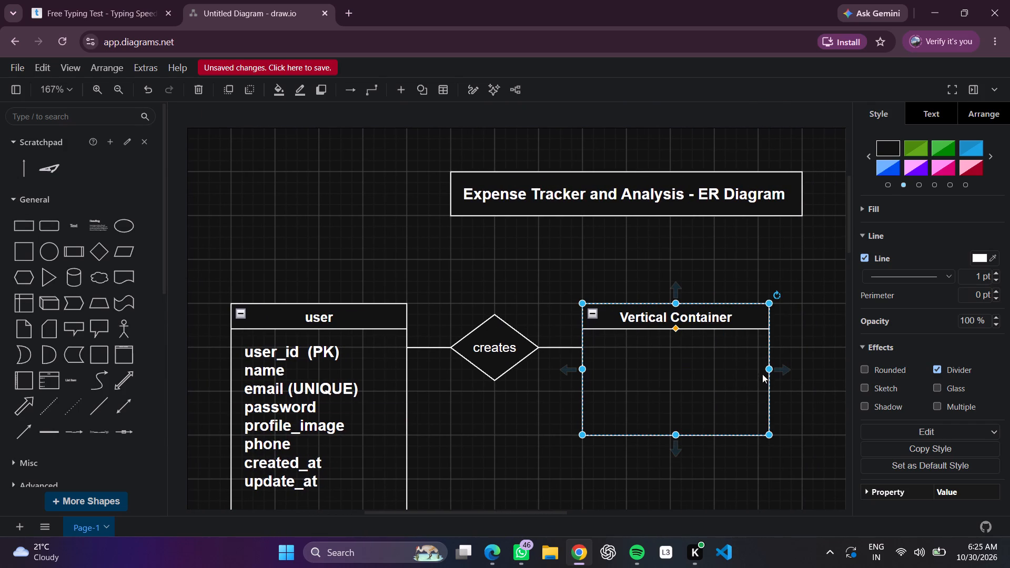
pyautogui.moveTo(766, 366); pyautogui.dragTo(760, 367)
pyautogui.scroll(-1, 772, 364)
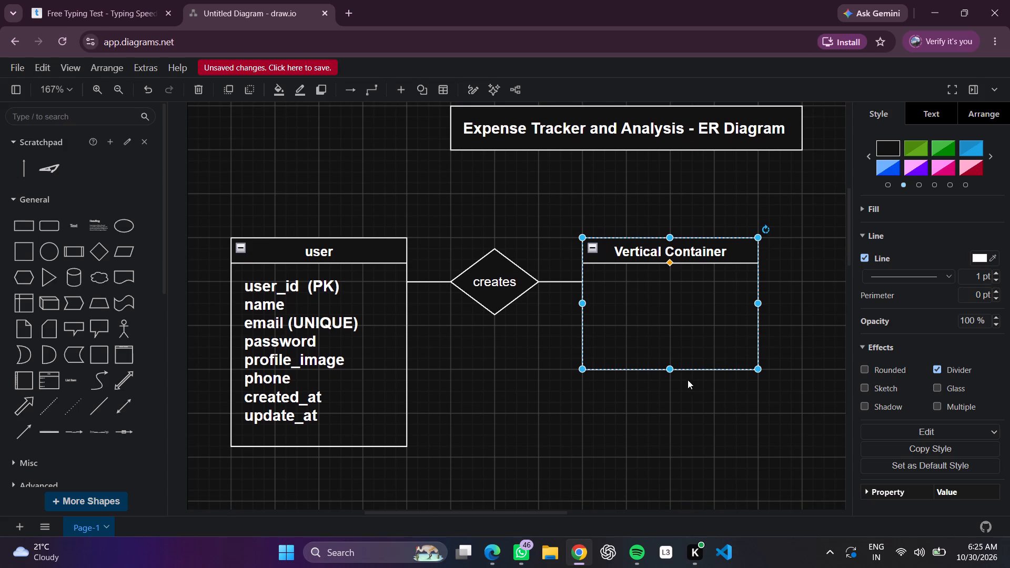
pyautogui.moveTo(669, 371); pyautogui.dragTo(674, 454)
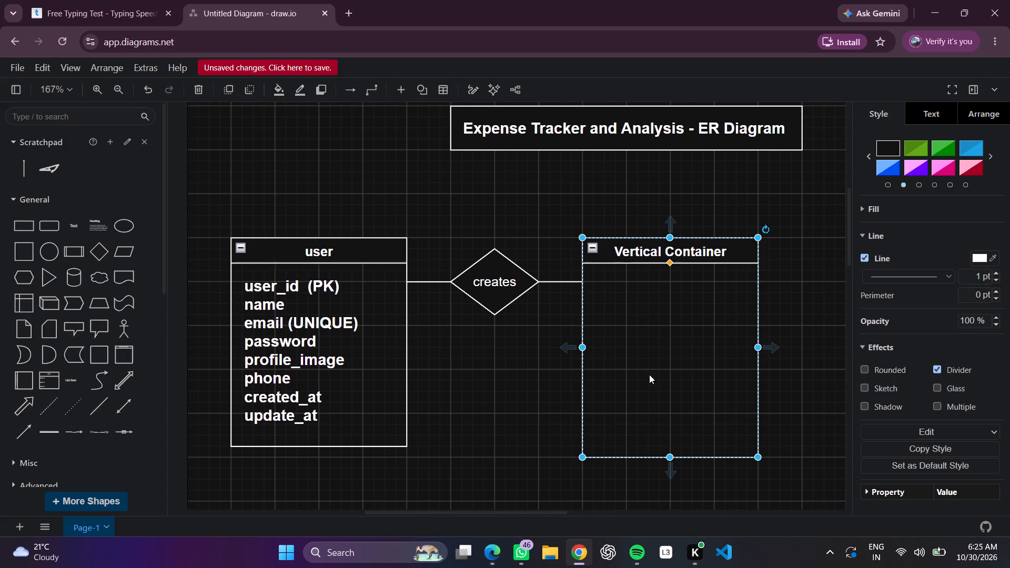
# Title the new container "Expense".
pyautogui.click(648, 367)
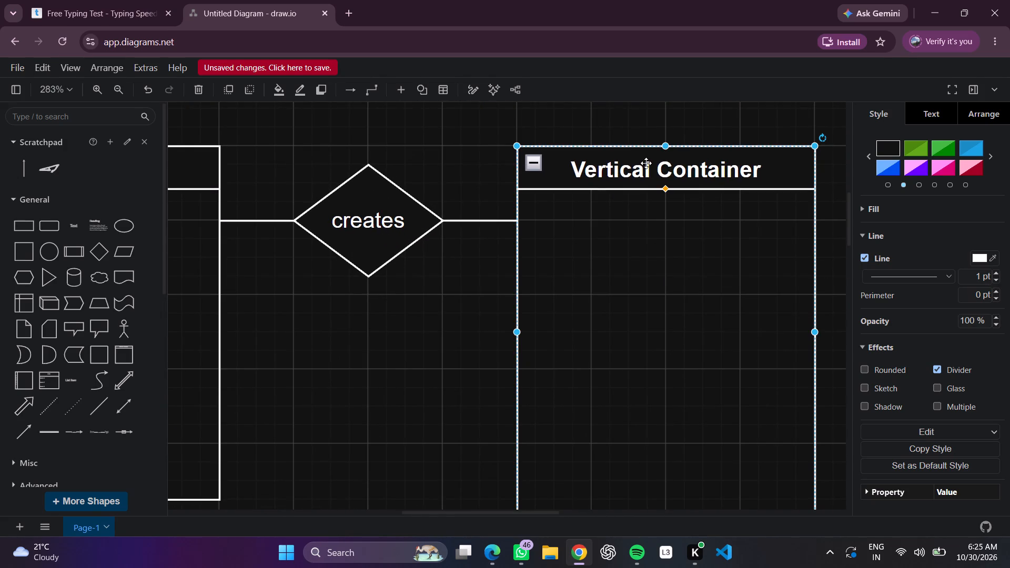
pyautogui.doubleClick(646, 163)
pyautogui.press('BackSpace')
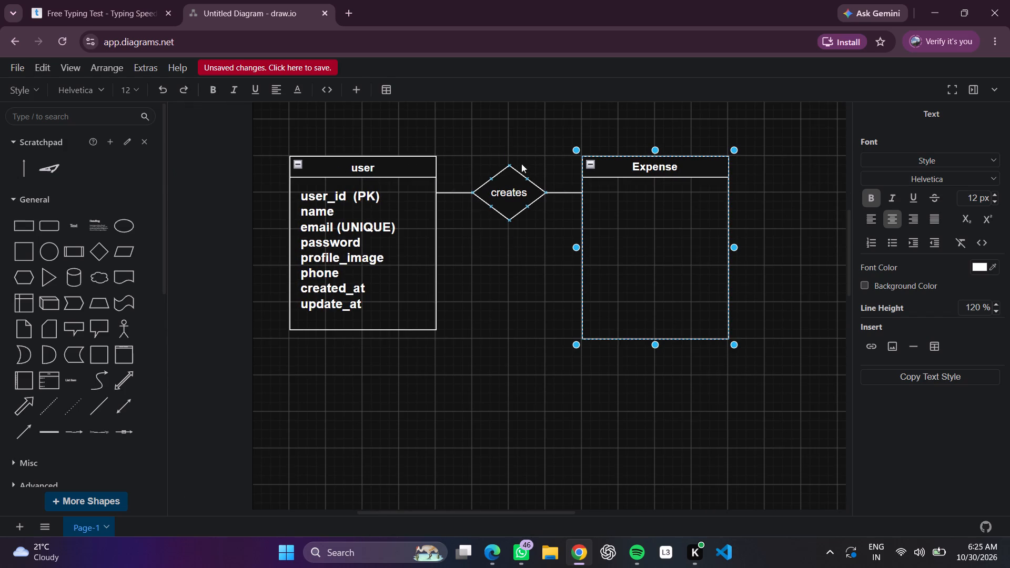
pyautogui.click(517, 154)
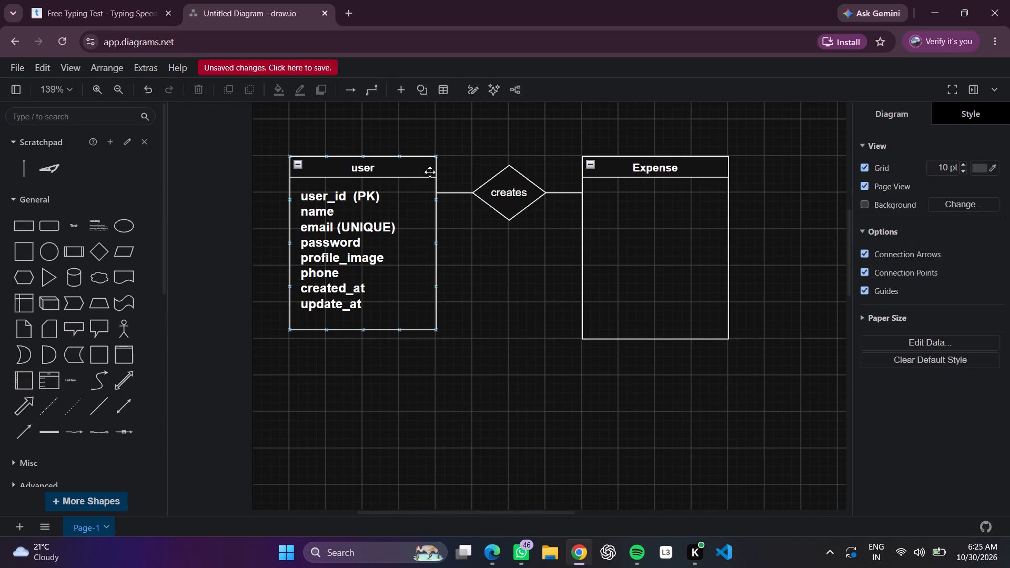
# Capitalize the title of the user container so it reads "User".
pyautogui.doubleClick(366, 155)
pyautogui.click(365, 156)
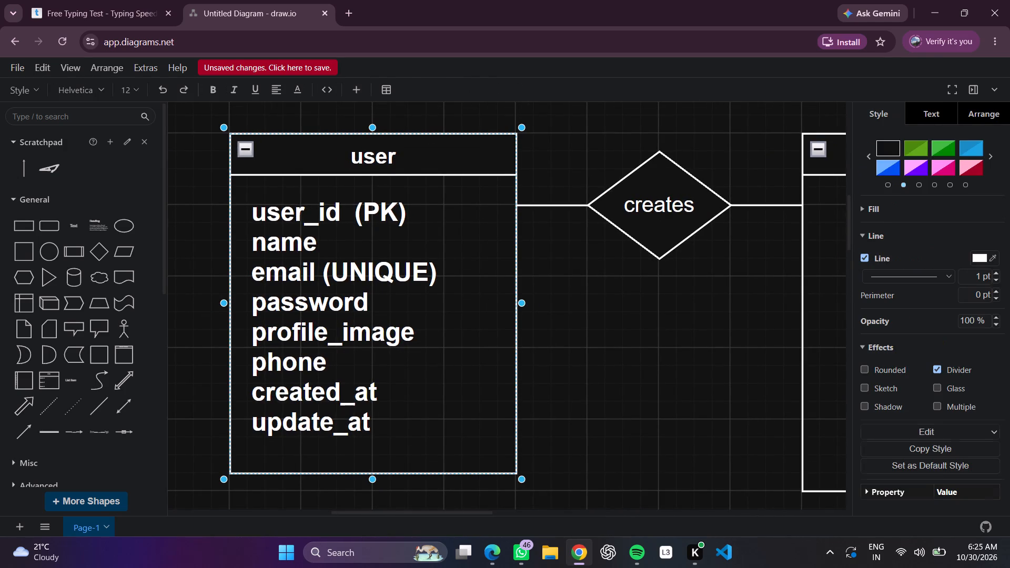
pyautogui.click(364, 157)
pyautogui.press('BackSpace')
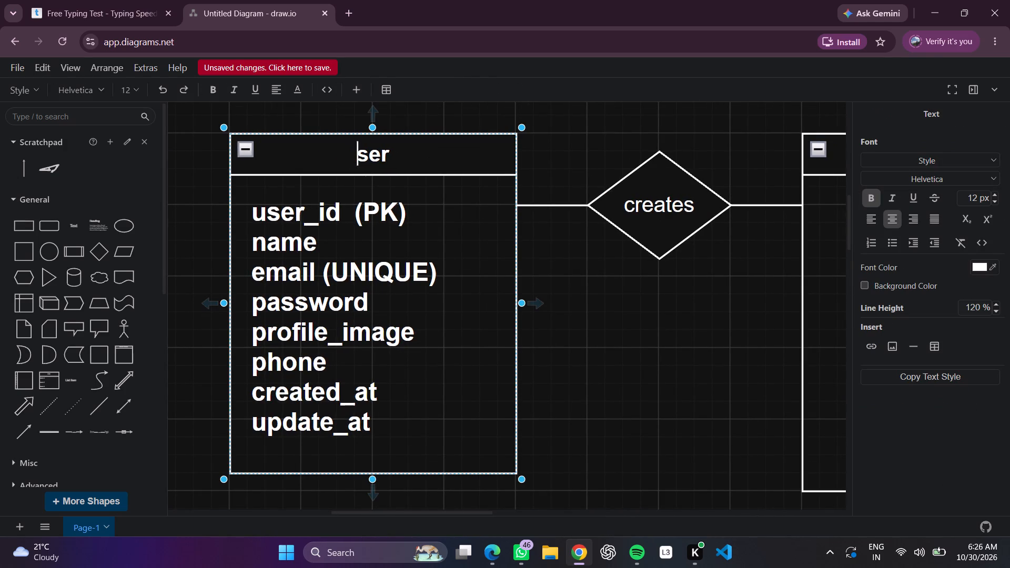
pyautogui.press('u')
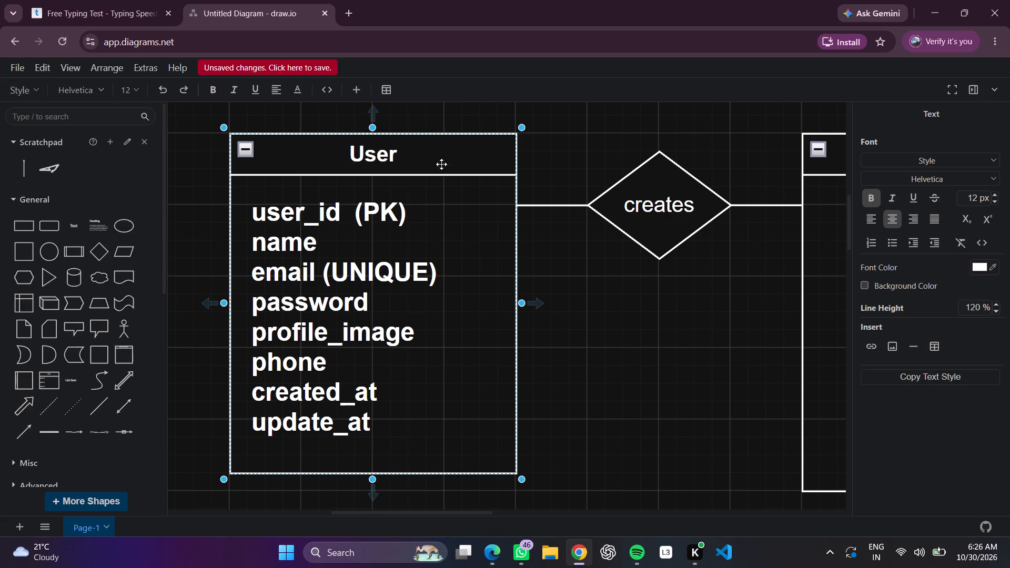
pyautogui.hscroll(-1, 604, 176)
pyautogui.click(675, 125)
# Apply a heading style of about 14 px to the Expense container's title.
pyautogui.hscroll(-3, 753, 157)
pyautogui.doubleClick(645, 151)
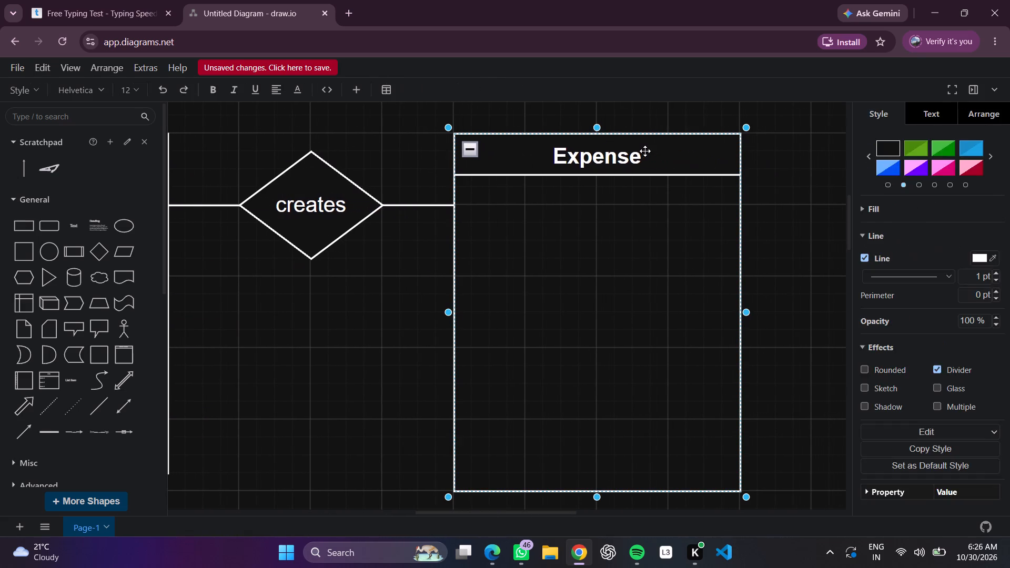
pyautogui.click(881, 154)
pyautogui.click(914, 244)
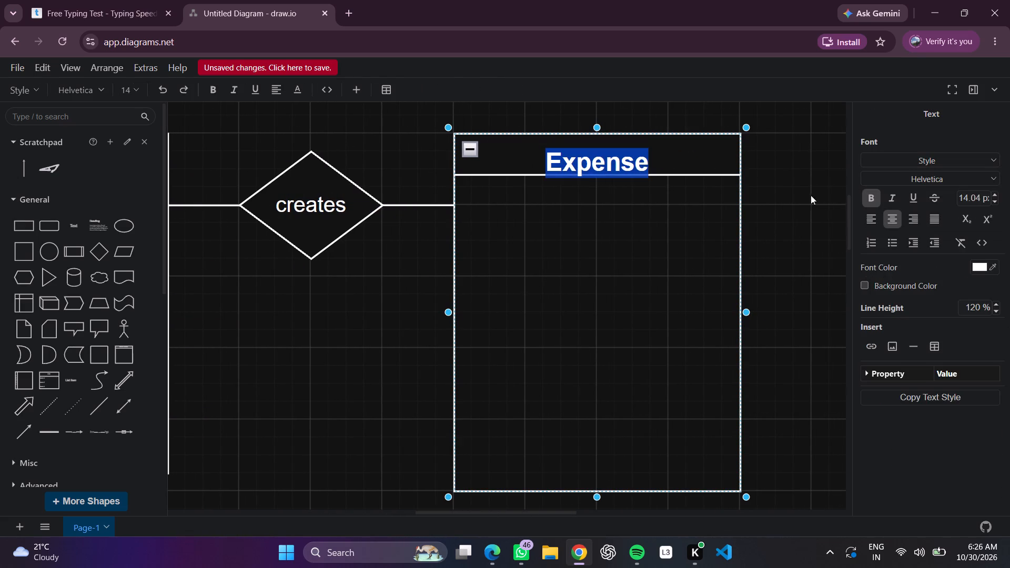
pyautogui.click(800, 191)
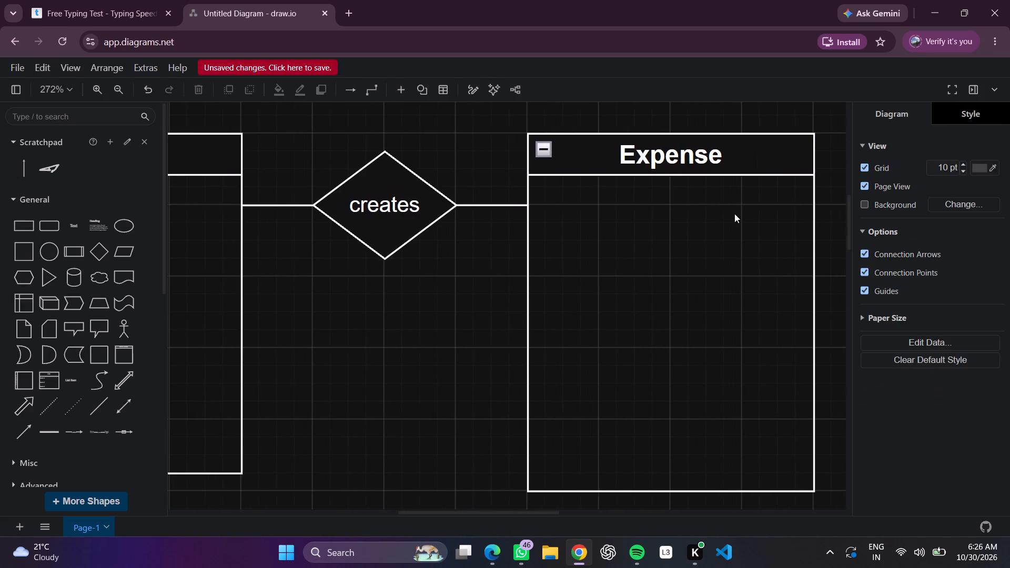
# Add a text element and place it inside the Expense container, just below the title and slightly in from the left border.
pyautogui.hscroll(2, 734, 214)
pyautogui.hscroll(-4, 535, 200)
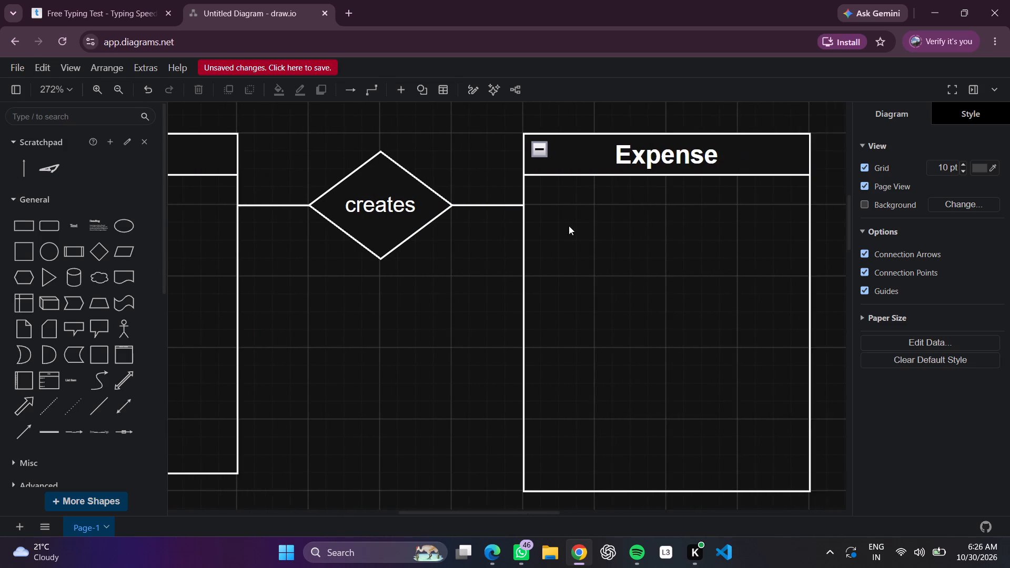
pyautogui.hscroll(-1, 724, 252)
pyautogui.click(382, 178)
pyautogui.click(374, 159)
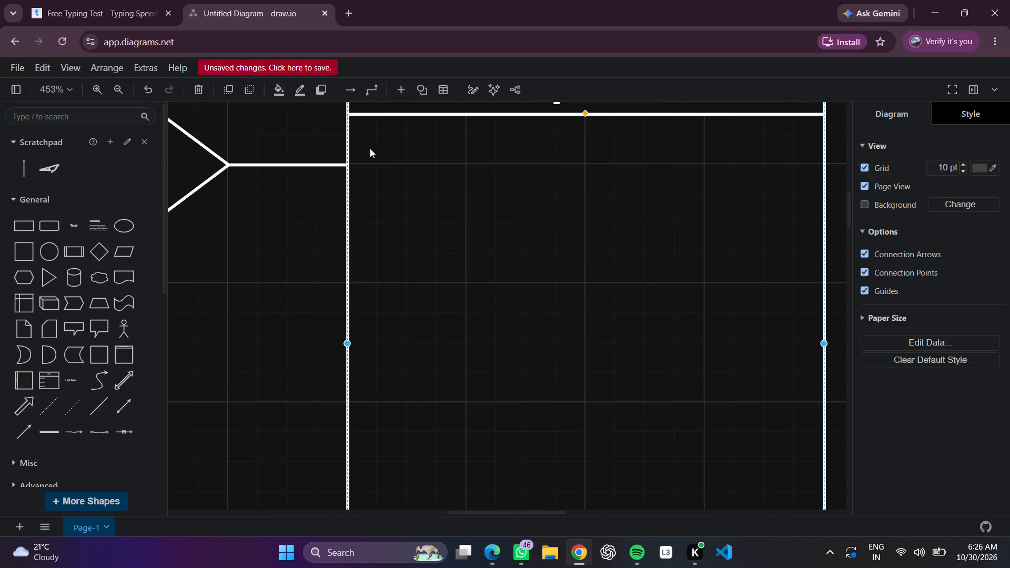
pyautogui.doubleClick(369, 147)
pyautogui.click(378, 151)
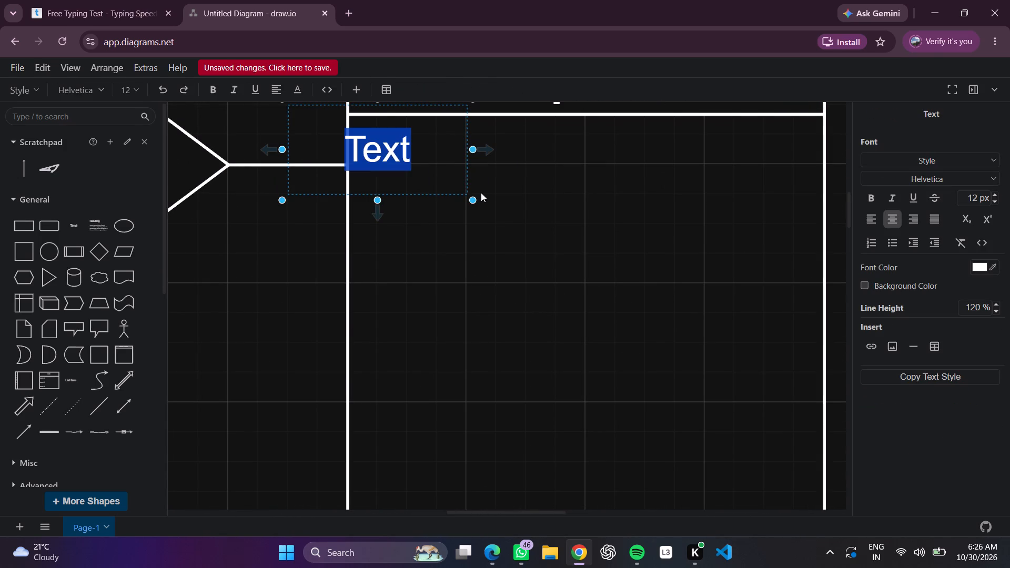
pyautogui.moveTo(468, 195); pyautogui.dragTo(532, 221)
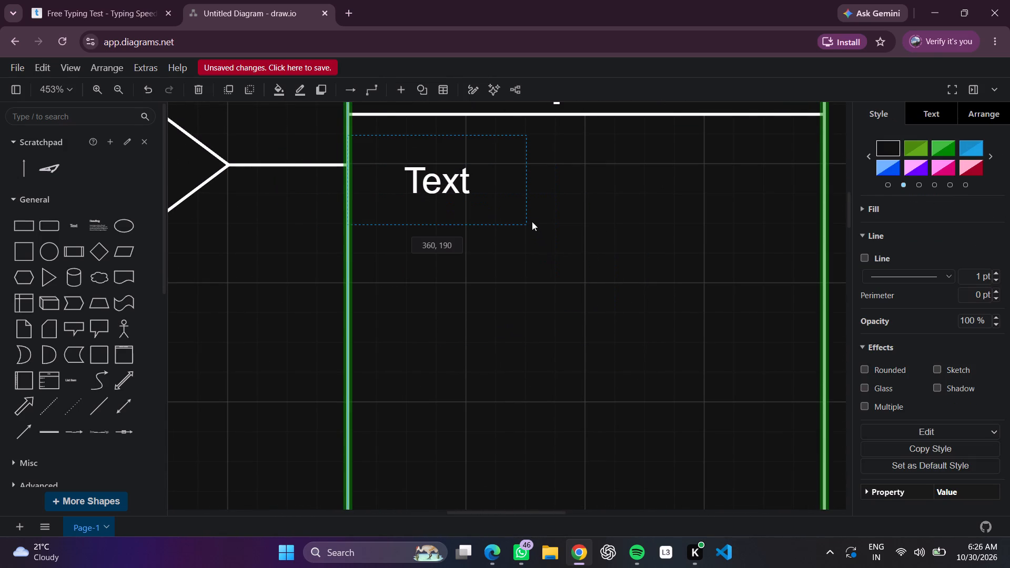
pyautogui.moveTo(532, 221); pyautogui.dragTo(546, 217)
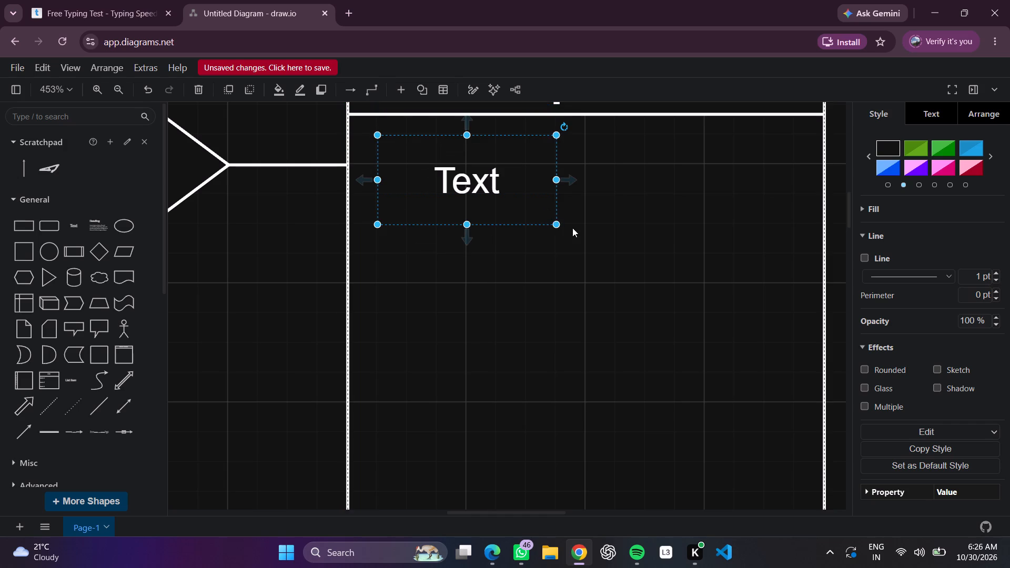
# Resize the text box to span nearly the Expense container's full width, with height for a list of attributes.
pyautogui.moveTo(561, 225); pyautogui.dragTo(793, 547)
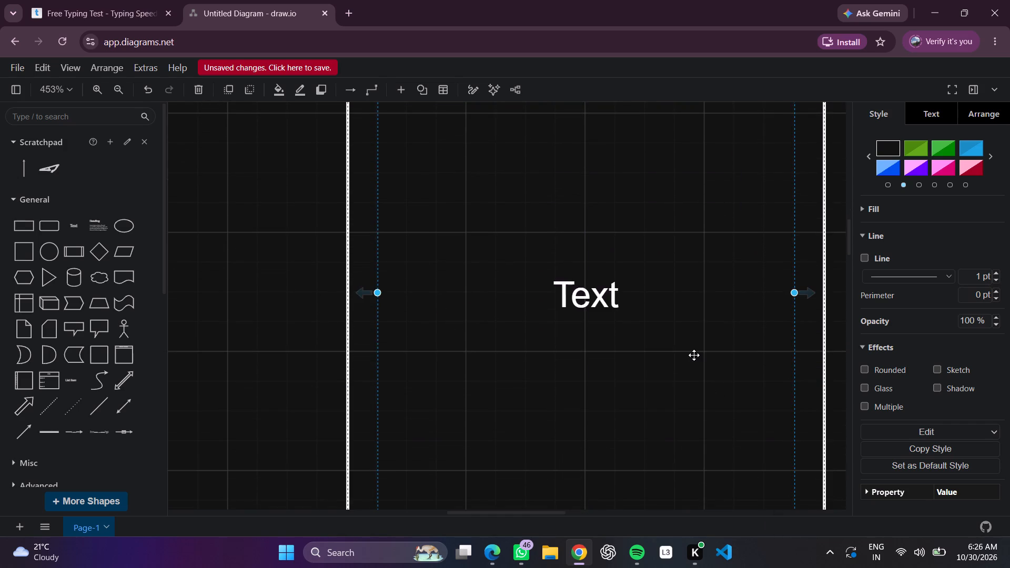
pyautogui.scroll(-2, 694, 355)
pyautogui.moveTo(633, 459); pyautogui.dragTo(616, 272)
# Shorten the Expense container so its bottom edge sits slightly below the text box and the User container.
pyautogui.click(631, 462)
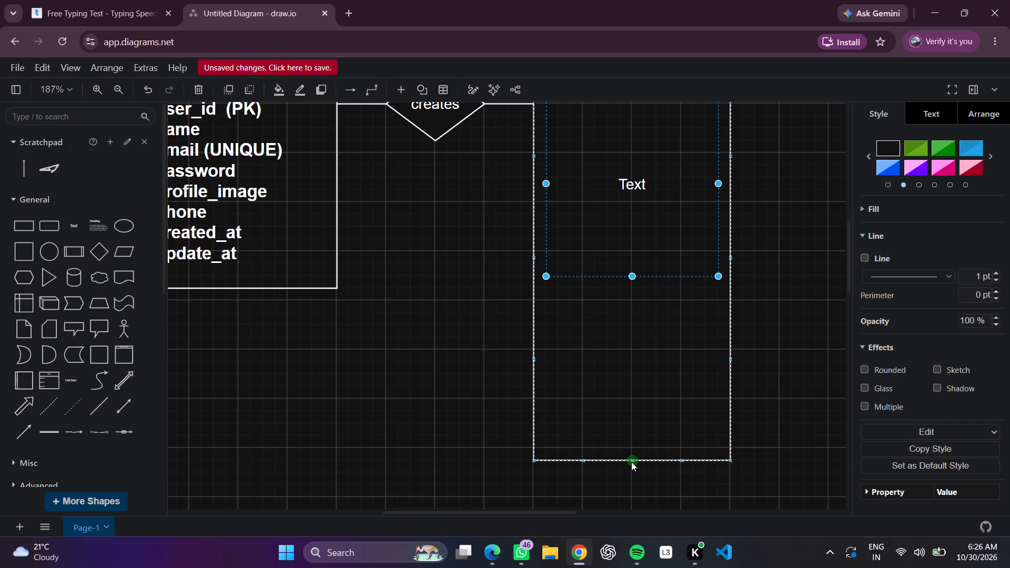
pyautogui.moveTo(631, 459); pyautogui.dragTo(624, 299)
pyautogui.click(669, 389)
# Replace the placeholder text in the Expense container with the first attribute line "expense_id (PK)".
pyautogui.scroll(1, 669, 389)
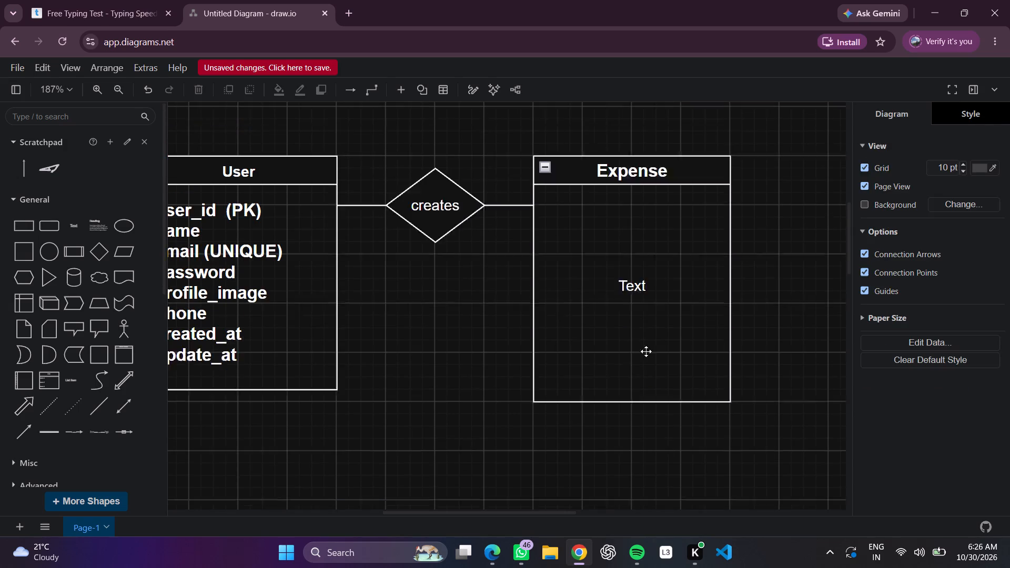
pyautogui.scroll(1, 646, 351)
pyautogui.click(614, 286)
pyautogui.doubleClick(616, 287)
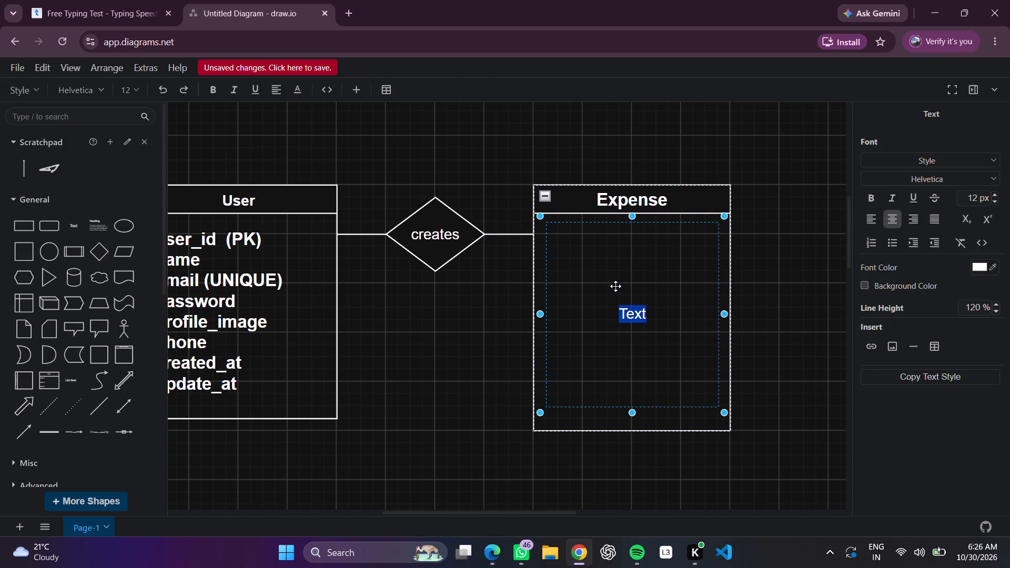
pyautogui.press('BackSpace')
pyautogui.write('exo')
pyautogui.press('BackSpace')
pyautogui.write('pense')
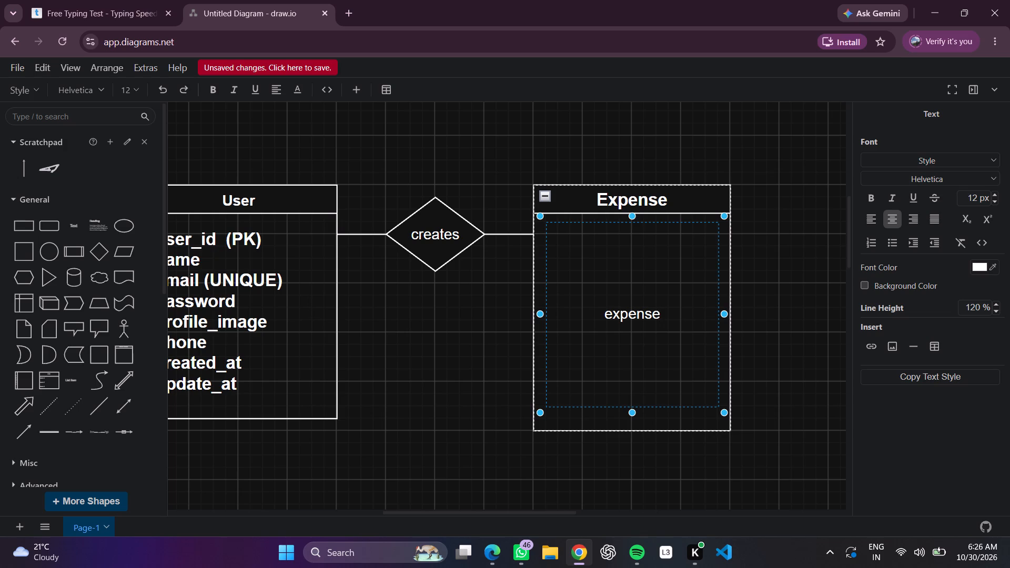
pyautogui.hotkey('shift', '_')
pyautogui.write('id')
pyautogui.press('space')
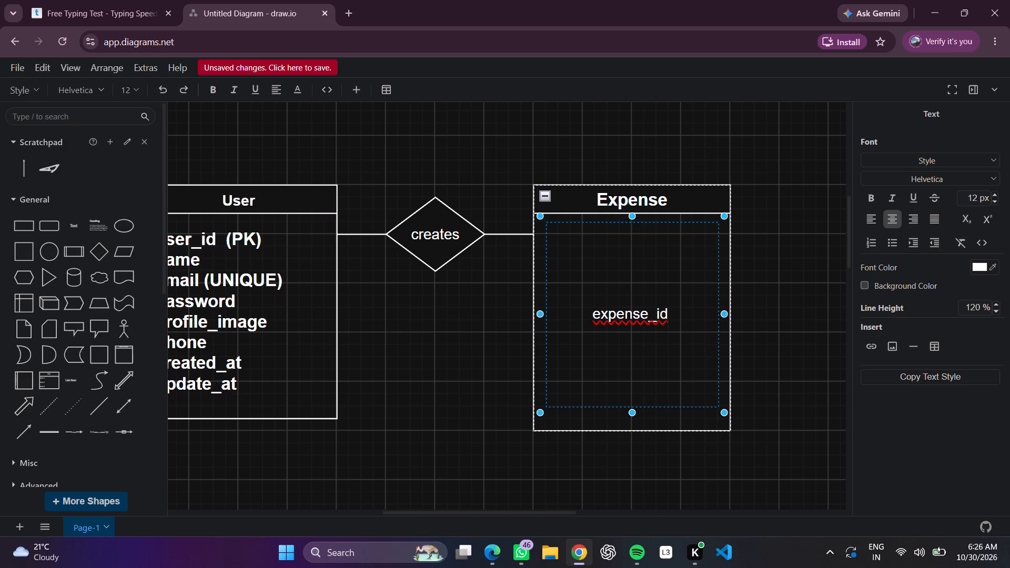
pyautogui.press('space')
pyautogui.hotkey('shift', '(')
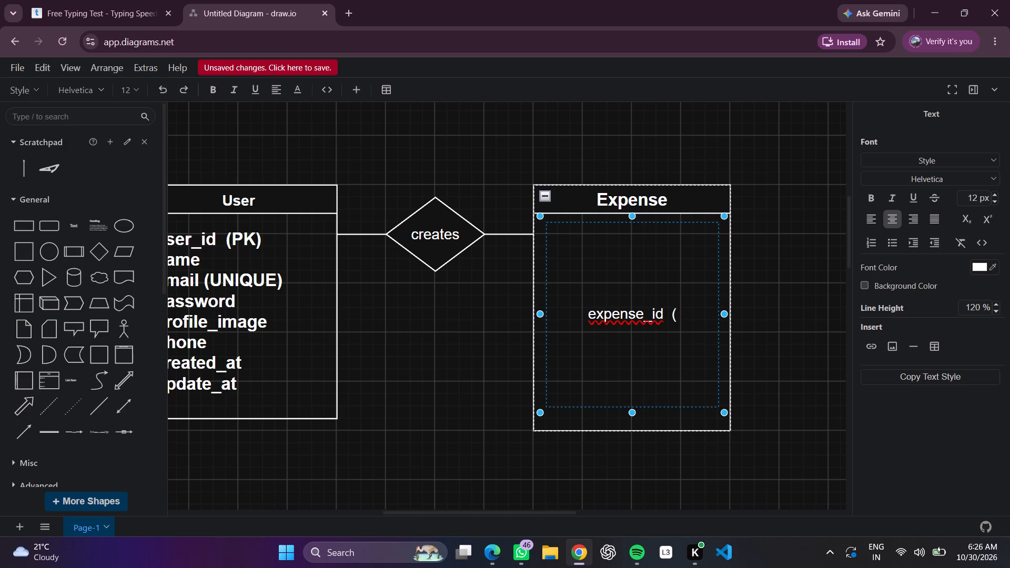
pyautogui.write('PK)')
pyautogui.press('Return')
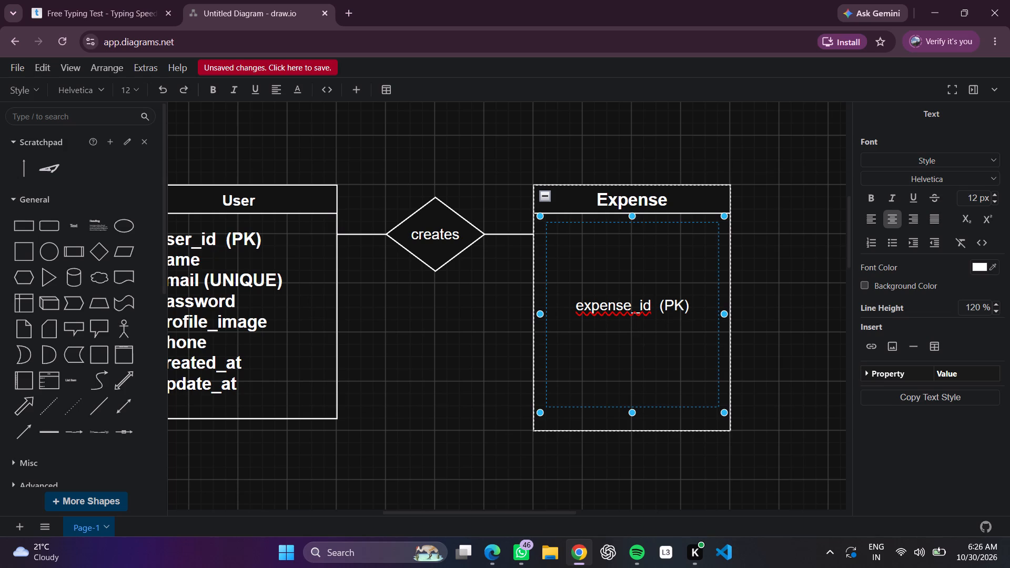
# Add "user_id (FK)" as the second attribute line in the Expense container.
pyautogui.write('user4')
pyautogui.press('BackSpace')
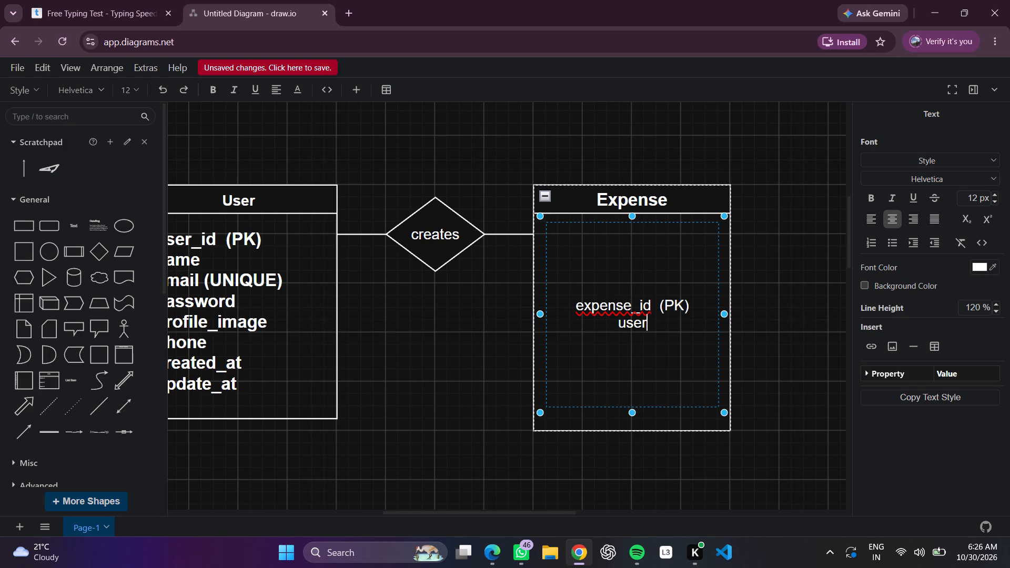
pyautogui.hotkey('shift', '_')
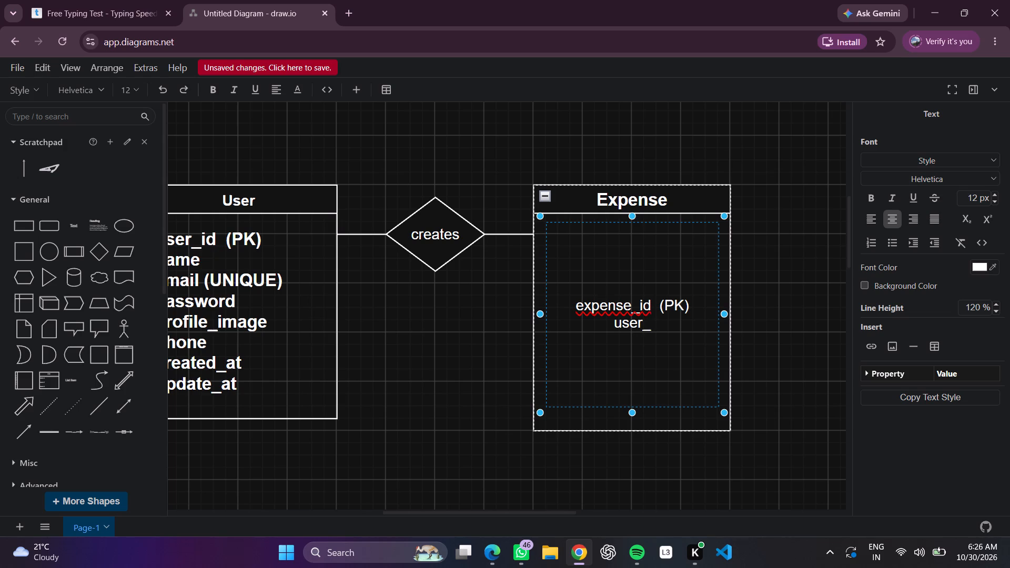
pyautogui.write('id')
pyautogui.press('space')
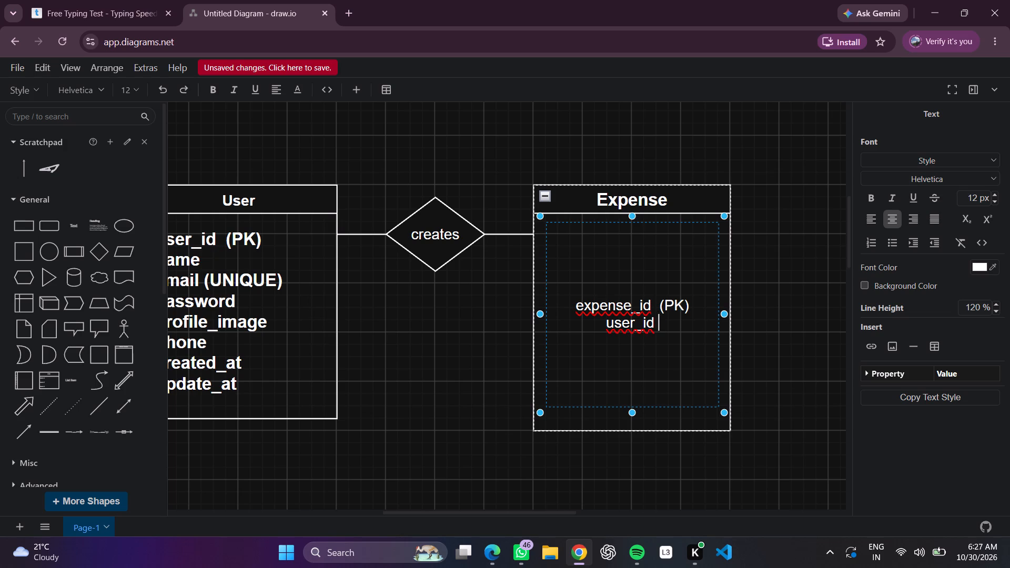
pyautogui.press('9')
pyautogui.press('BackSpace')
pyautogui.hotkey('shift', '(')
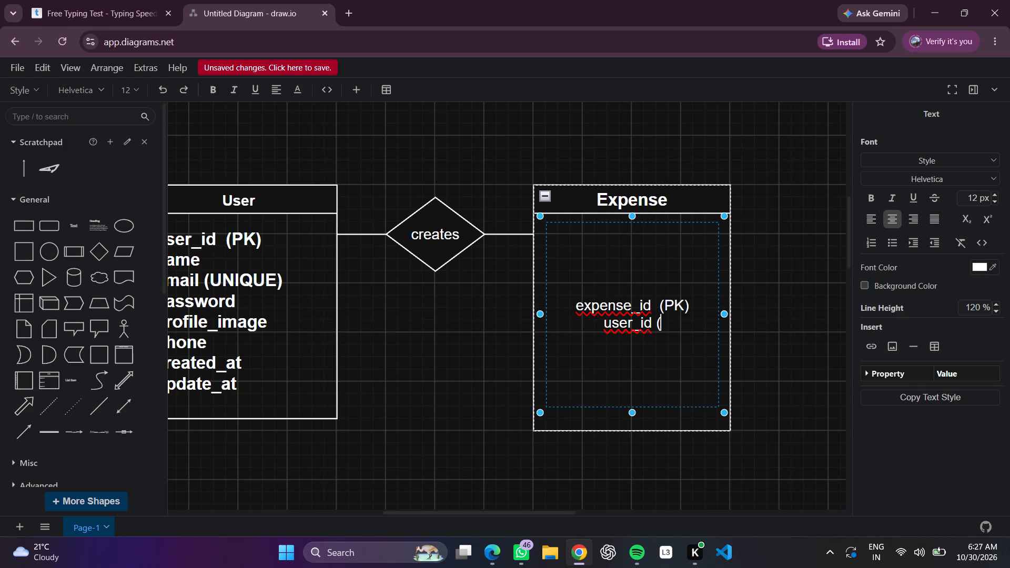
pyautogui.write('FK)')
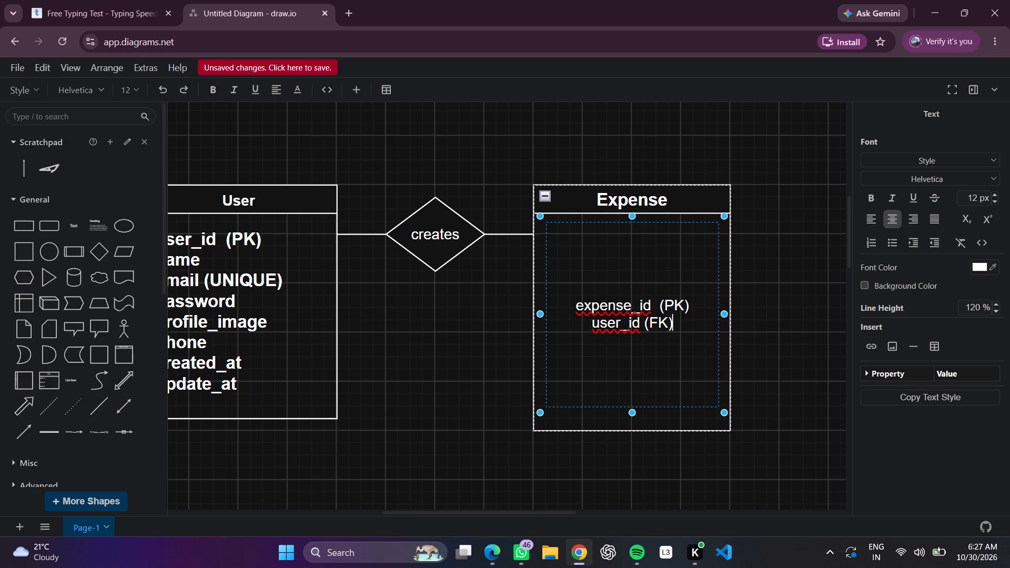
pyautogui.press('\\')
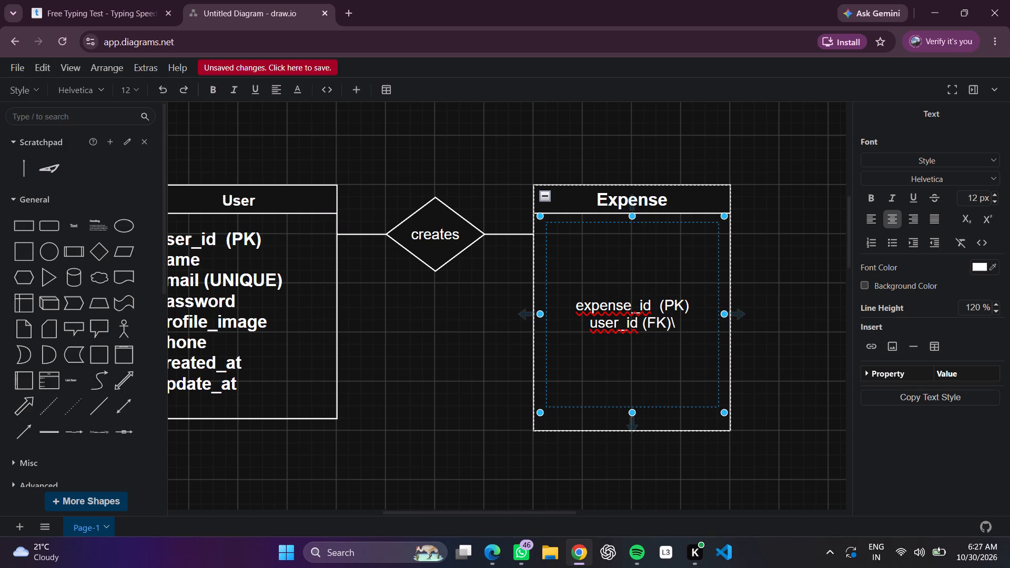
pyautogui.press('BackSpace')
pyautogui.press('Return')
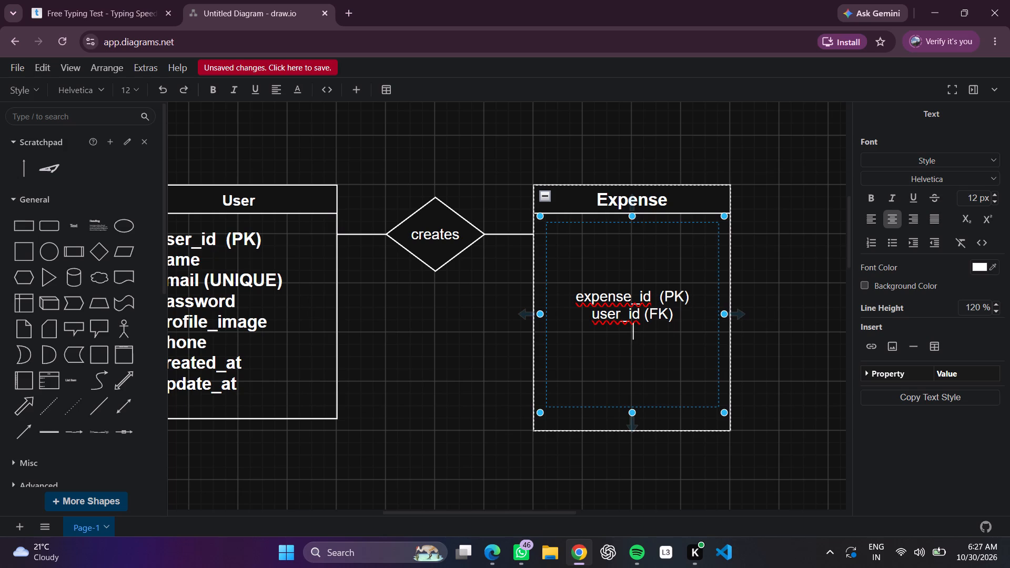
# Add "category_id (FK)" as the third attribute line of Expense, followed by a line break.
pyautogui.write('cay')
pyautogui.press('BackSpace')
pyautogui.write('te')
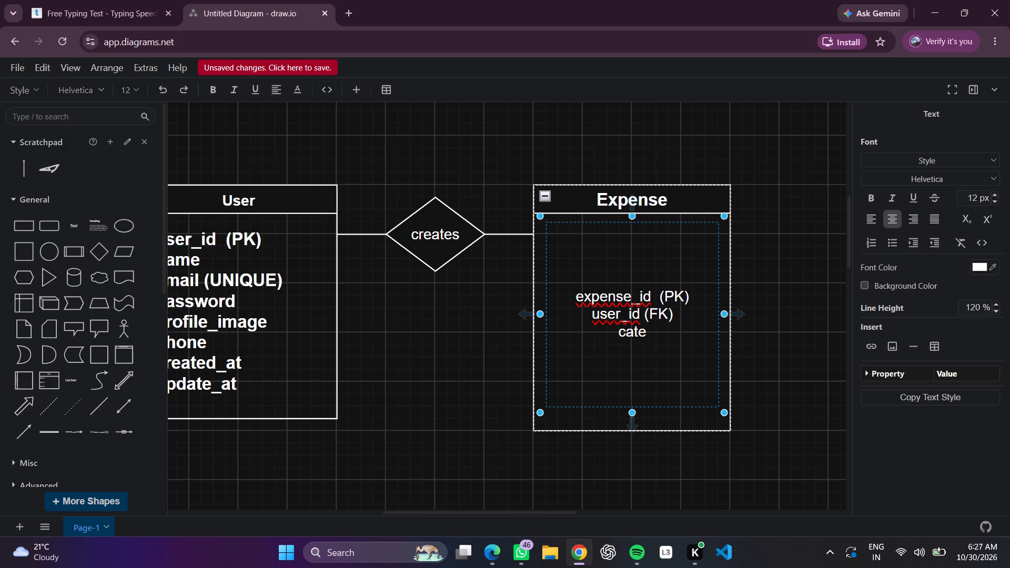
pyautogui.write('gory')
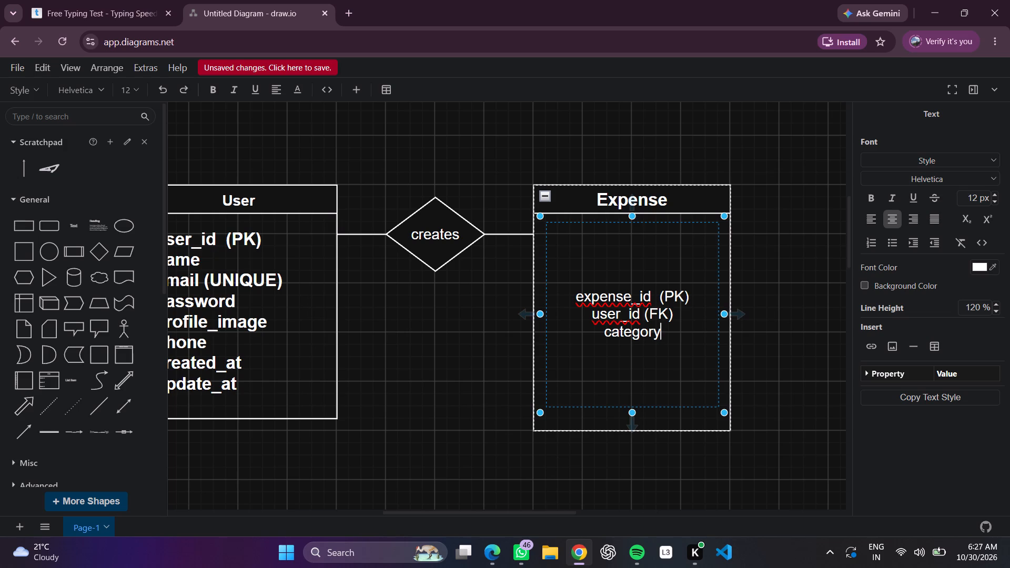
pyautogui.write('_id')
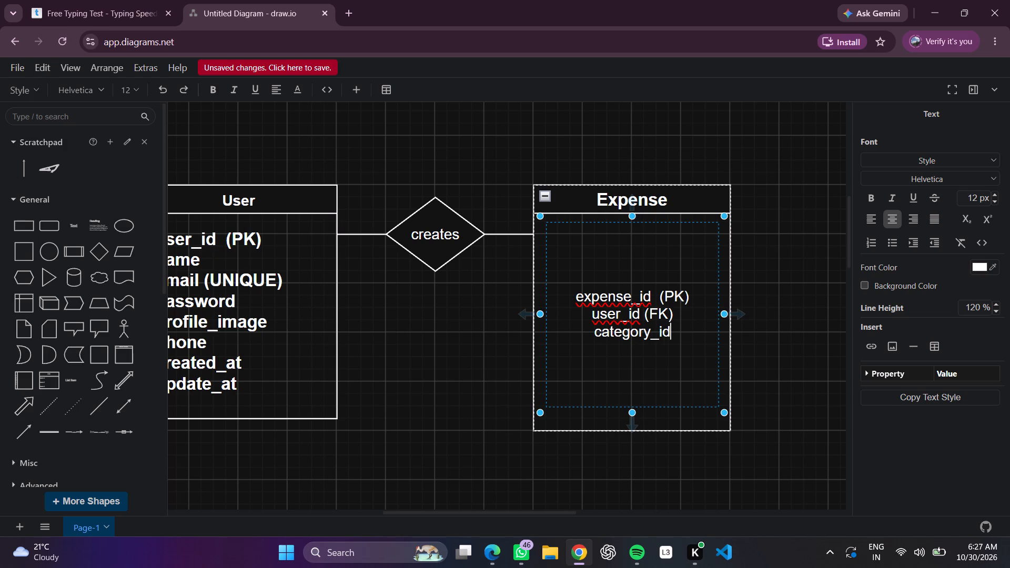
pyautogui.press('space')
pyautogui.press('space')
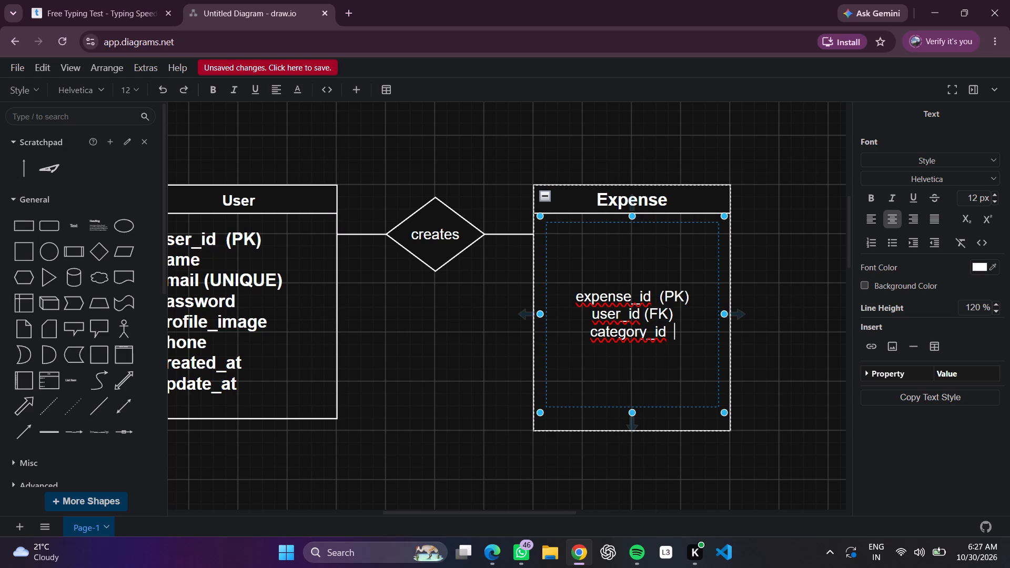
pyautogui.hotkey('shift', '(')
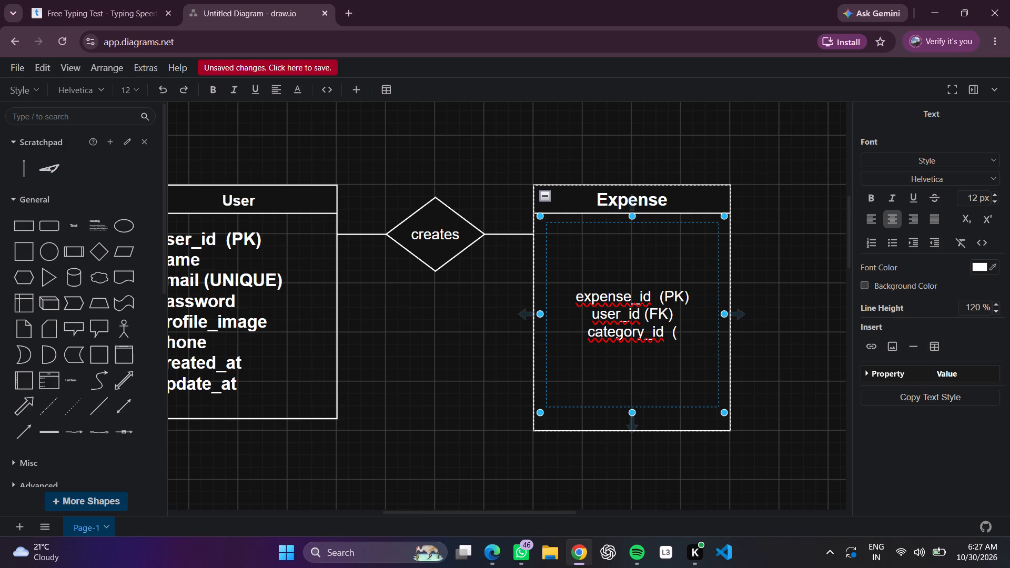
pyautogui.hotkey('shift', 'f')
pyautogui.write('K)')
pyautogui.hotkey('shift', 'Return')
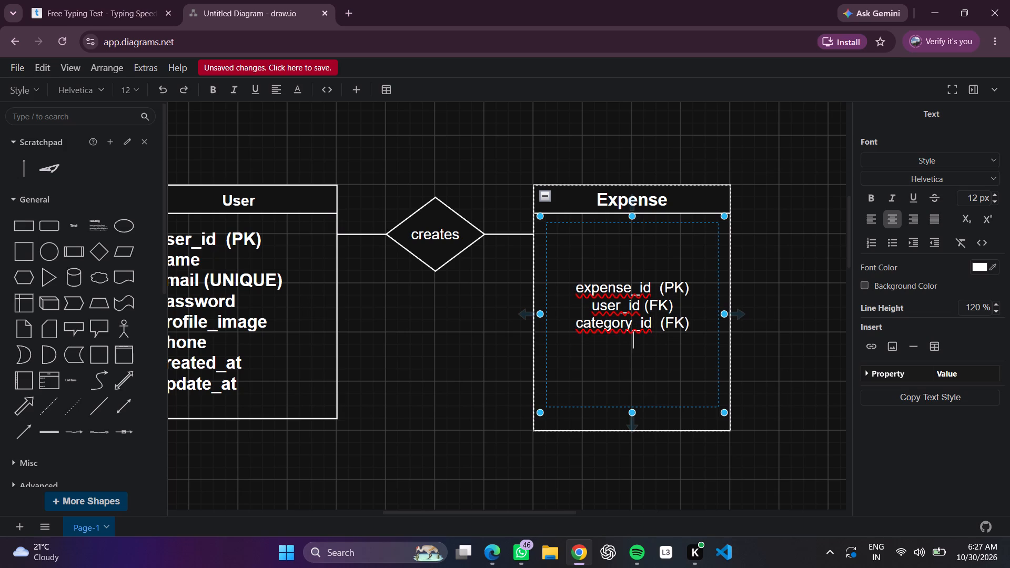
# Add "payment_method_id (FK)" as the fourth attribute line of Expense, followed by a line break.
pyautogui.write('paty')
pyautogui.press('BackSpace')
pyautogui.press('BackSpace')
pyautogui.press('u')
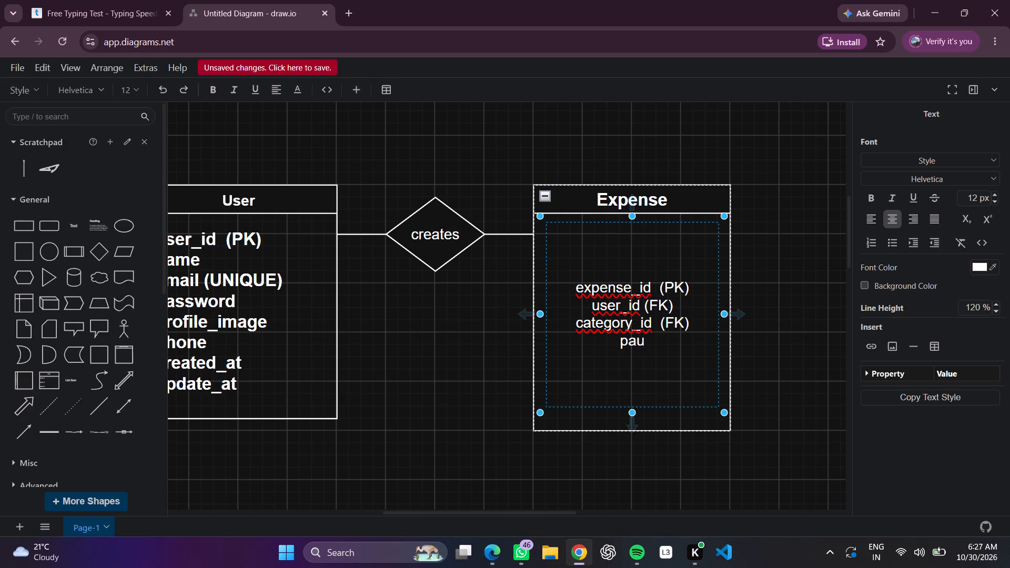
pyautogui.press('BackSpace')
pyautogui.press('y')
pyautogui.write('ment')
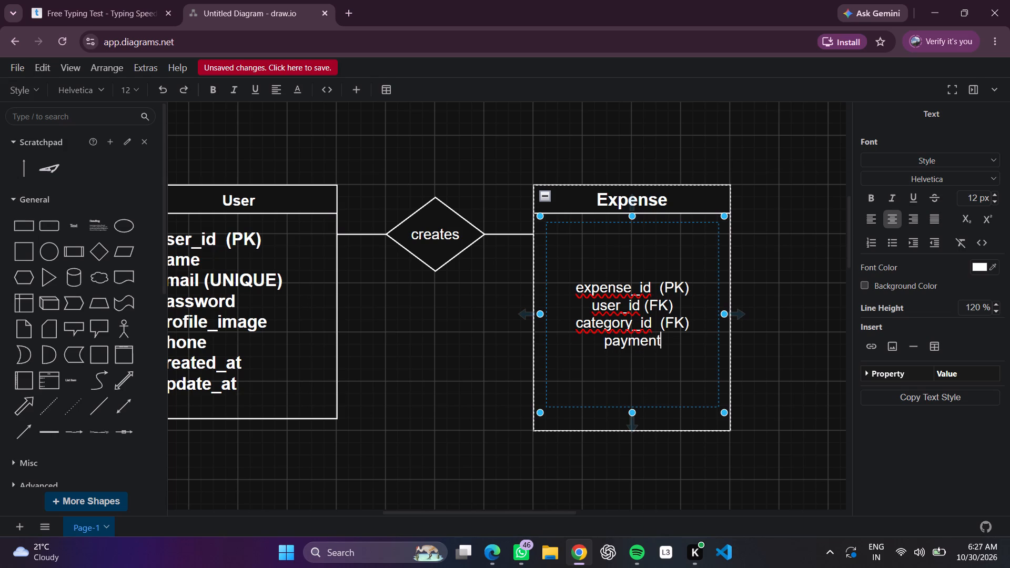
pyautogui.hotkey('shift', '_')
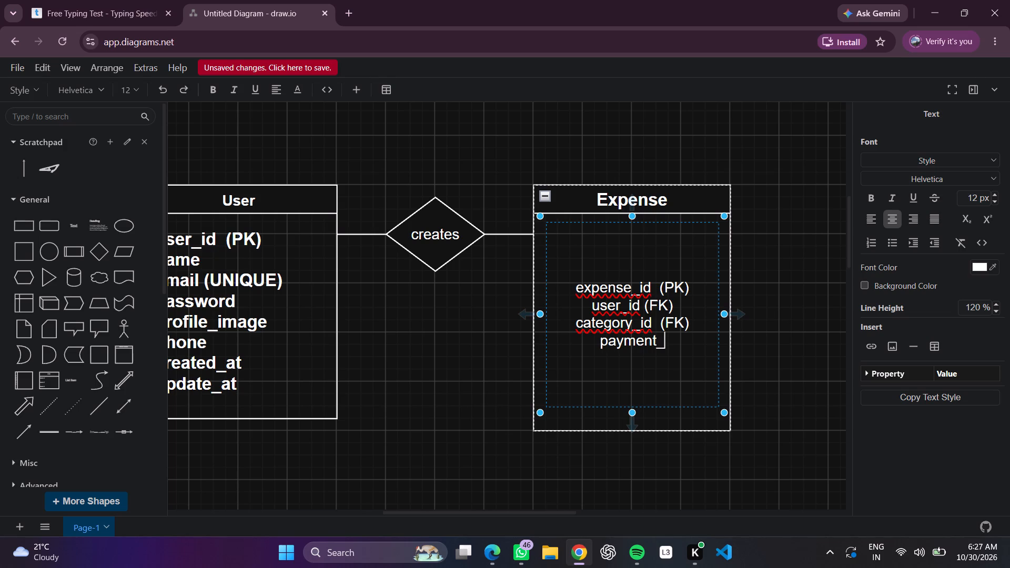
pyautogui.write('method')
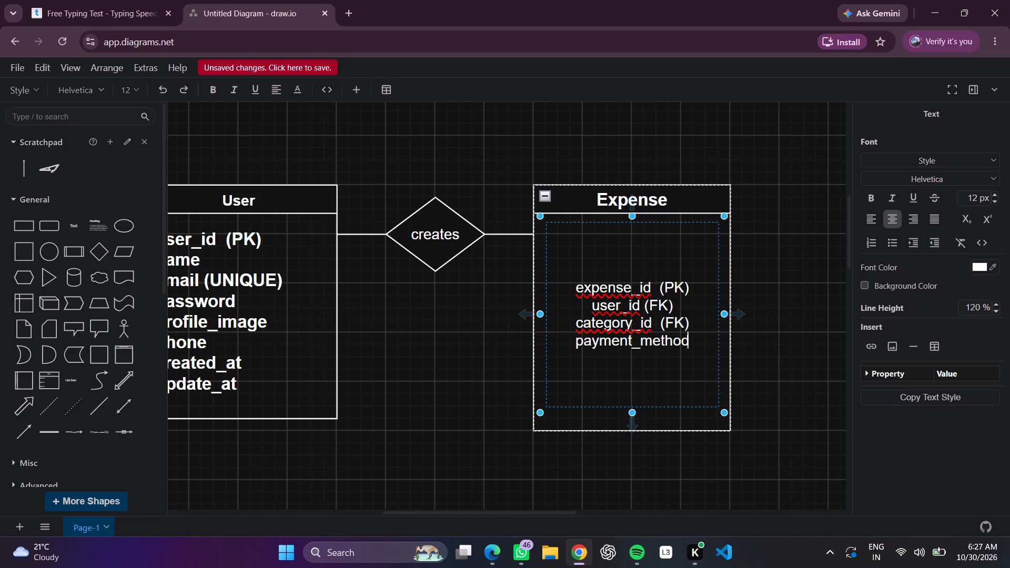
pyautogui.hotkey('shift', '_')
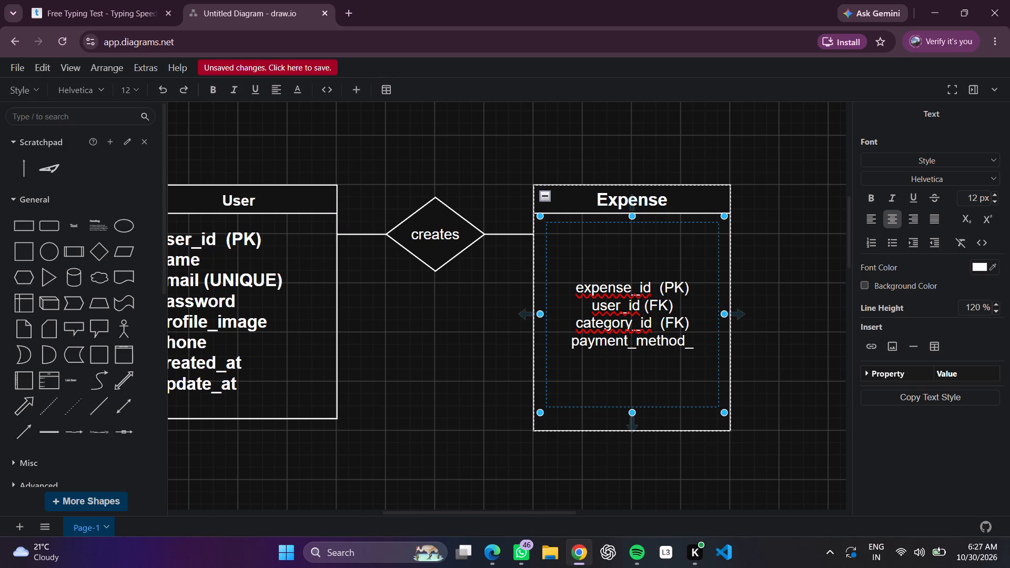
pyautogui.write('id')
pyautogui.press('space')
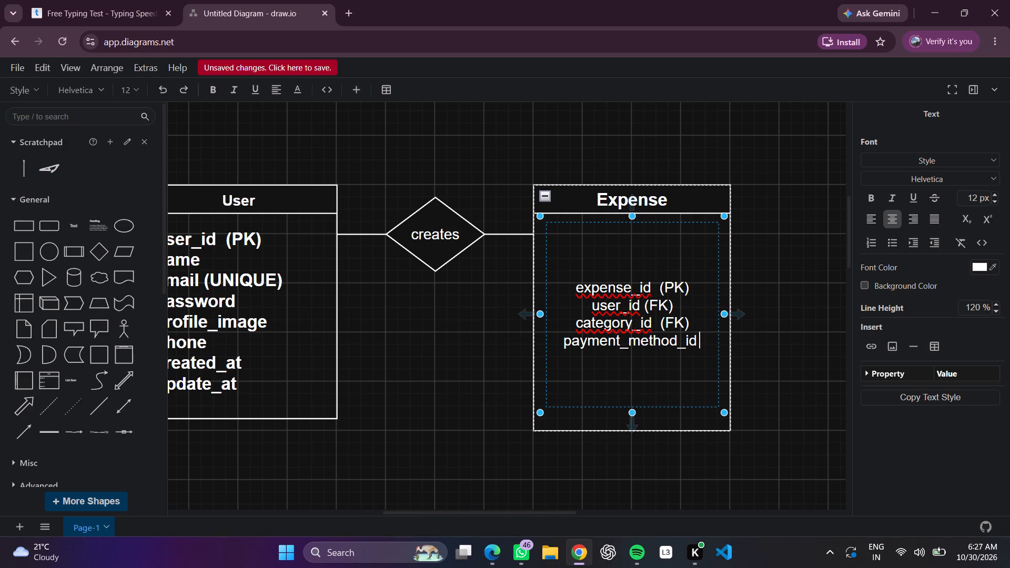
pyautogui.press('space')
pyautogui.hotkey('shift', '(')
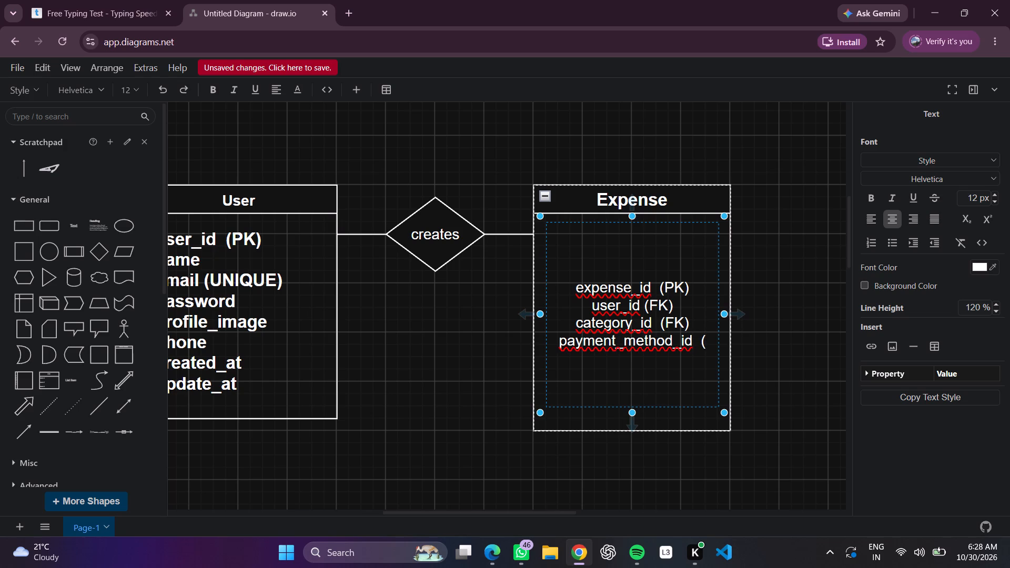
pyautogui.write('FK)')
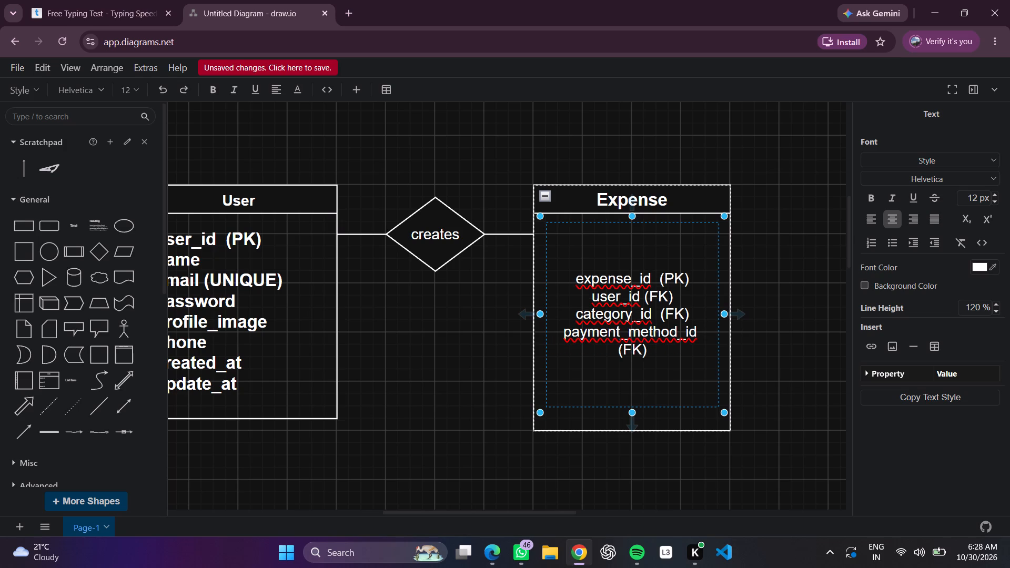
pyautogui.press('Return')
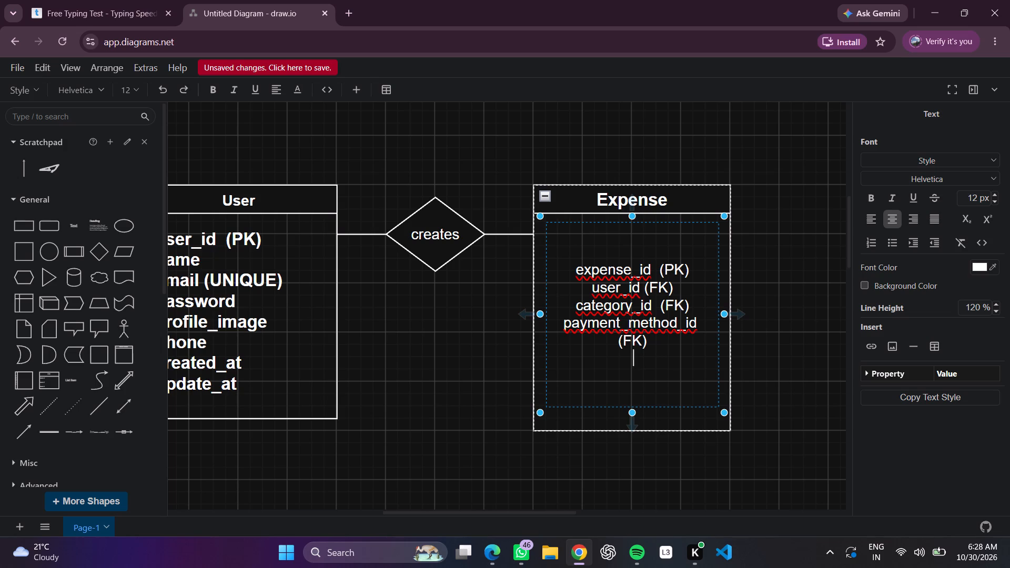
# Add "amount", "description" and "date" as separate attribute lines below payment_method_id in the Expense container.
pyautogui.write('amouj')
pyautogui.press('BackSpace')
pyautogui.write("nt'")
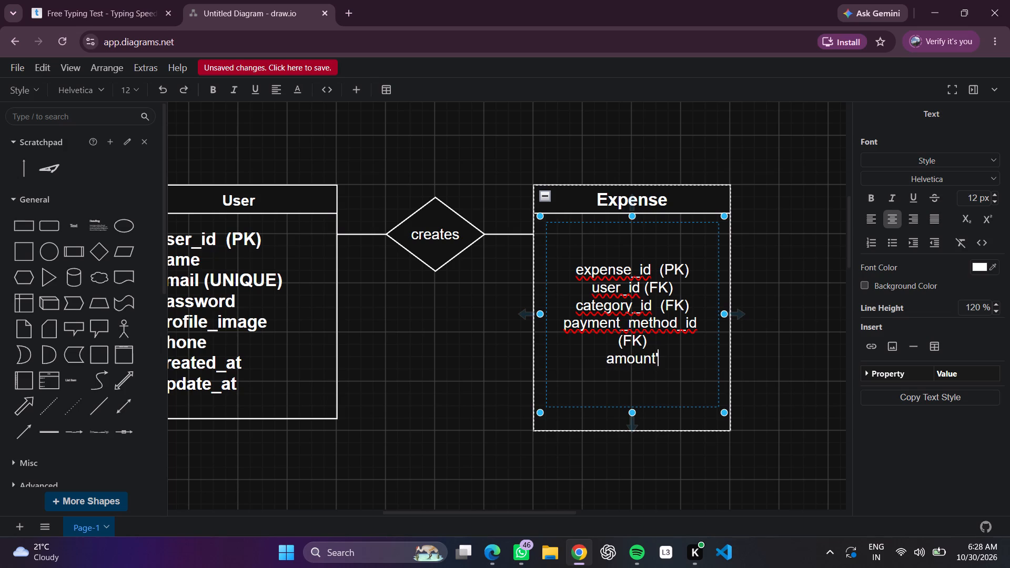
pyautogui.press('BackSpace')
pyautogui.press('Return')
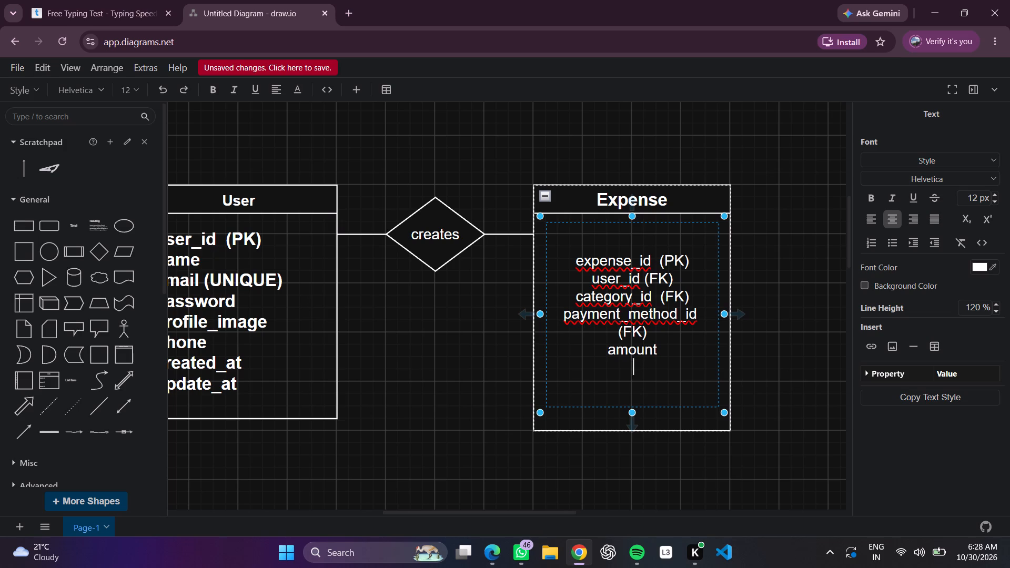
pyautogui.write('desx')
pyautogui.press('BackSpace')
pyautogui.write('cription')
pyautogui.press('Return')
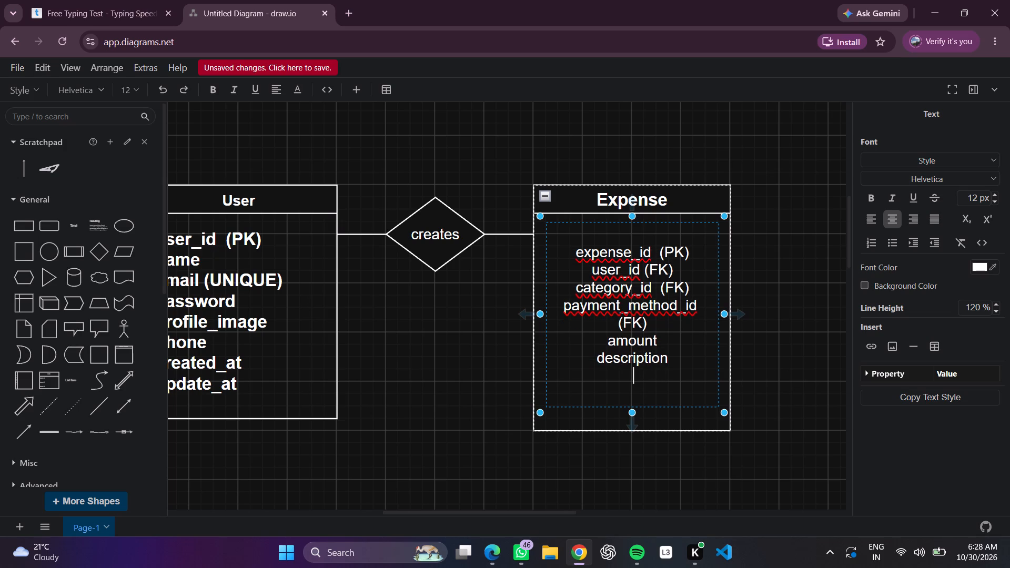
pyautogui.write('date')
pyautogui.press('Return')
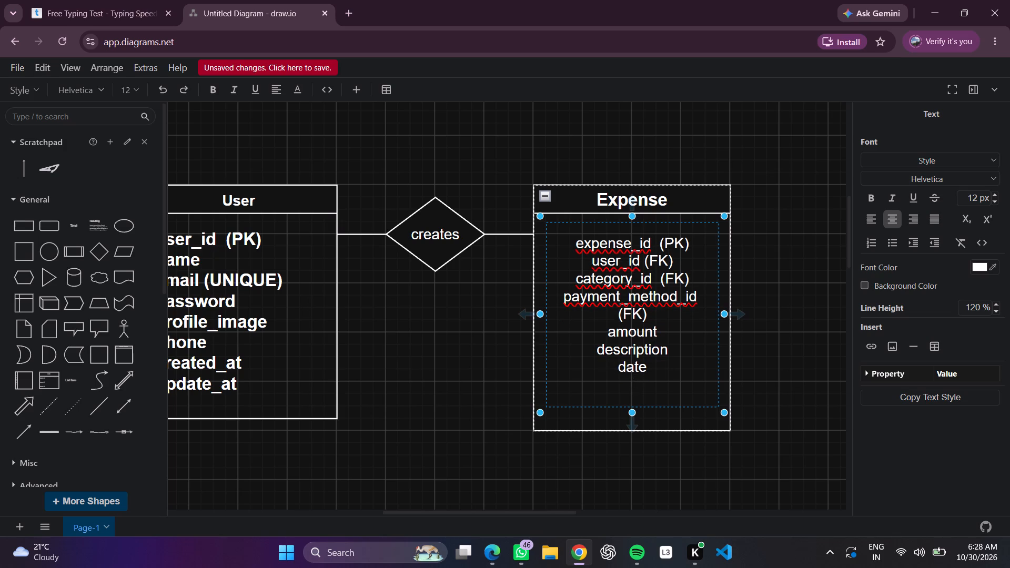
# Add "created_at" and "updated_at" as the last two attribute lines of Expense and finish the text edit.
pyautogui.write('created')
pyautogui.write('_at')
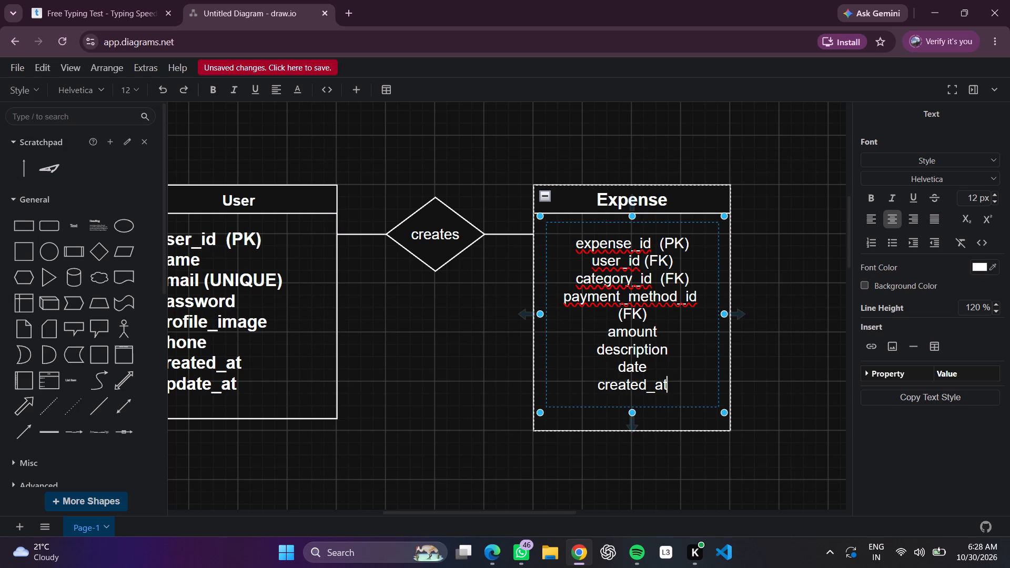
pyautogui.press('Return')
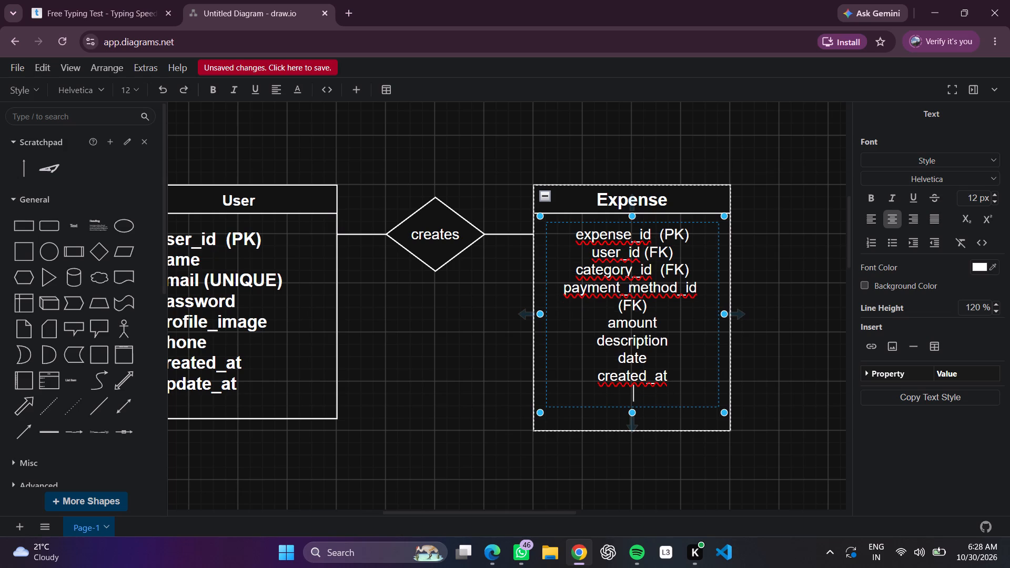
pyautogui.write('updatre')
pyautogui.press('BackSpace')
pyautogui.press('\\')
pyautogui.press('BackSpace')
pyautogui.press('BackSpace')
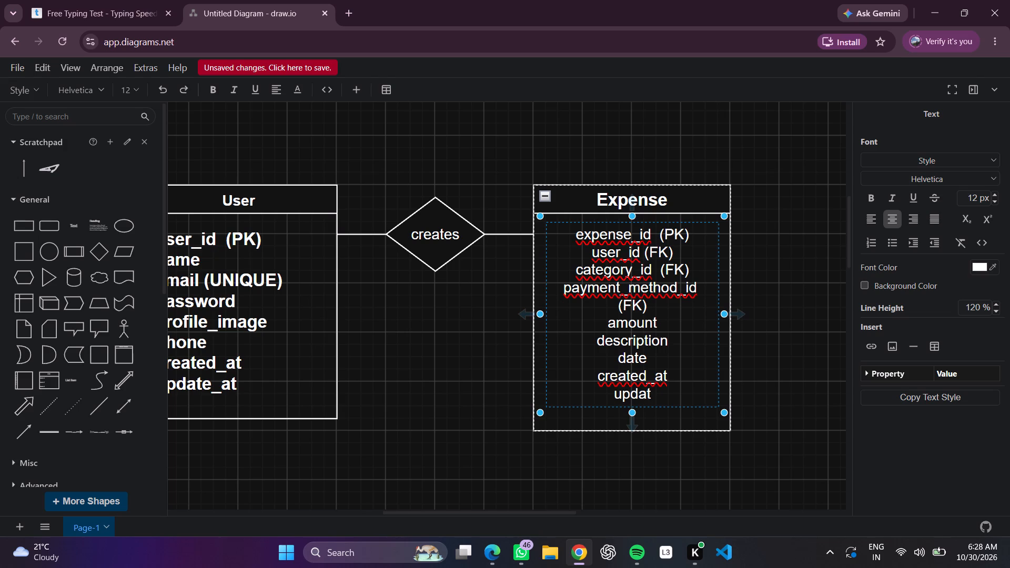
pyautogui.write('ed')
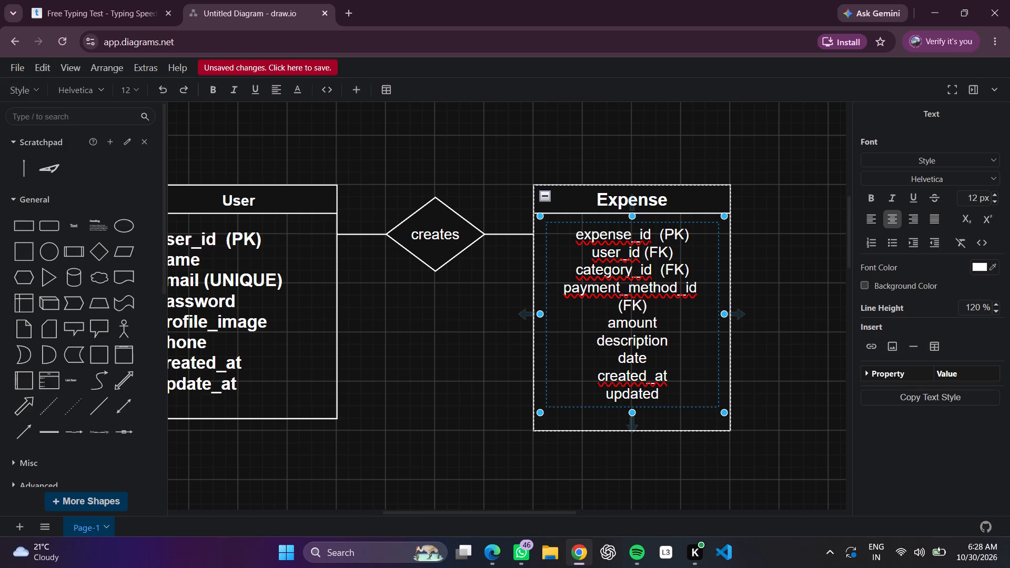
pyautogui.write('_at')
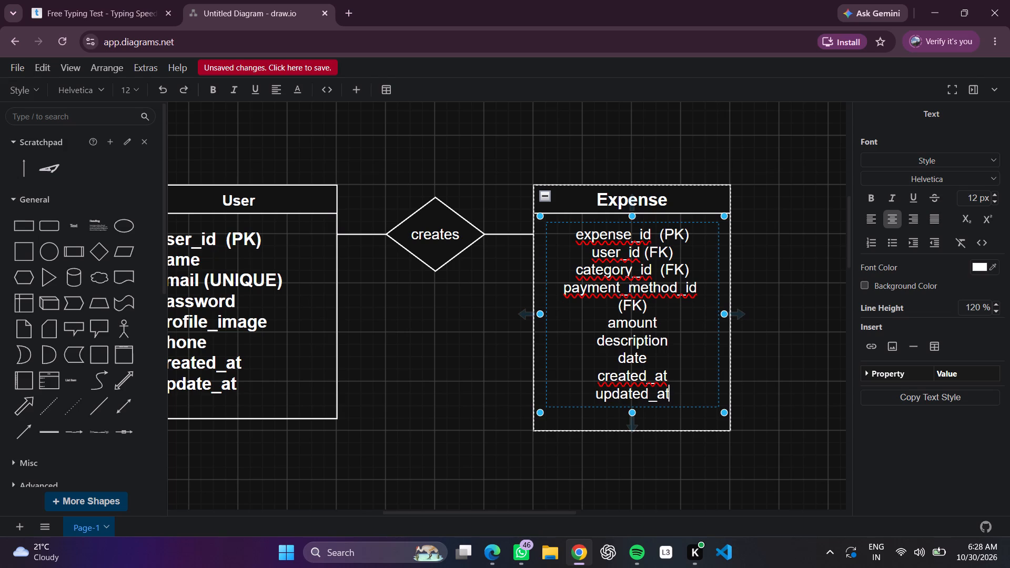
pyautogui.moveTo(785, 367); pyautogui.dragTo(791, 367)
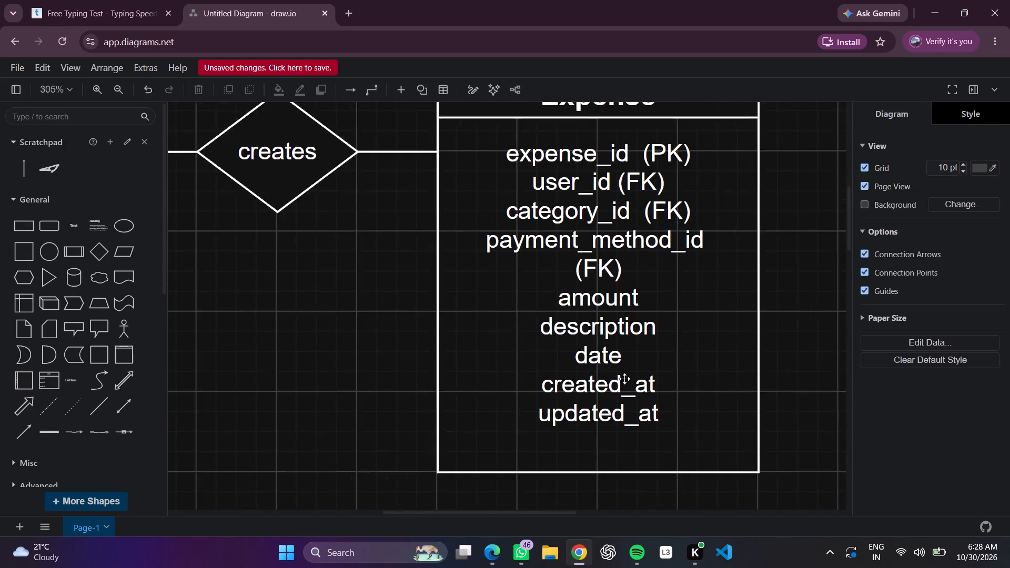
# Extend the Expense attribute text box to the container's right and bottom borders.
pyautogui.click(611, 373)
pyautogui.scroll(1, 699, 299)
pyautogui.moveTo(760, 297); pyautogui.dragTo(759, 297)
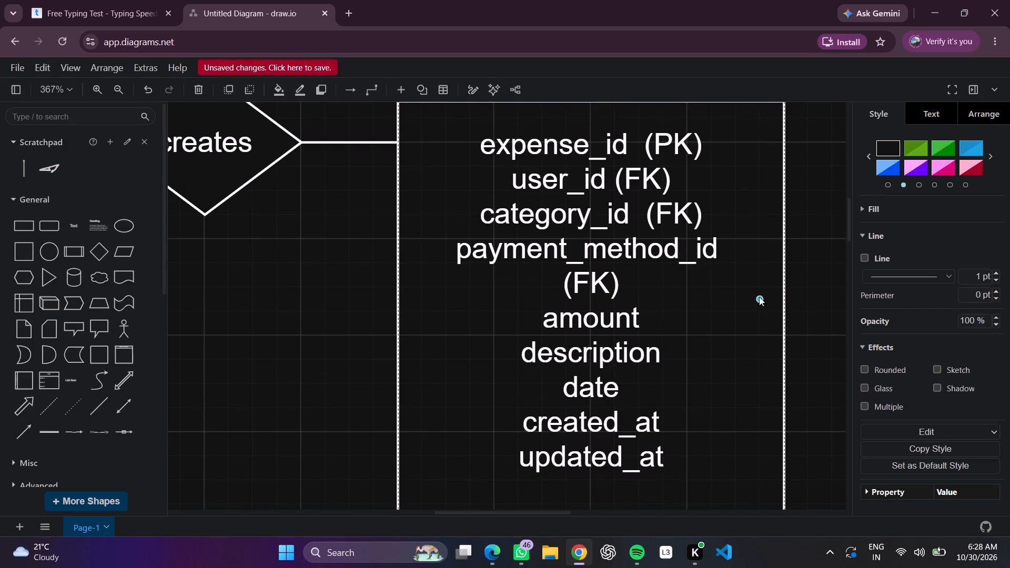
pyautogui.moveTo(759, 297); pyautogui.dragTo(786, 291)
pyautogui.click(833, 290)
pyautogui.scroll(-2, 748, 326)
pyautogui.click(623, 394)
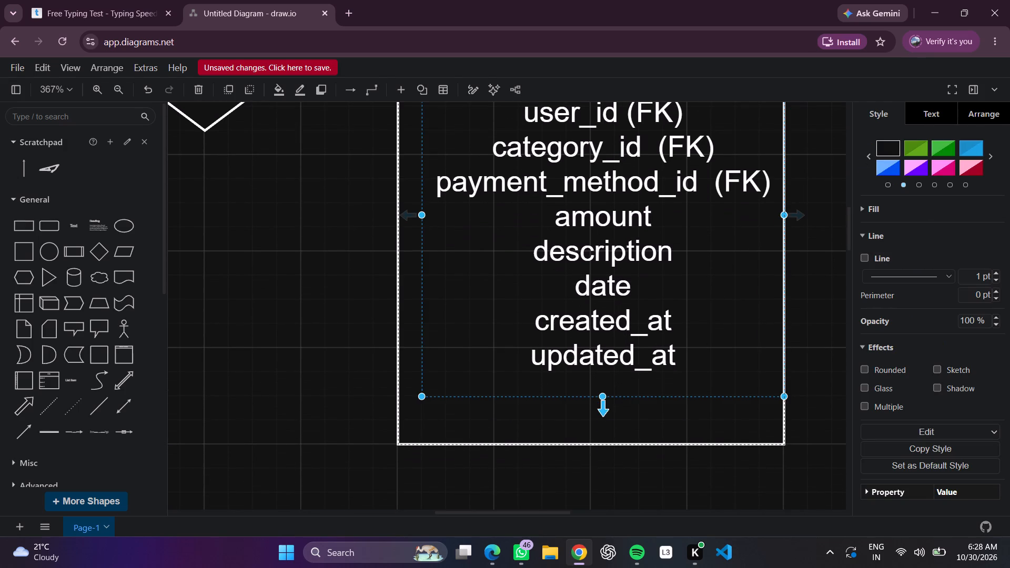
pyautogui.moveTo(603, 396); pyautogui.dragTo(605, 436)
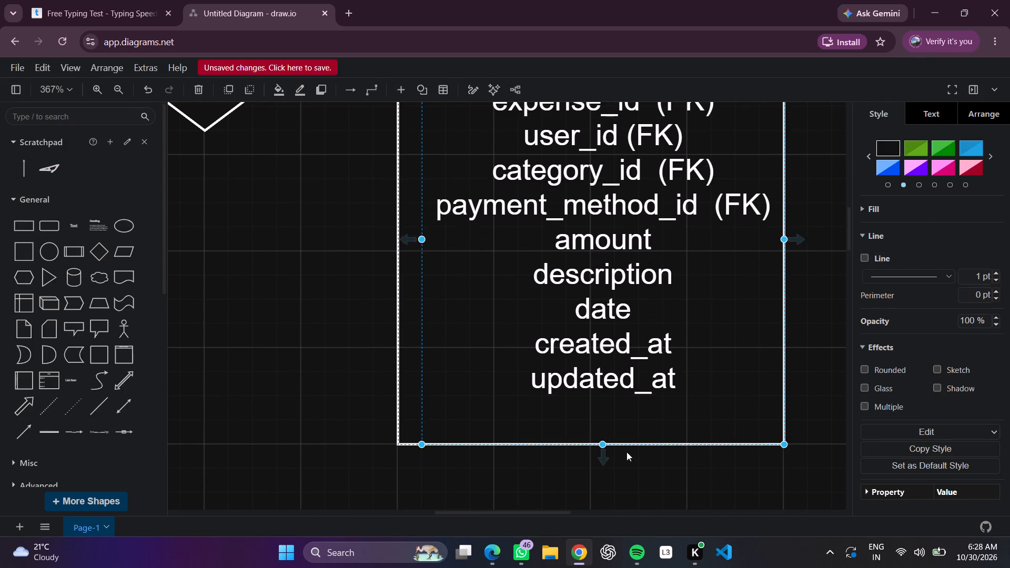
pyautogui.click(706, 483)
# Stretch the Expense attribute text box up to the header line and out to the container's left border.
pyautogui.click(654, 306)
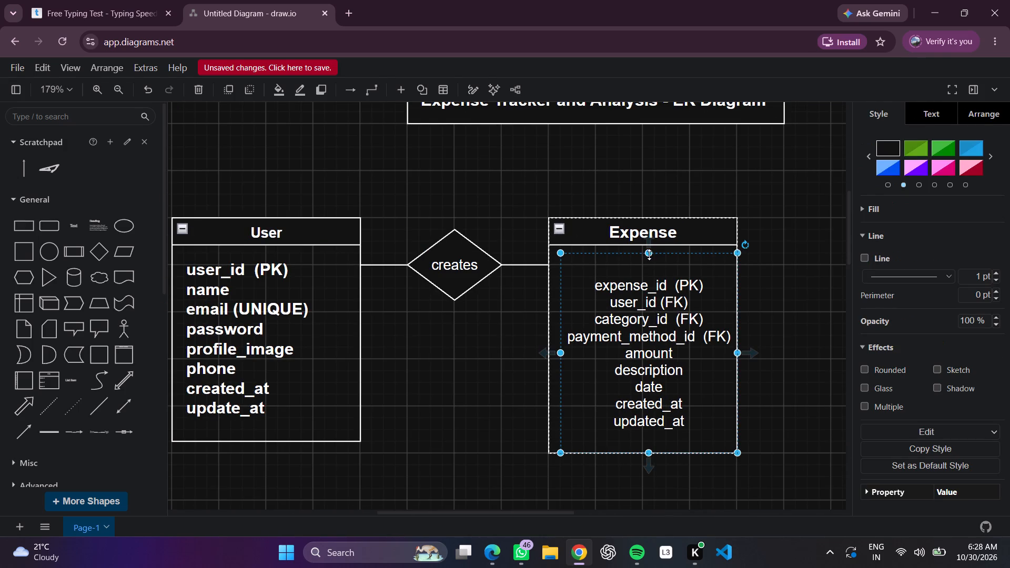
pyautogui.moveTo(649, 255); pyautogui.dragTo(652, 247)
pyautogui.moveTo(561, 343); pyautogui.dragTo(552, 347)
pyautogui.click(818, 334)
# Apply the Heading 3 style to all attribute text in the Expense container.
pyautogui.click(569, 352)
pyautogui.doubleClick(648, 342)
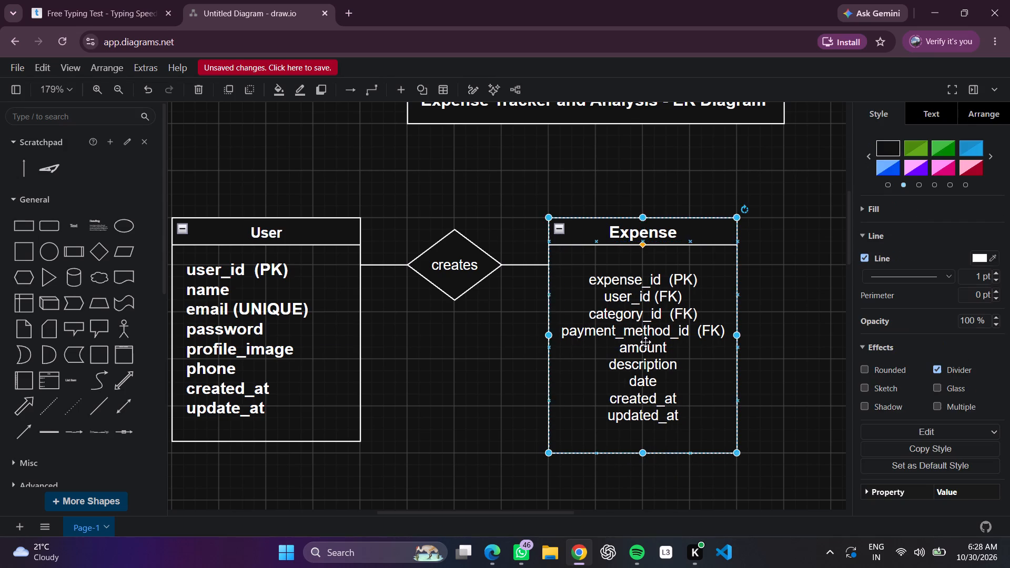
pyautogui.click(645, 342)
pyautogui.click(645, 342)
pyautogui.click(821, 305)
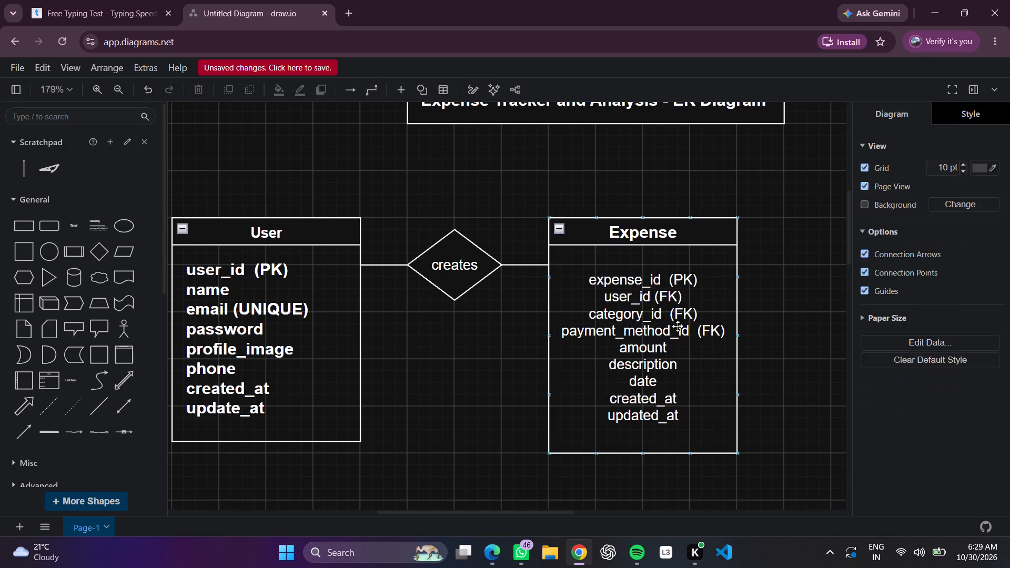
pyautogui.doubleClick(673, 329)
pyautogui.click(904, 156)
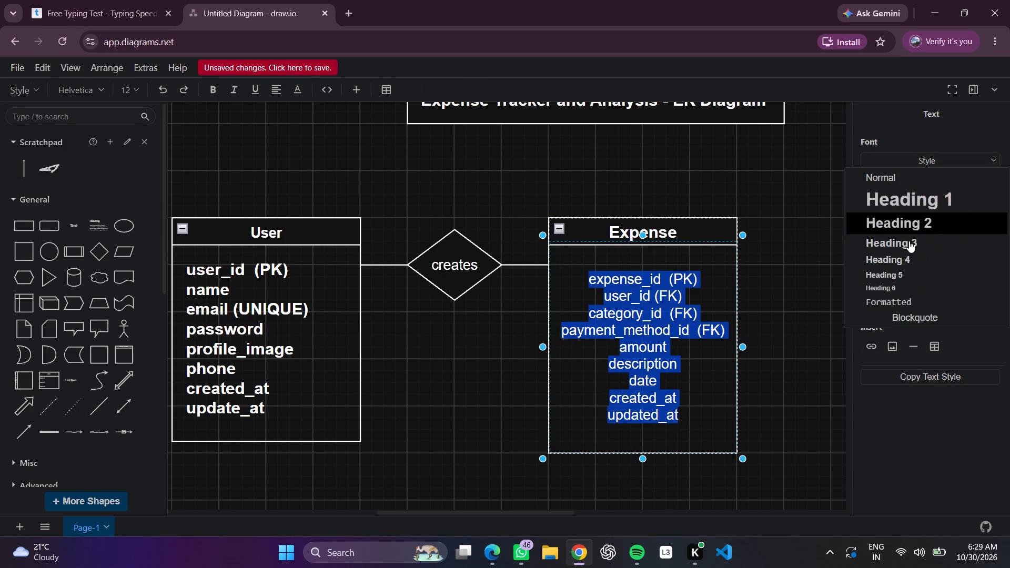
pyautogui.click(908, 240)
pyautogui.click(803, 305)
# Reopen the Expense attribute text with all lines selected and apply the Heading 3 style again.
pyautogui.click(678, 344)
pyautogui.doubleClick(678, 344)
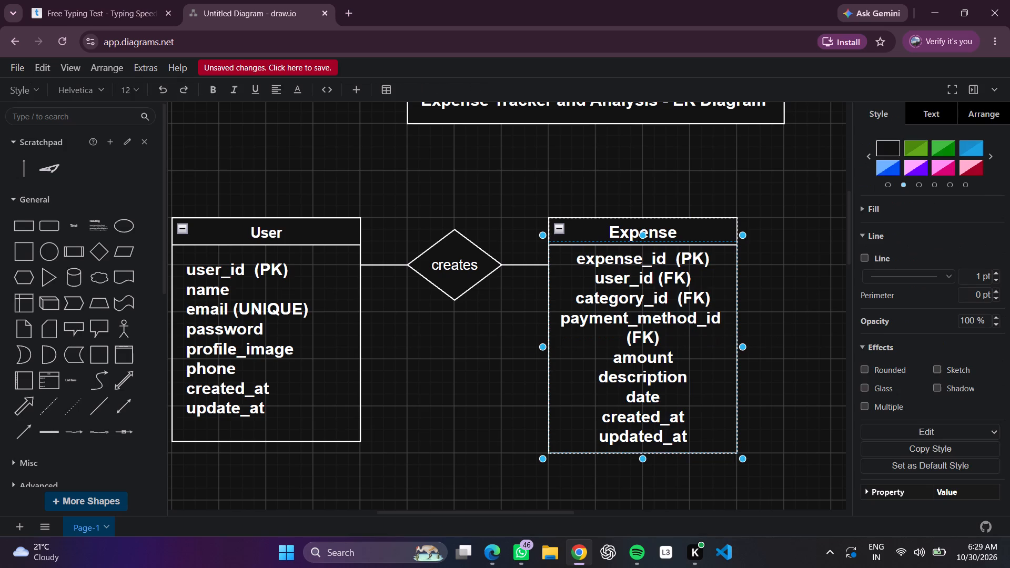
pyautogui.click(821, 284)
pyautogui.doubleClick(681, 321)
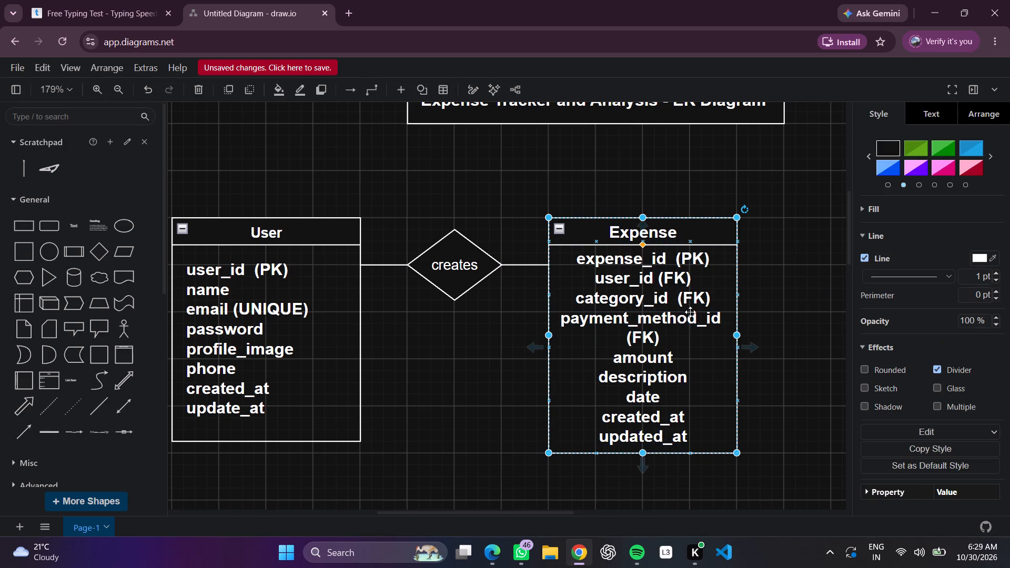
pyautogui.click(815, 278)
pyautogui.doubleClick(662, 309)
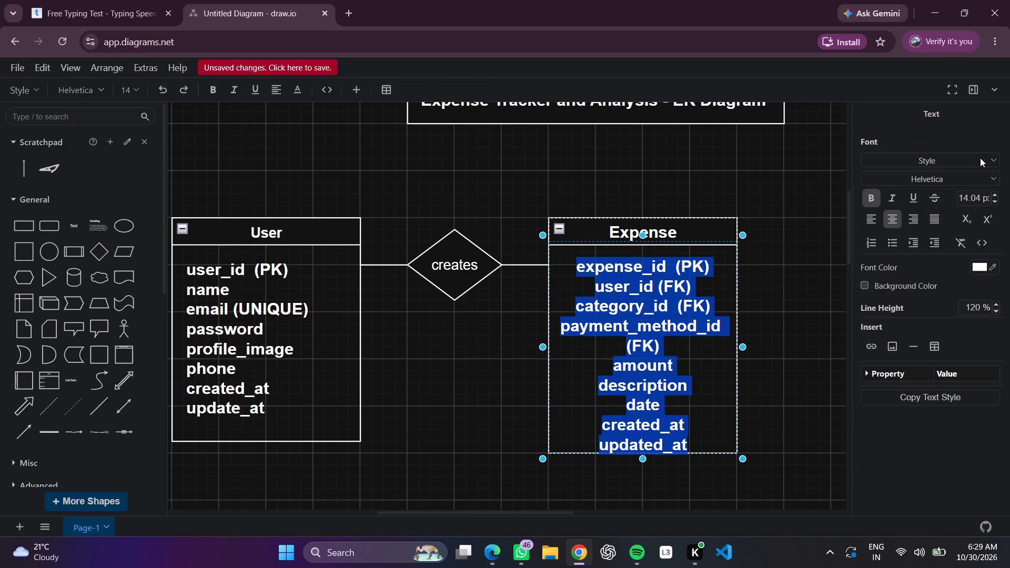
pyautogui.click(980, 158)
pyautogui.click(901, 239)
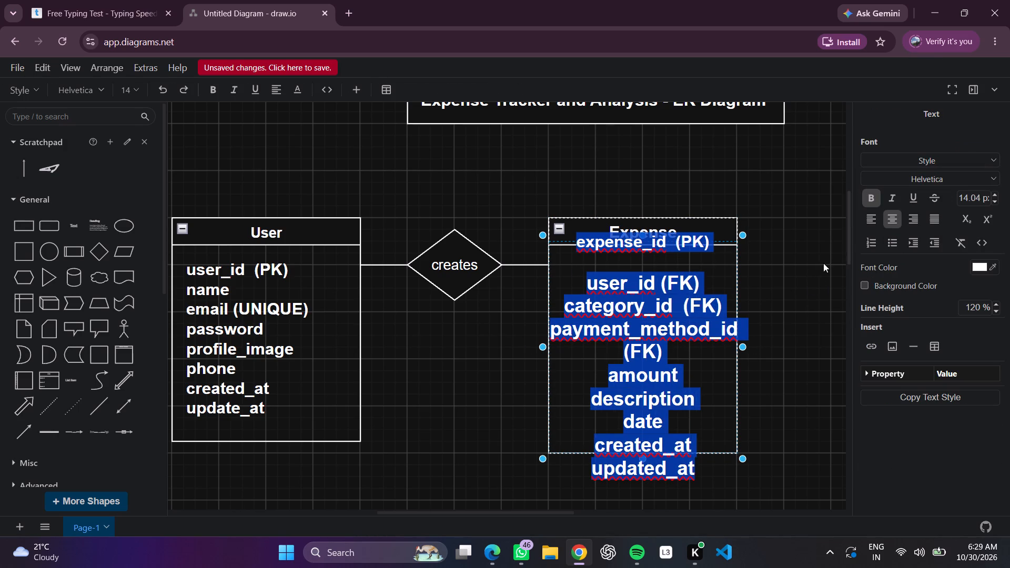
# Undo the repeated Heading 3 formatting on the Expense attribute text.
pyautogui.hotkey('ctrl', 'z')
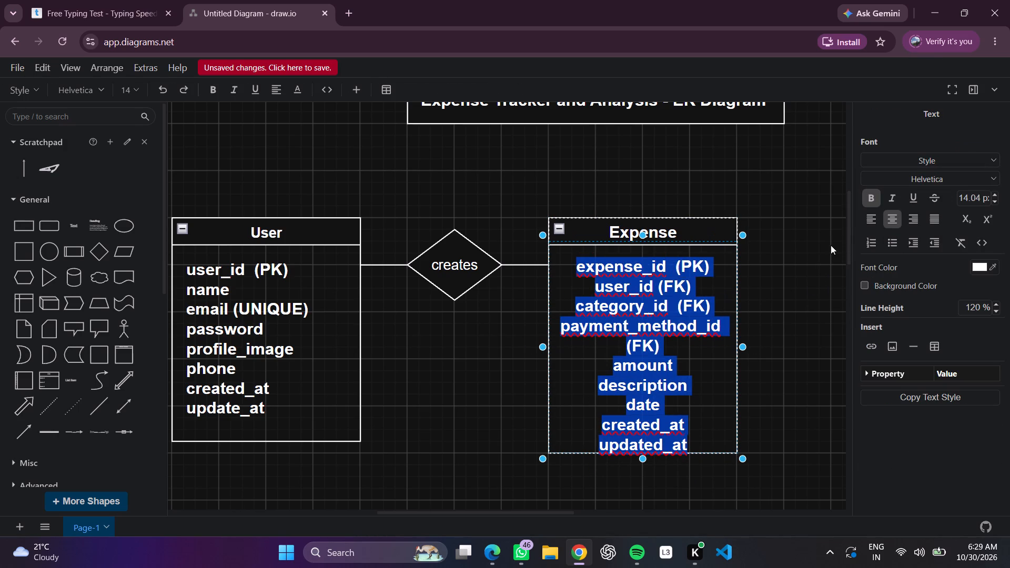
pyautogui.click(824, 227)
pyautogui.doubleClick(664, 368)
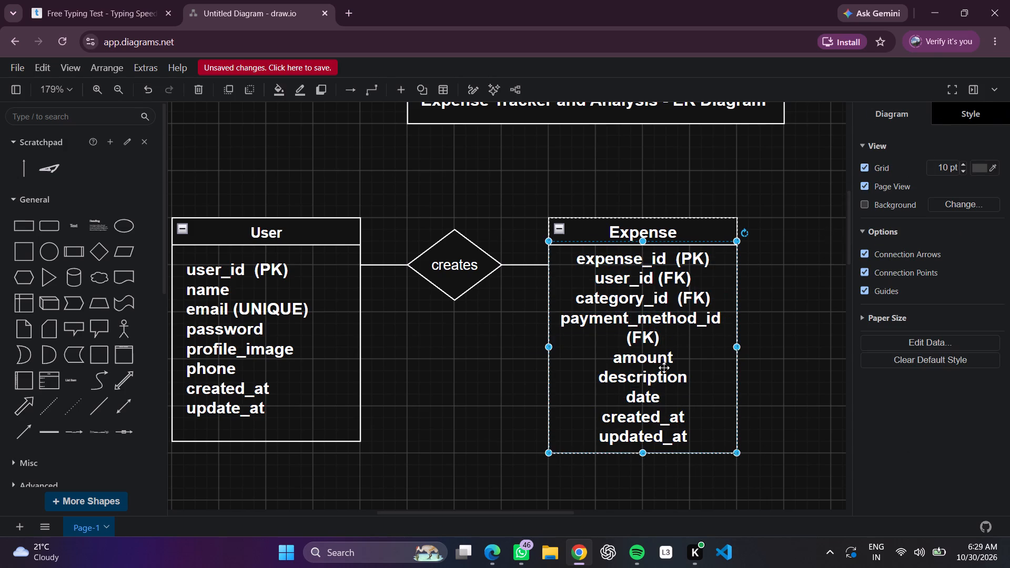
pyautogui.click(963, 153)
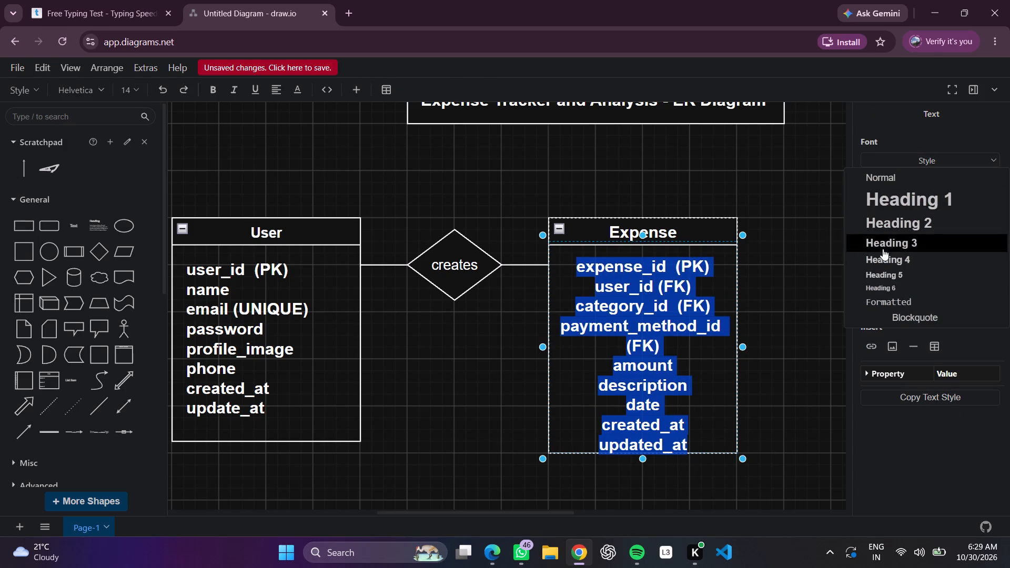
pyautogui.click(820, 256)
# Left-align all attribute lines in the Expense container.
pyautogui.doubleClick(668, 329)
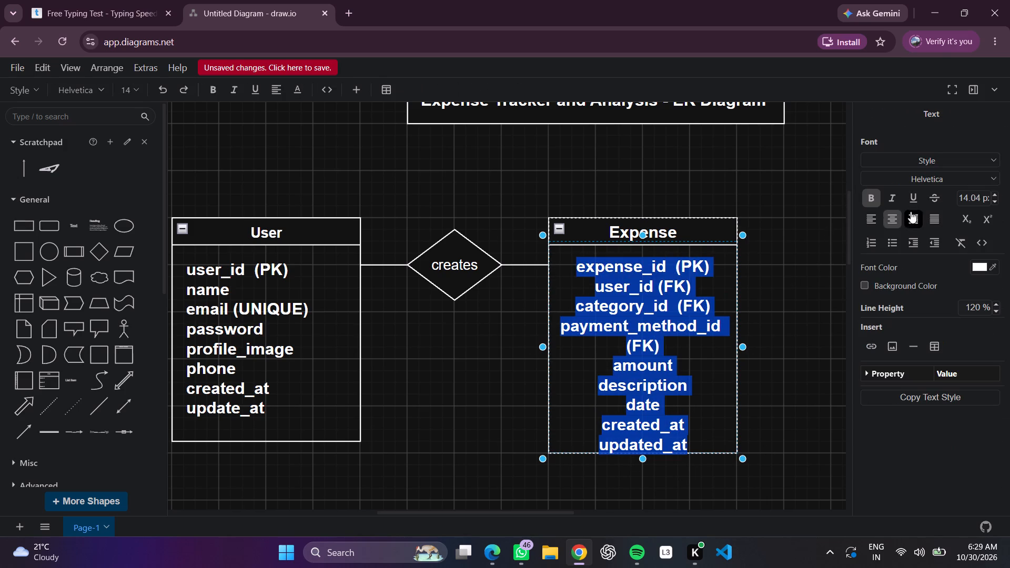
pyautogui.click(870, 214)
pyautogui.click(817, 280)
# Shift the Expense attribute text box rightward to position 370, 180 so its lines are indented from the container's left border.
pyautogui.moveTo(632, 365); pyautogui.dragTo(639, 362)
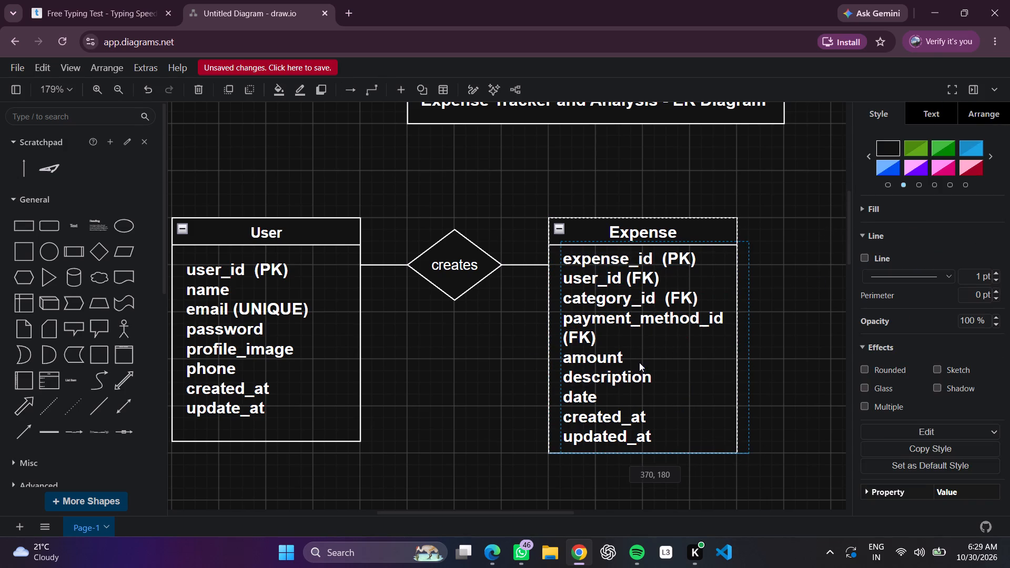
pyautogui.moveTo(639, 362); pyautogui.dragTo(640, 362)
pyautogui.click(811, 331)
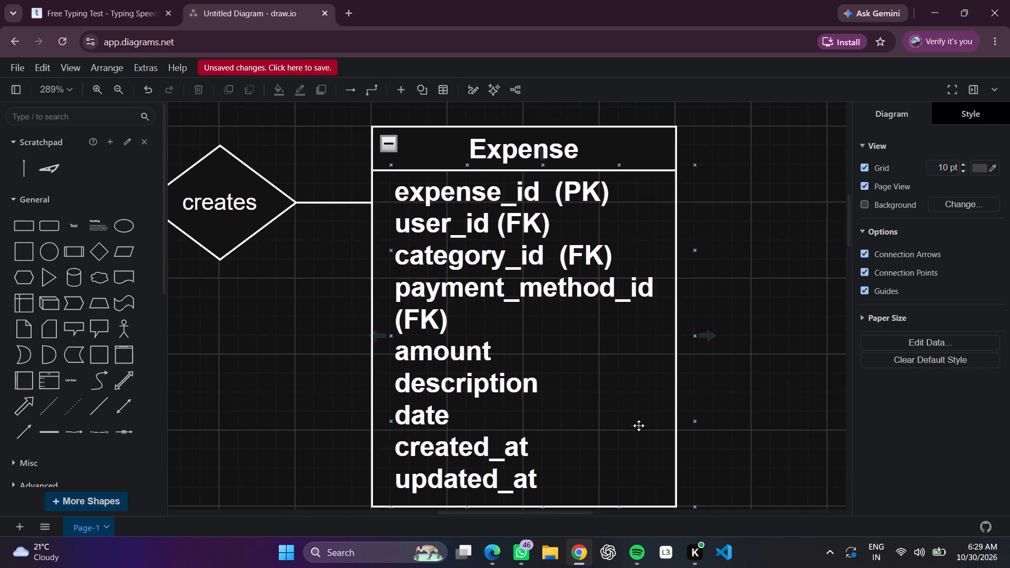
# Shorten the Expense attribute text box slightly by raising its bottom edge.
pyautogui.scroll(-2, 640, 433)
pyautogui.click(454, 389)
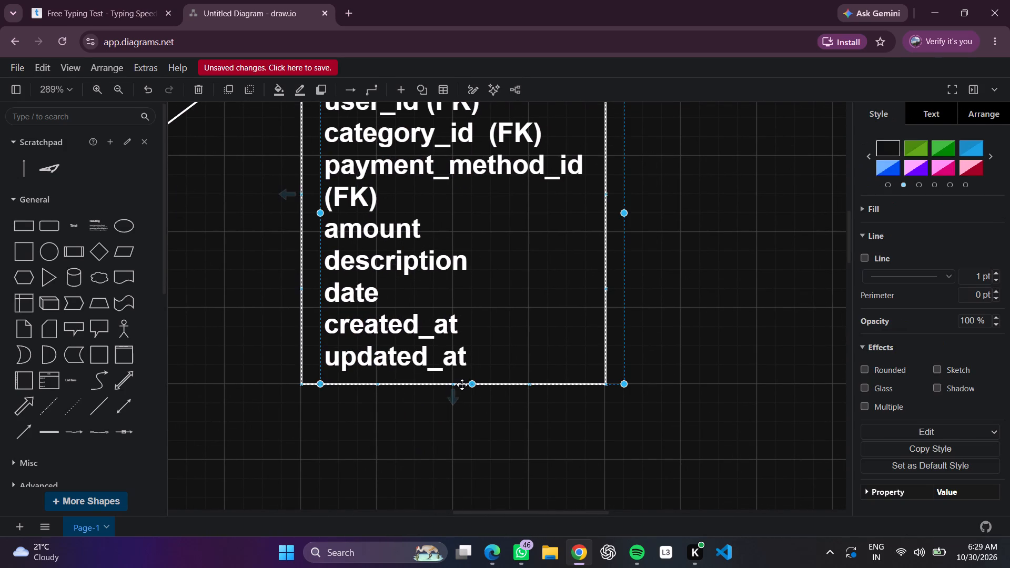
pyautogui.moveTo(466, 384); pyautogui.dragTo(468, 373)
# Extend the Expense container downward to a size of 170 x 220.
pyautogui.click(476, 389)
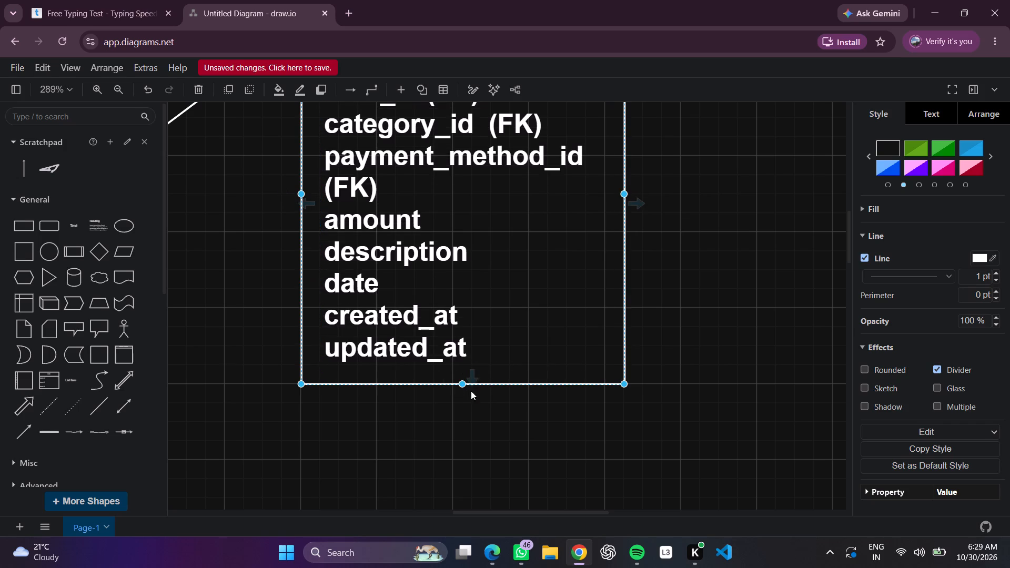
pyautogui.moveTo(463, 387); pyautogui.dragTo(461, 418)
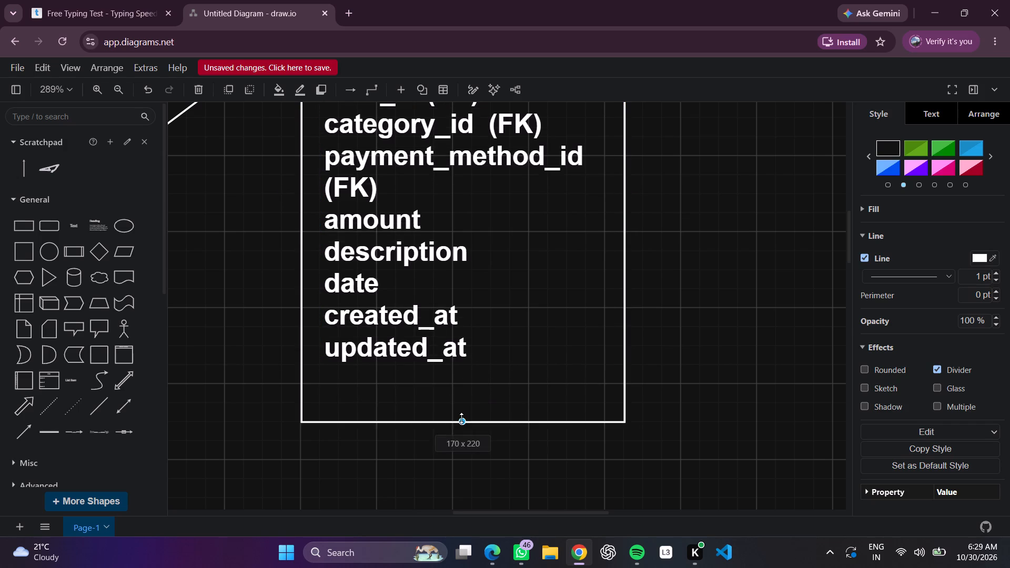
pyautogui.moveTo(461, 418); pyautogui.dragTo(461, 417)
# Move the Expense attribute text box down inside its container to leave a gap below the Expense header line.
pyautogui.click(467, 273)
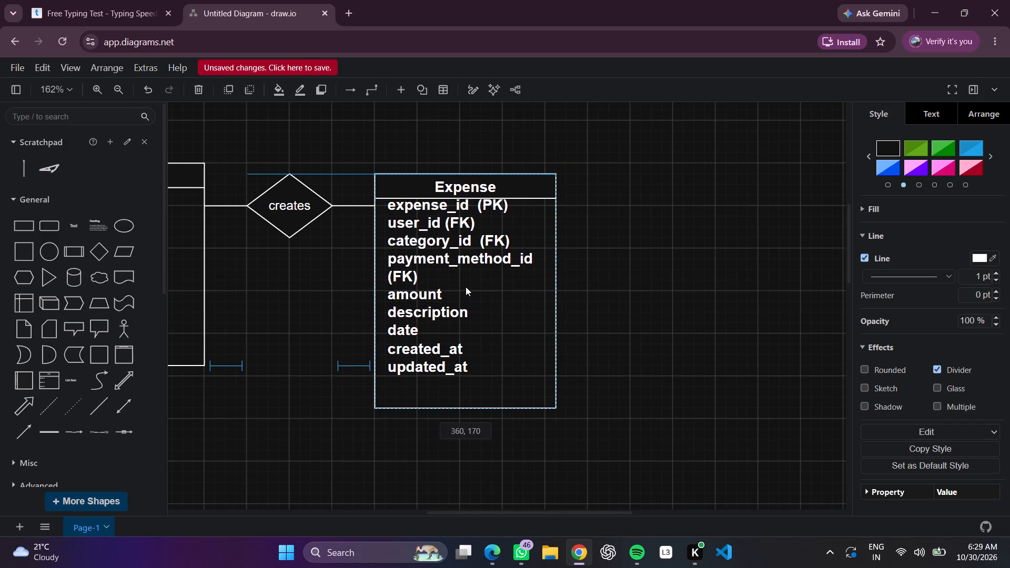
pyautogui.click(463, 229)
pyautogui.click(464, 222)
pyautogui.moveTo(466, 200); pyautogui.dragTo(463, 209)
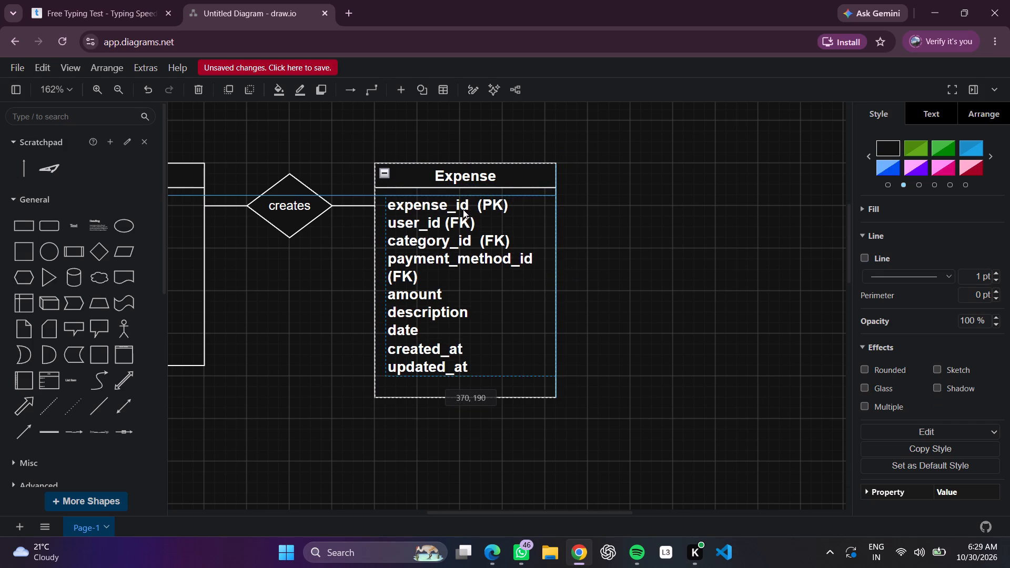
pyautogui.moveTo(463, 209); pyautogui.dragTo(463, 217)
pyautogui.click(732, 228)
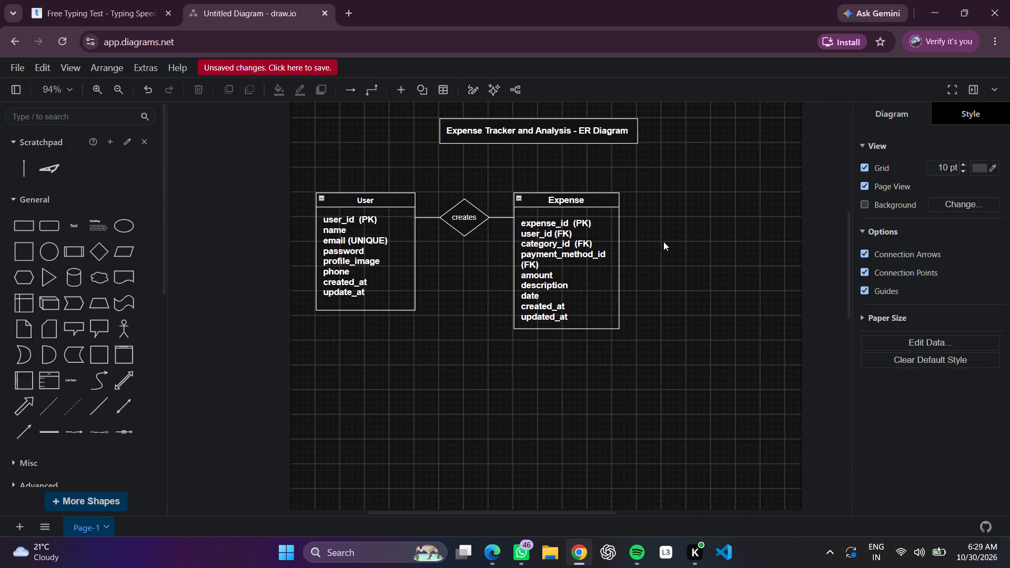
# Nudge the Expense attribute text box up slightly, comparing its spacing with the User attribute list.
pyautogui.hscroll(1, 664, 241)
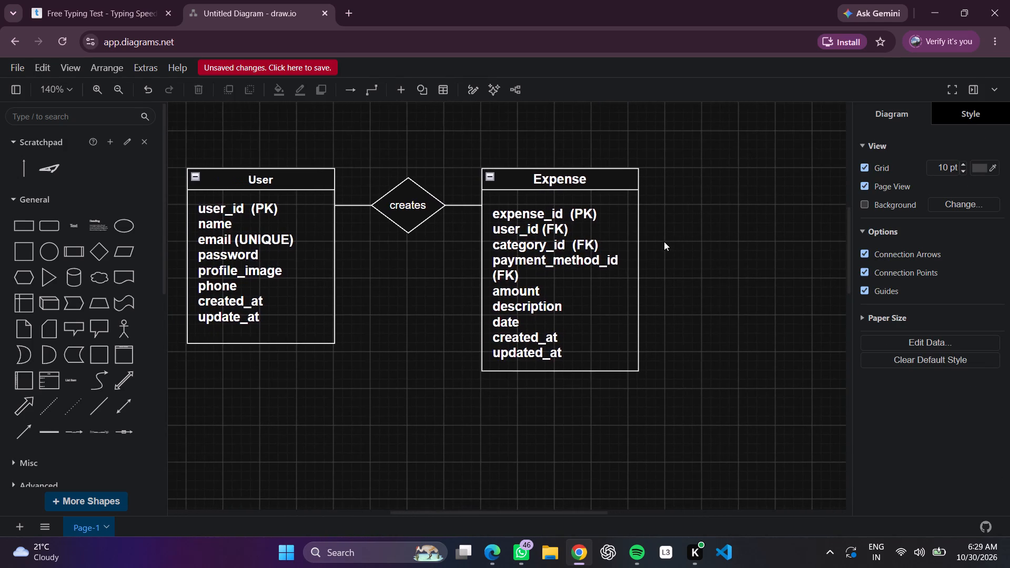
pyautogui.hscroll(4, 664, 241)
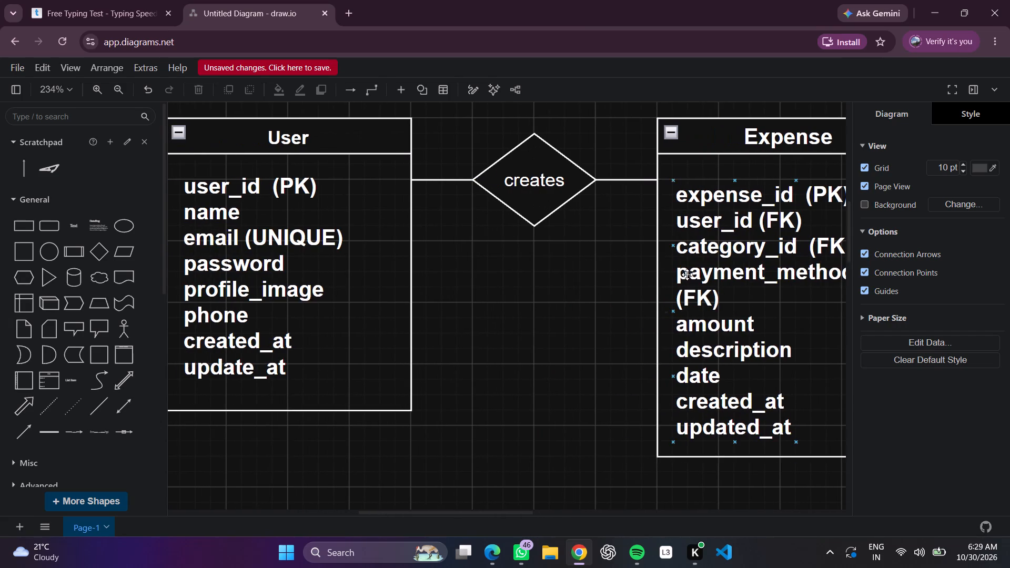
pyautogui.moveTo(779, 279); pyautogui.dragTo(780, 269)
pyautogui.click(484, 308)
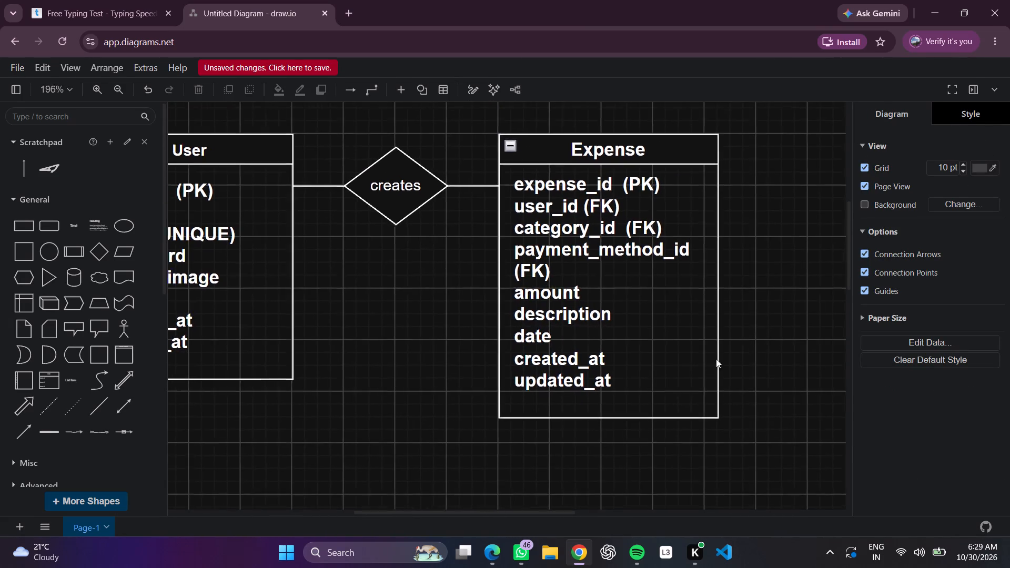
# Add a plain line and attach one end beside the expense_id (PK) row at the Expense container's right border.
pyautogui.hscroll(-2, 799, 340)
pyautogui.scroll(2, 739, 329)
pyautogui.hscroll(-1, 41, 412)
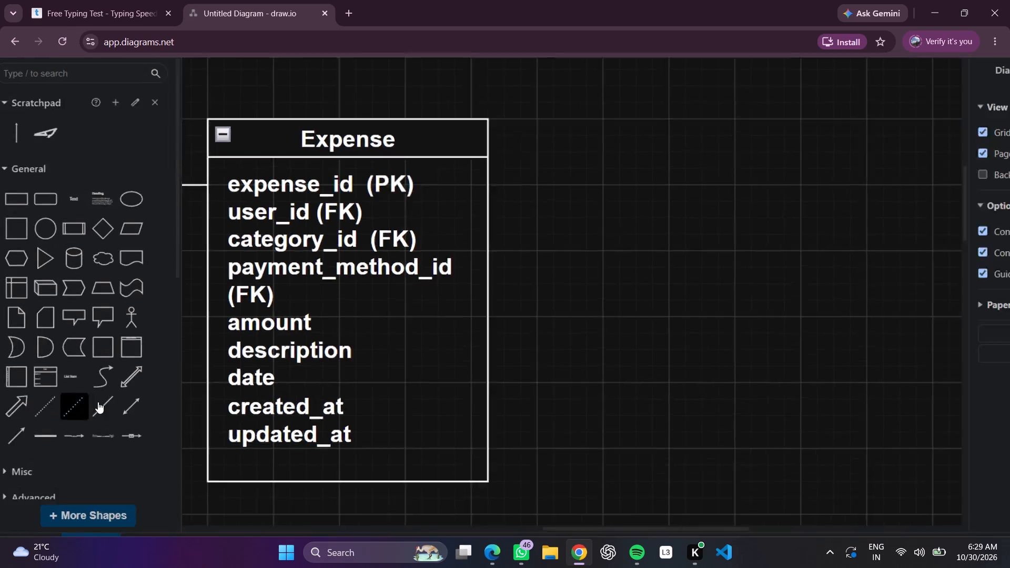
pyautogui.hscroll(-1, 98, 402)
pyautogui.click(96, 408)
pyautogui.hscroll(-1, 660, 310)
pyautogui.moveTo(604, 353); pyautogui.dragTo(589, 201)
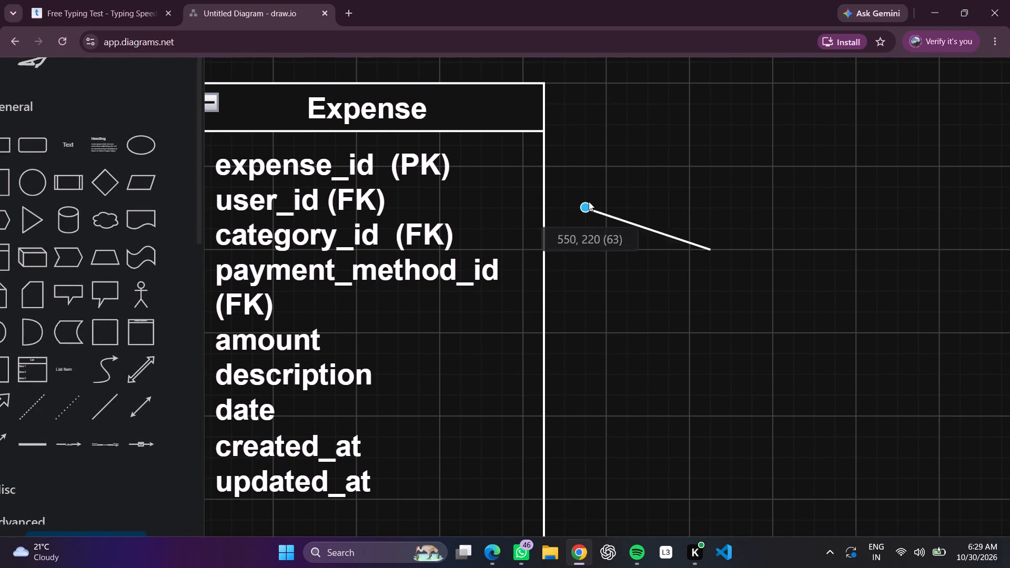
pyautogui.moveTo(589, 201); pyautogui.dragTo(550, 171)
pyautogui.moveTo(550, 171); pyautogui.dragTo(549, 170)
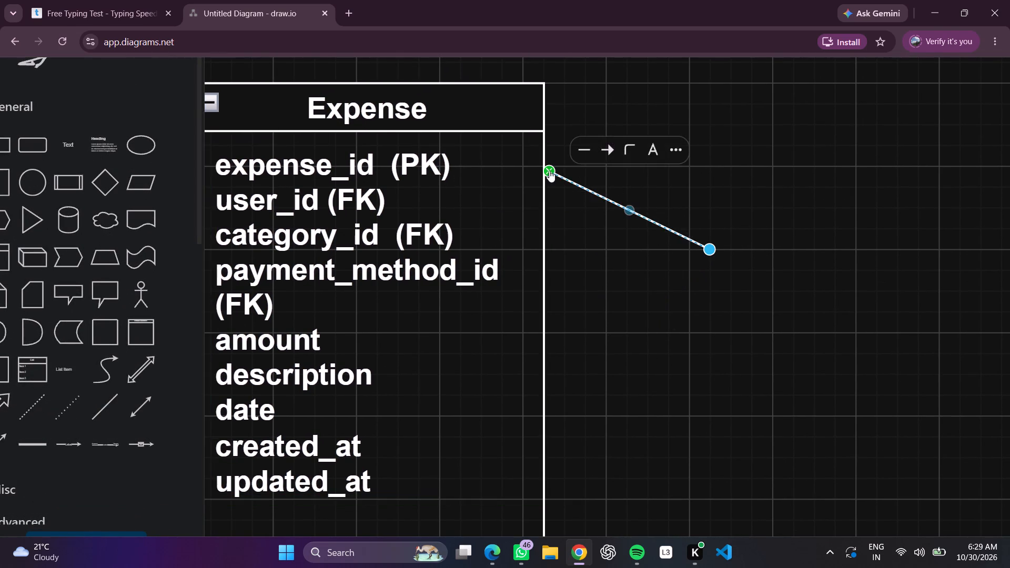
pyautogui.moveTo(549, 170); pyautogui.dragTo(549, 164)
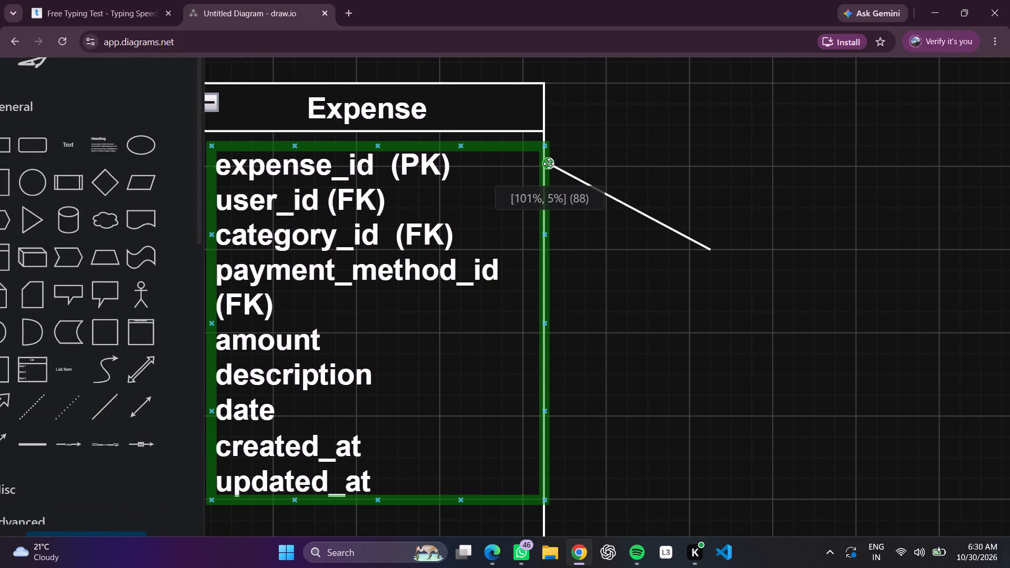
pyautogui.moveTo(549, 164); pyautogui.dragTo(549, 164)
pyautogui.click(632, 465)
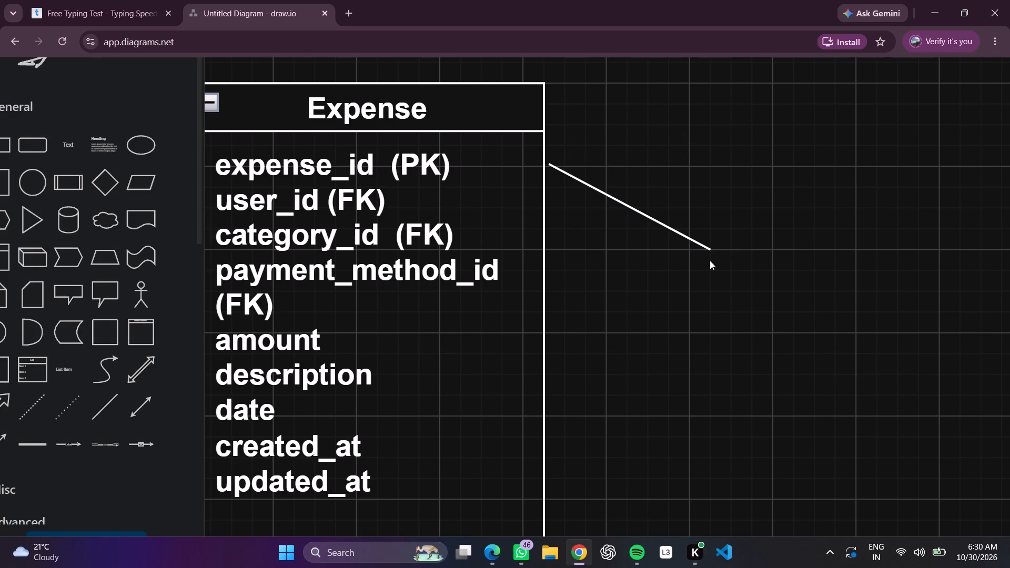
# Level the new line so it runs horizontally from the Expense container's right border, about 69 long, beside expense_id (PK).
pyautogui.moveTo(709, 249); pyautogui.dragTo(683, 169)
pyautogui.click(610, 184)
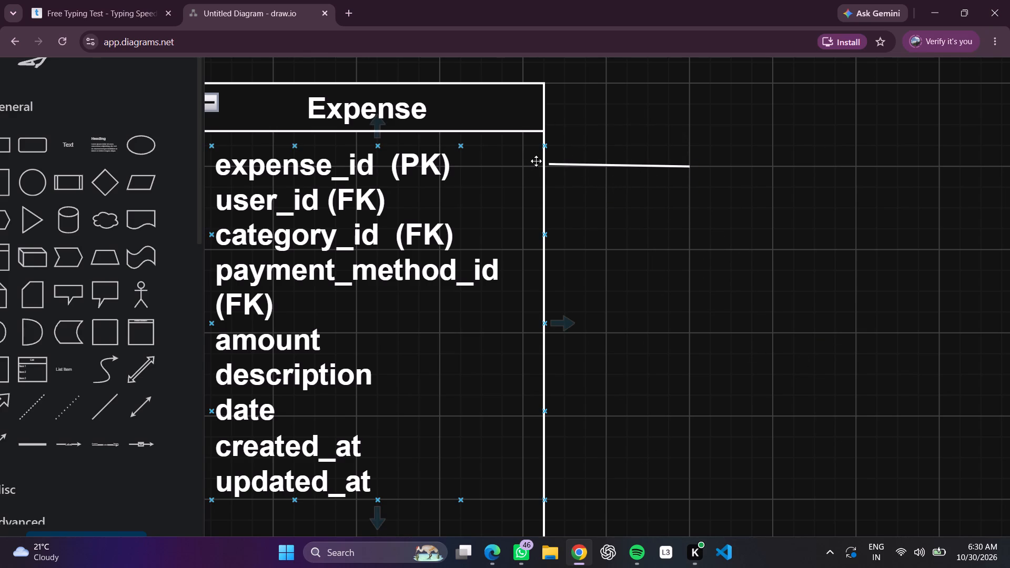
pyautogui.moveTo(550, 165); pyautogui.dragTo(546, 166)
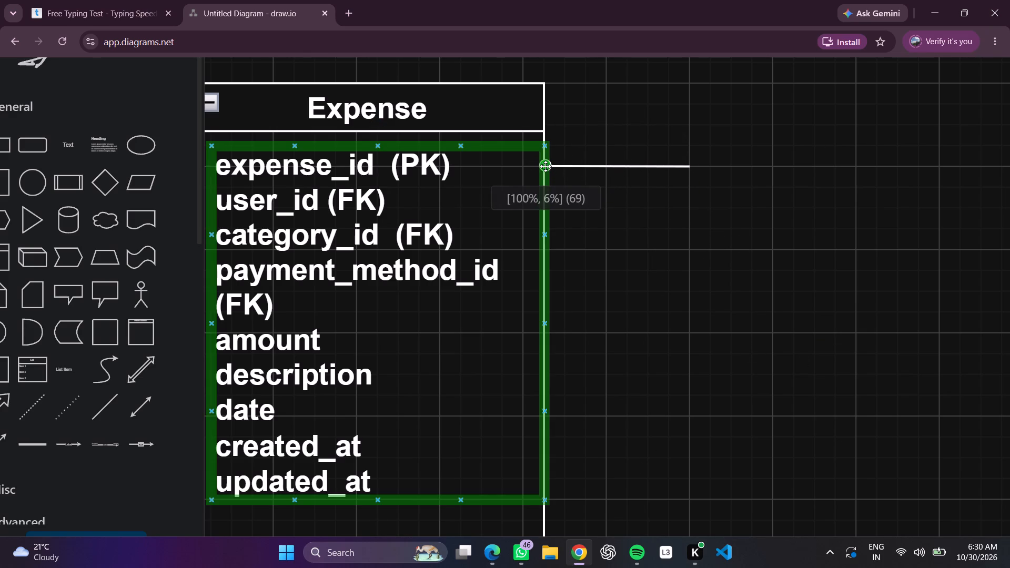
pyautogui.moveTo(546, 166); pyautogui.dragTo(544, 166)
pyautogui.click(607, 212)
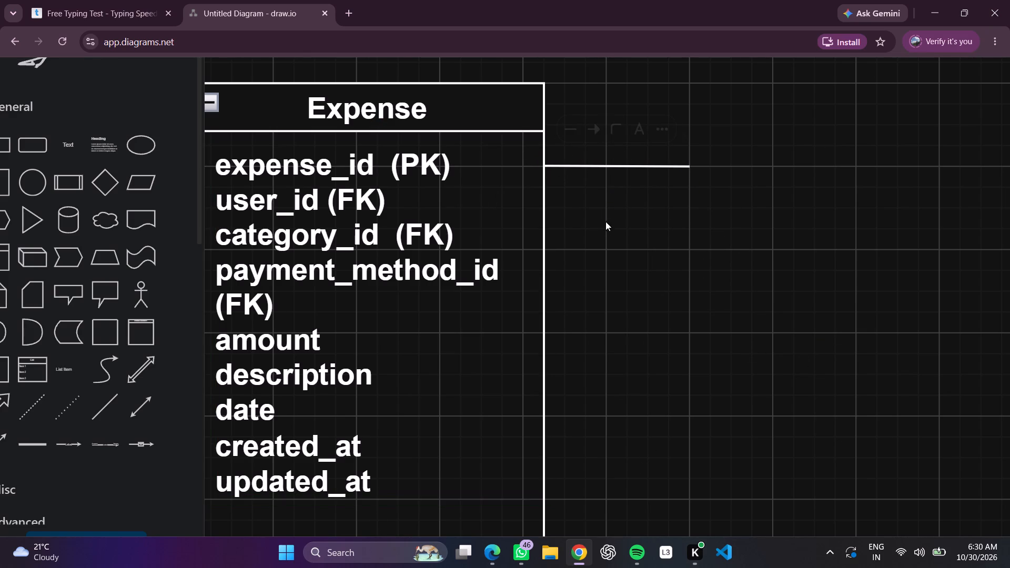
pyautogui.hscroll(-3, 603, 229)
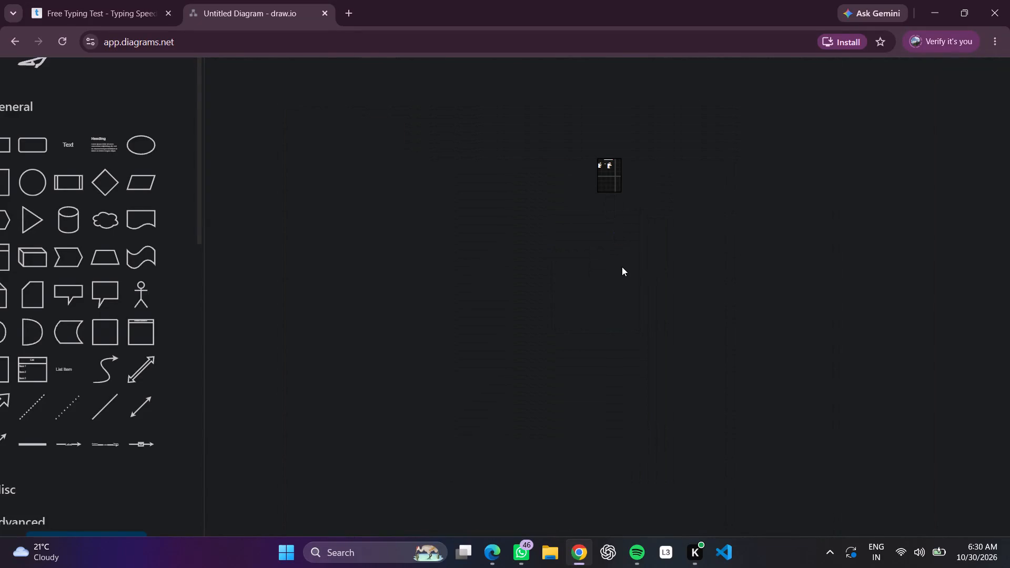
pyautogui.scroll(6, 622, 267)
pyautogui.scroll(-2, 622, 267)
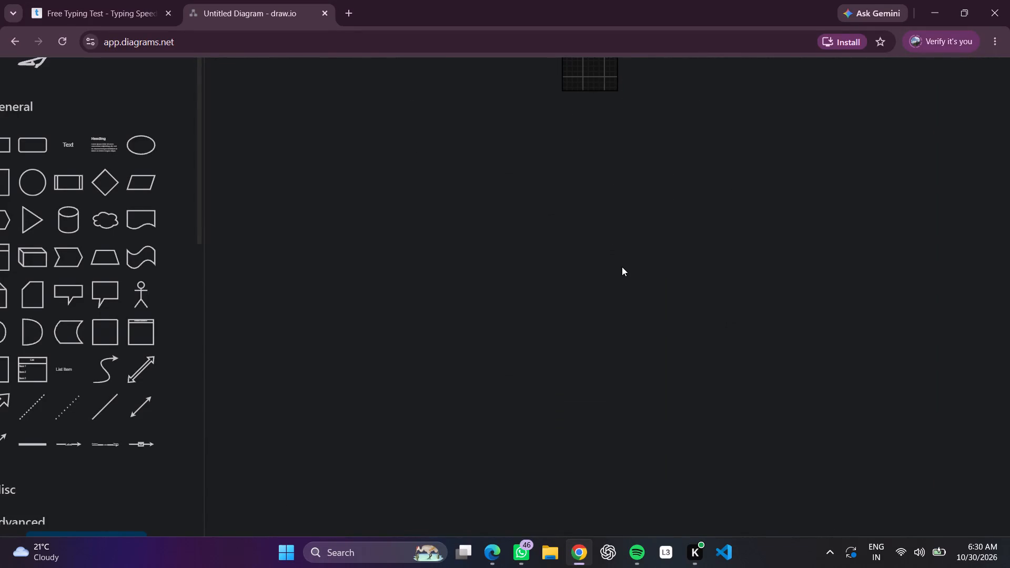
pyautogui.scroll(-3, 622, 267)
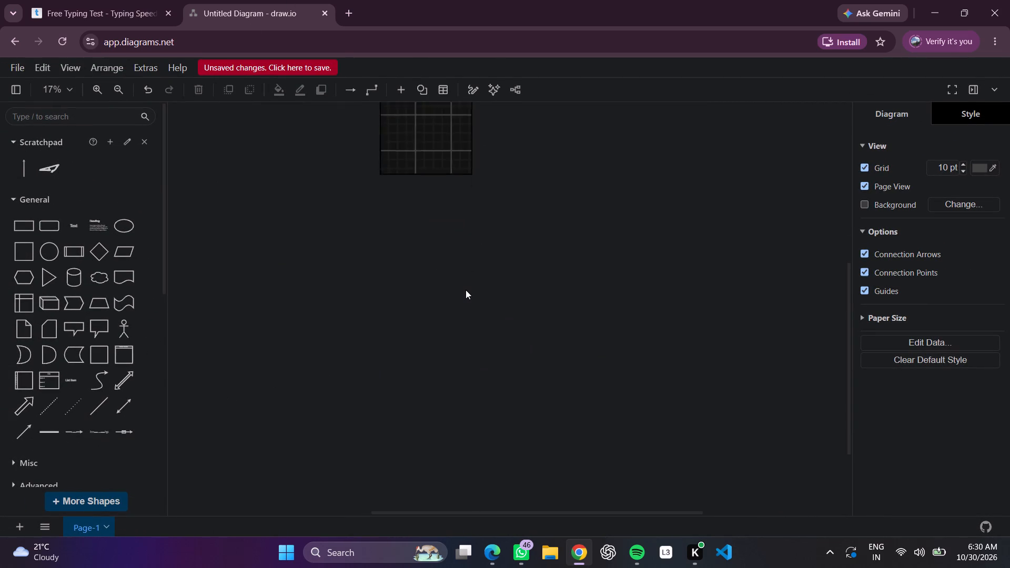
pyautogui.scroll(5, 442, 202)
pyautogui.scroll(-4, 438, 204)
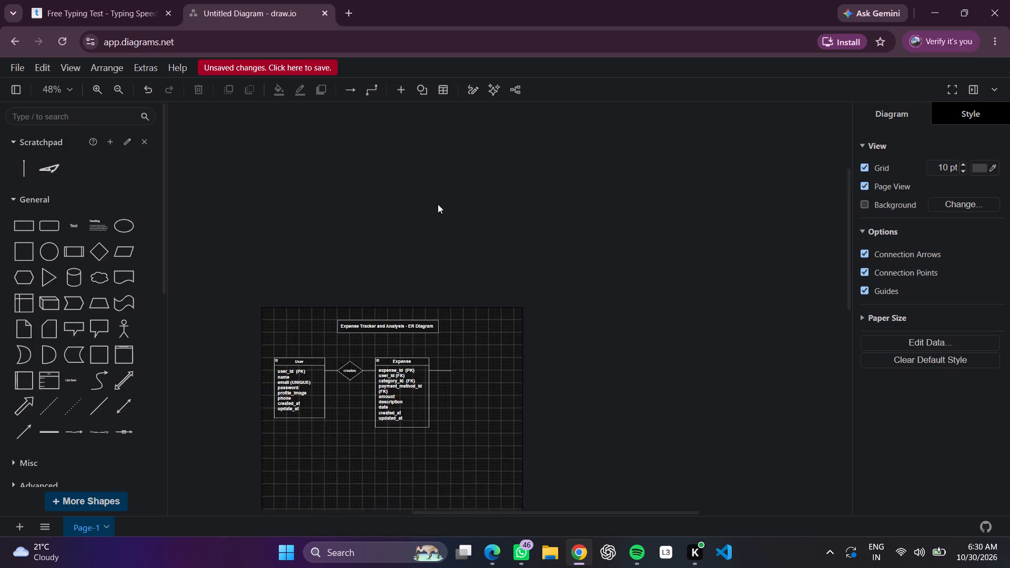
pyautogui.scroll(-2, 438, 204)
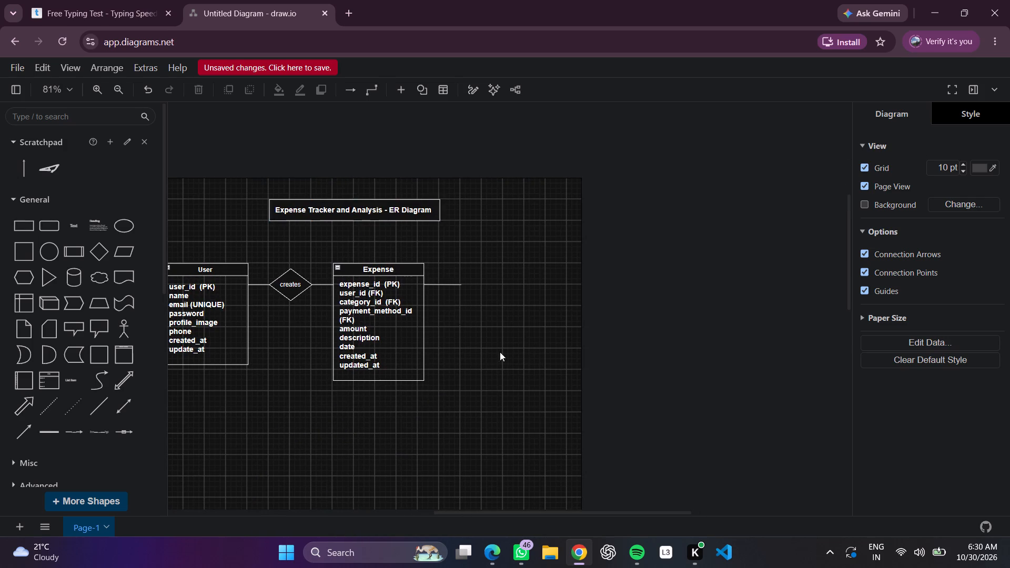
# Switch to Spotify, save the playing song Runaway by AURORA, and update its playlist selection.
pyautogui.click(646, 567)
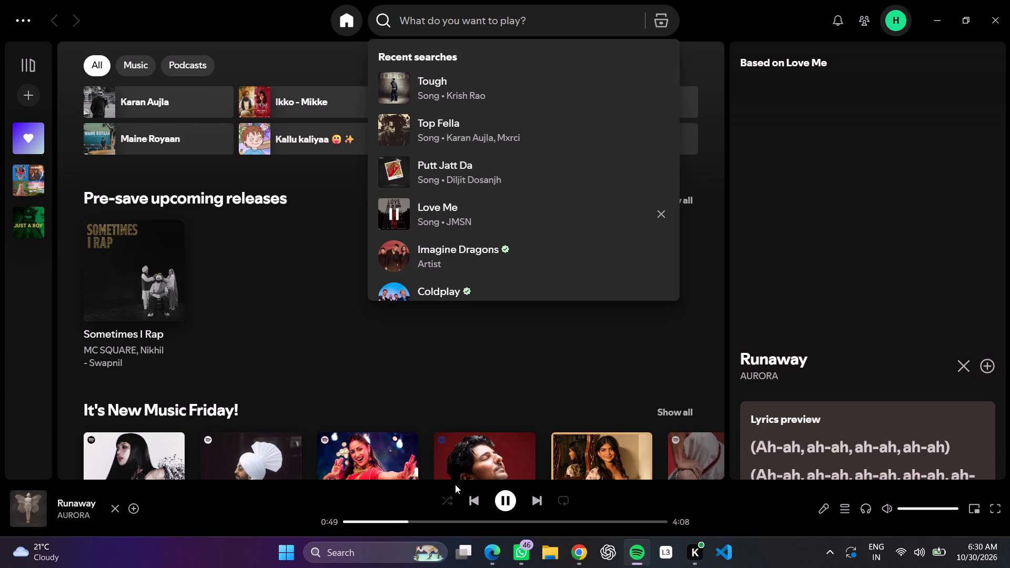
pyautogui.doubleClick(132, 511)
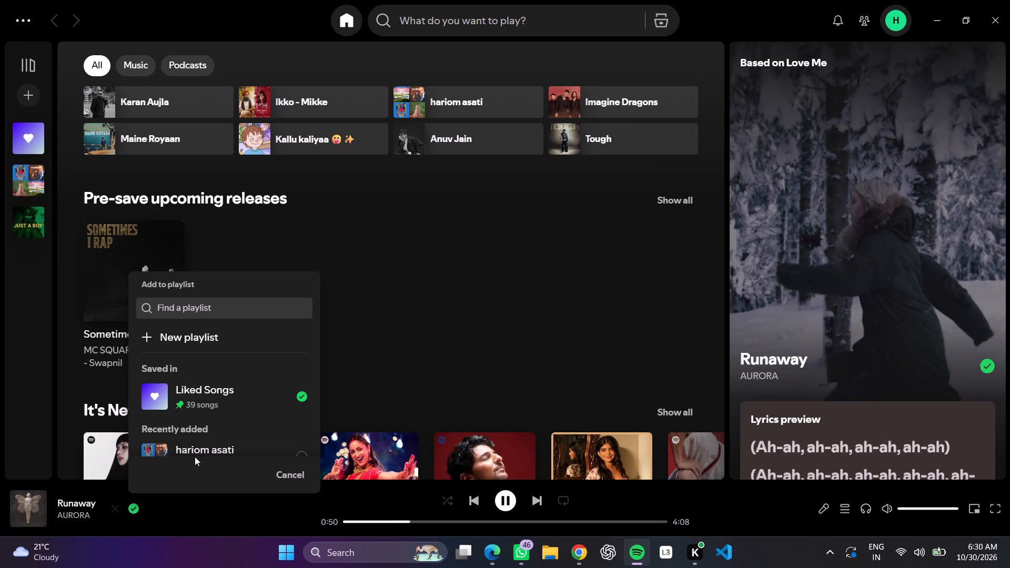
pyautogui.click(198, 453)
pyautogui.click(226, 399)
pyautogui.click(281, 475)
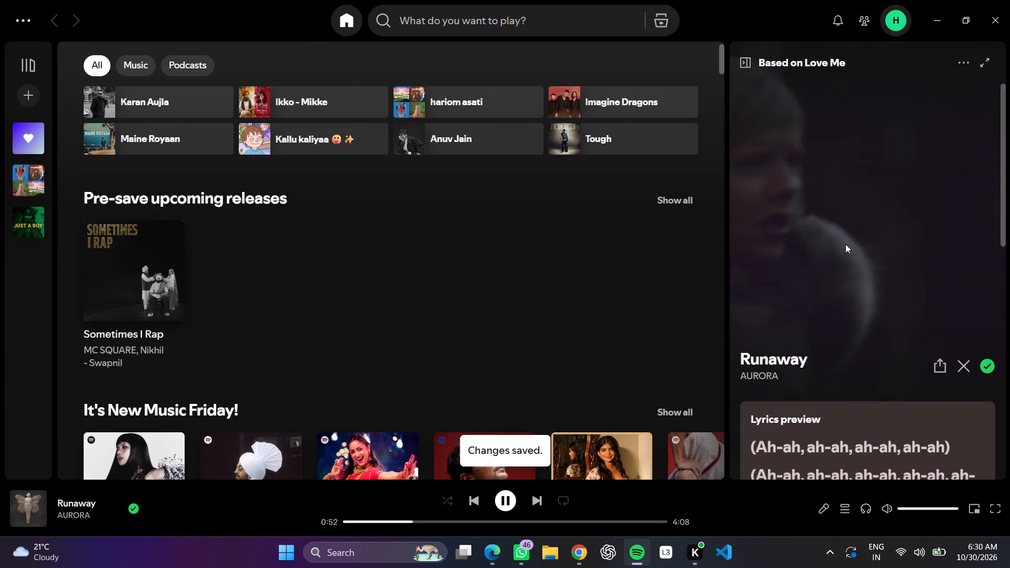
# Expand the lyrics of Runaway to read them, and minimize Spotify.
pyautogui.scroll(-2, 862, 228)
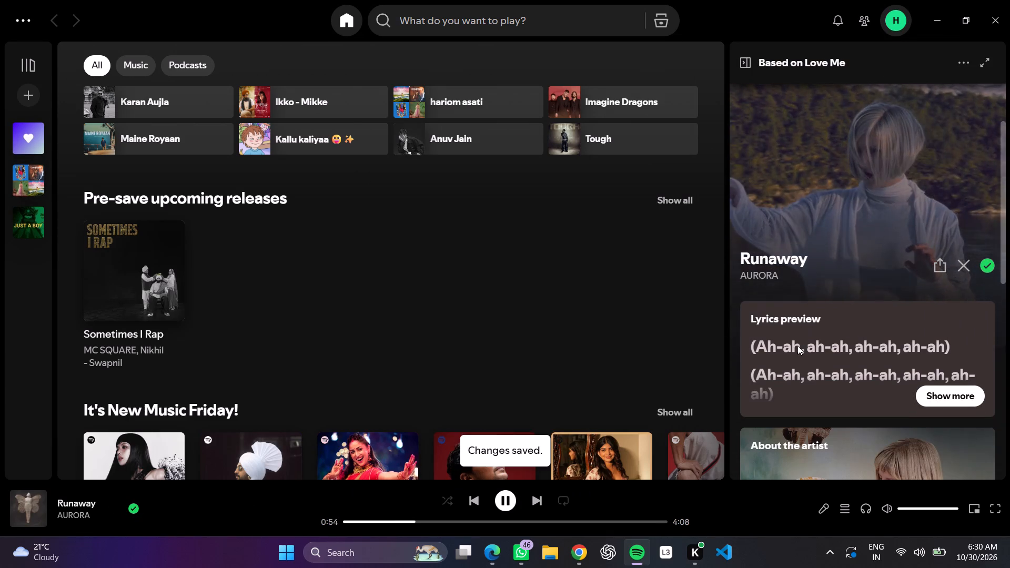
pyautogui.click(797, 347)
pyautogui.click(928, 396)
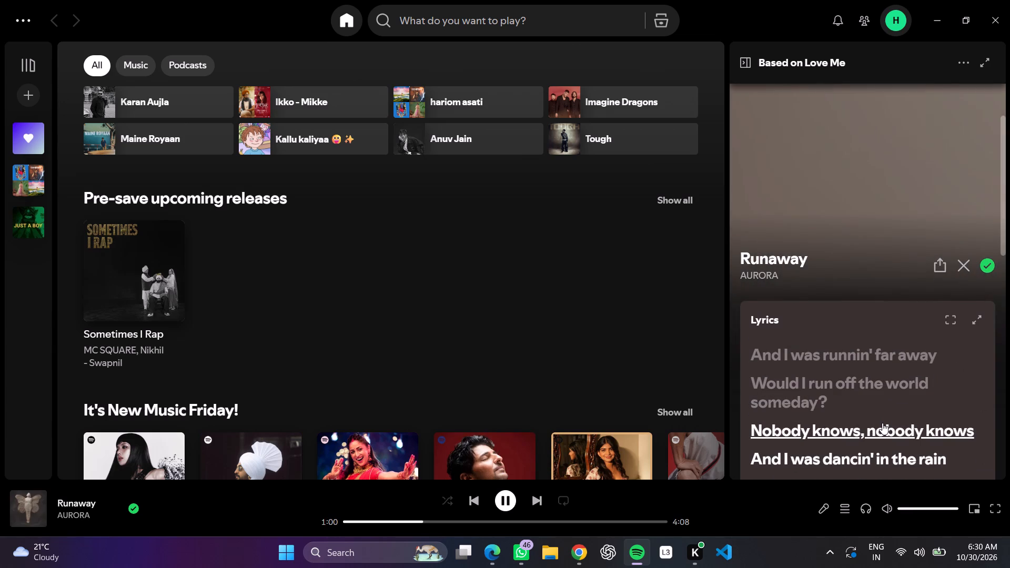
pyautogui.click(928, 0)
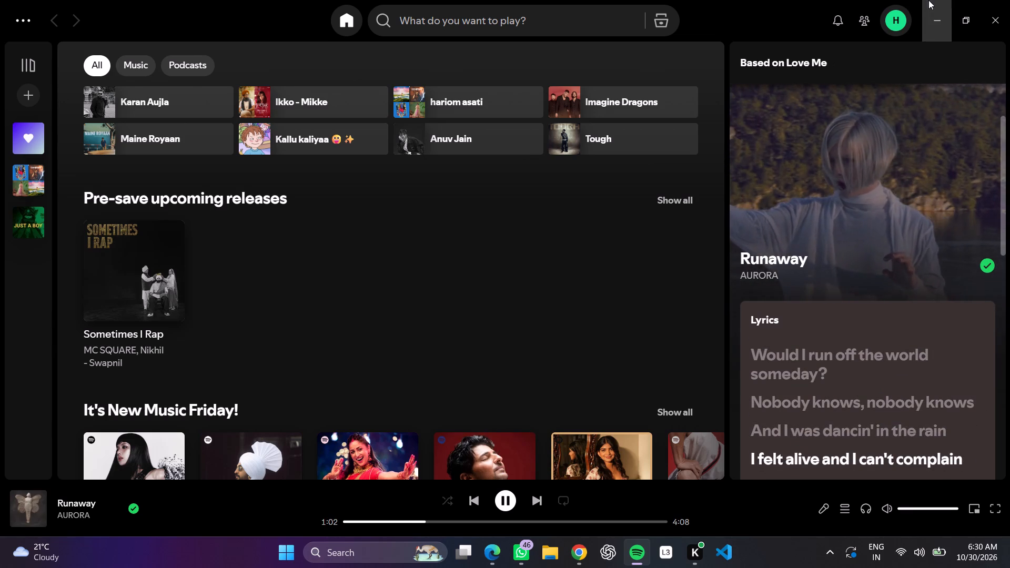
# Add a diamond at the free end of Expense's connector and resize it to about 80 x 60, centred on the line.
pyautogui.hscroll(4, 591, 214)
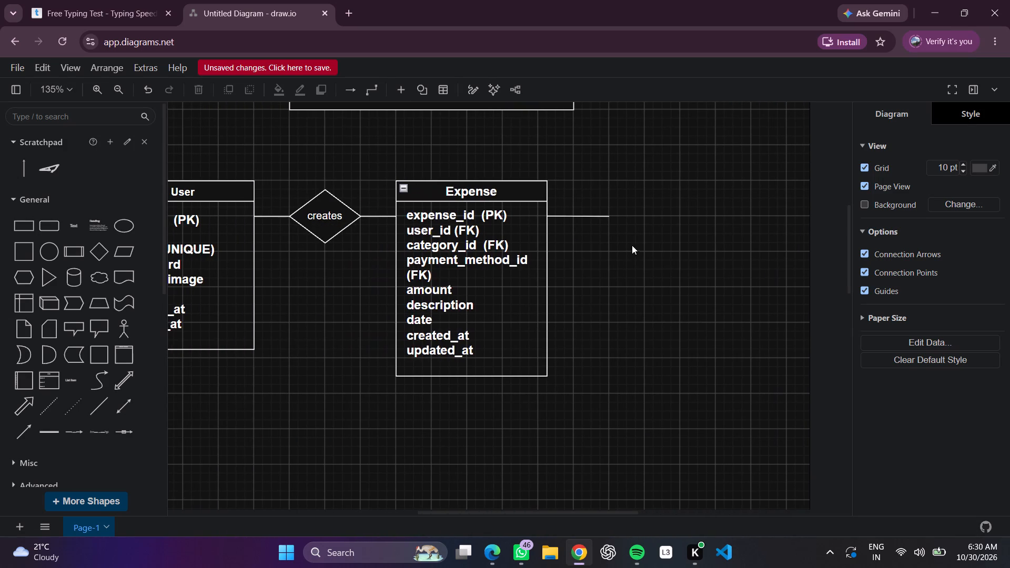
pyautogui.hscroll(-1, 631, 241)
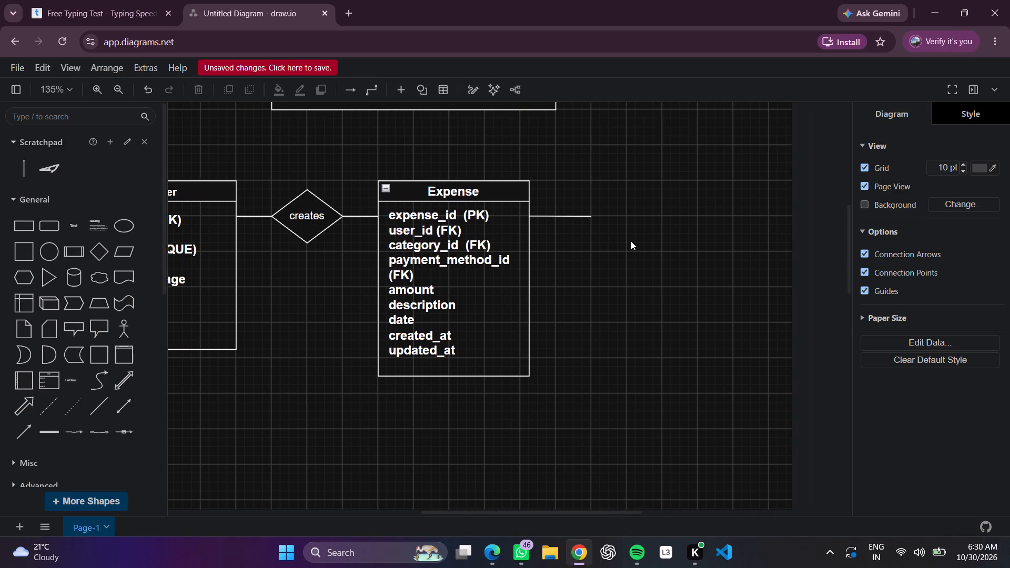
pyautogui.hscroll(-1, 631, 241)
pyautogui.scroll(1, 633, 269)
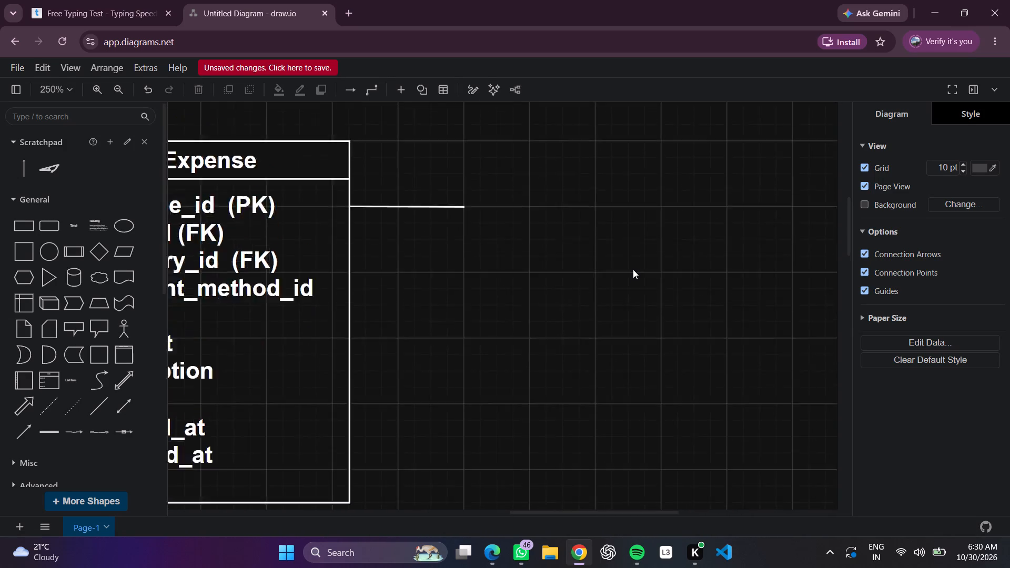
pyautogui.scroll(1, 633, 269)
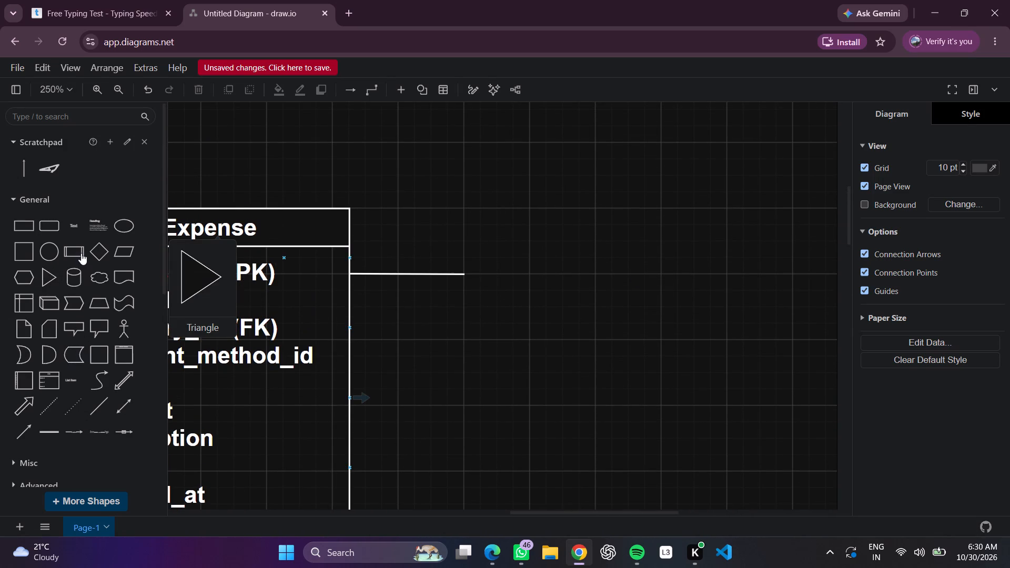
pyautogui.click(90, 251)
pyautogui.moveTo(492, 316); pyautogui.dragTo(507, 293)
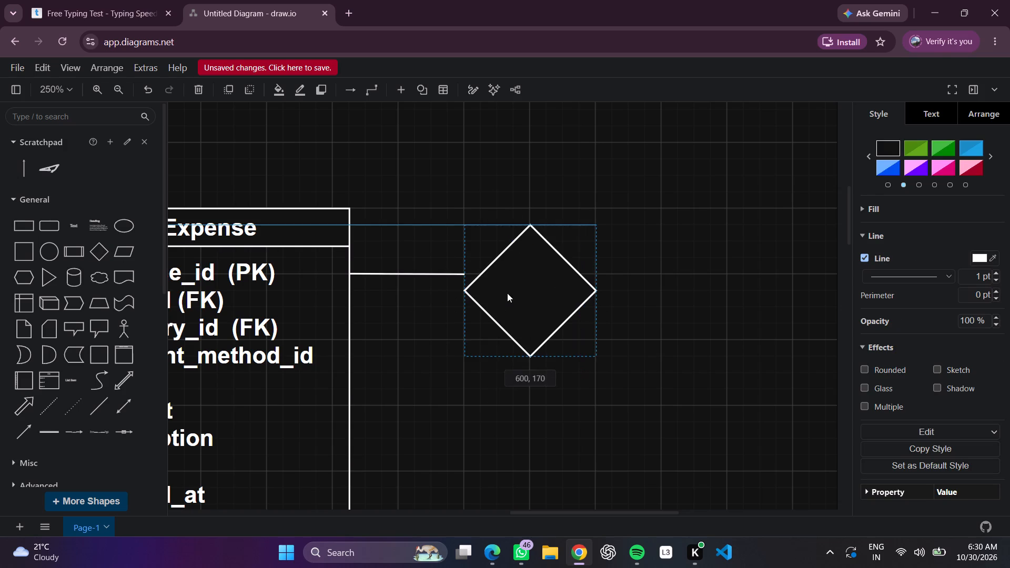
pyautogui.moveTo(507, 293); pyautogui.dragTo(509, 288)
pyautogui.moveTo(531, 207); pyautogui.dragTo(533, 222)
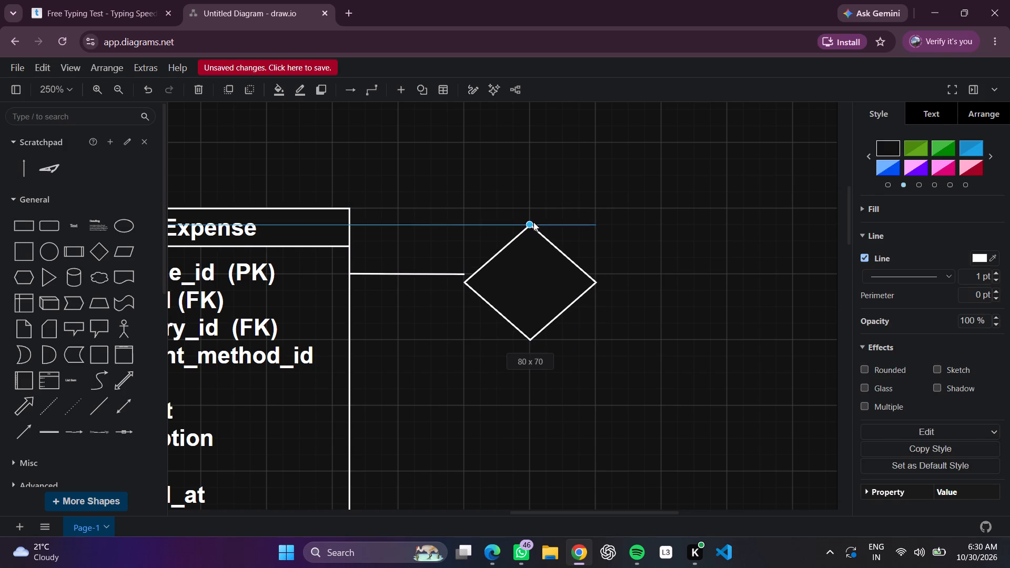
pyautogui.moveTo(533, 222); pyautogui.dragTo(533, 225)
pyautogui.moveTo(529, 341); pyautogui.dragTo(529, 335)
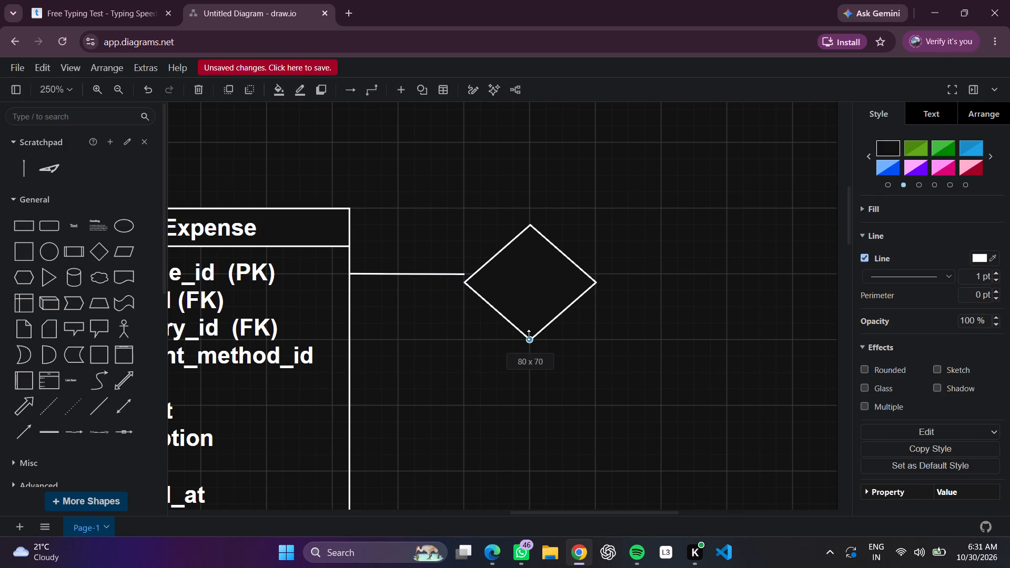
pyautogui.moveTo(529, 335); pyautogui.dragTo(530, 330)
pyautogui.click(573, 395)
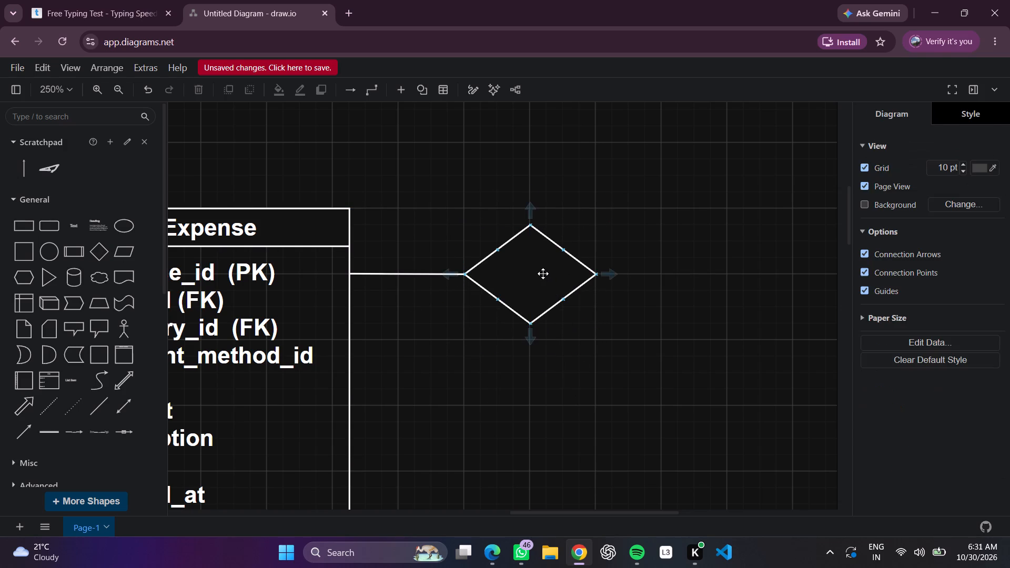
# Label the new diamond "belong to".
pyautogui.doubleClick(542, 277)
pyautogui.write('be')
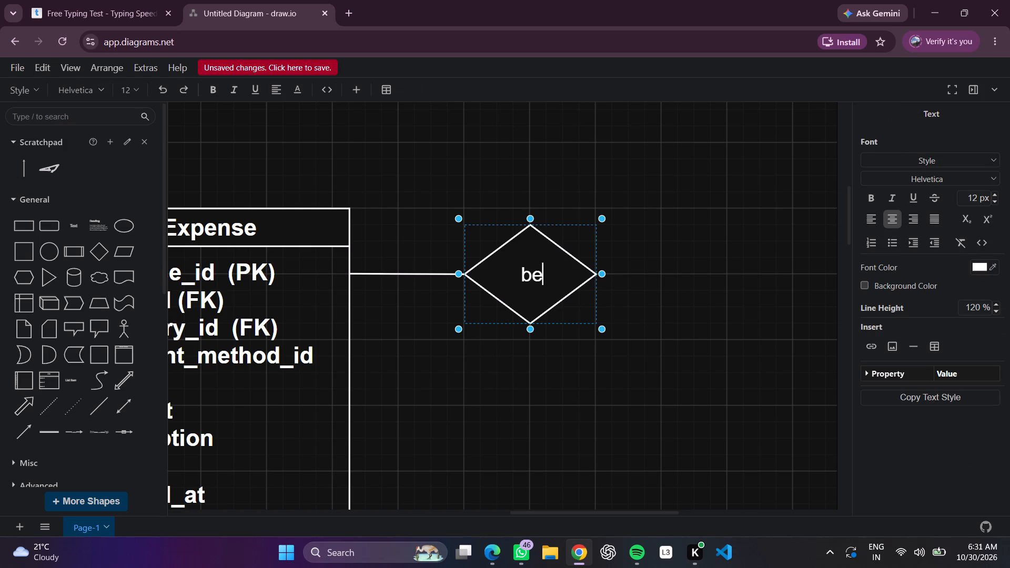
pyautogui.write('long')
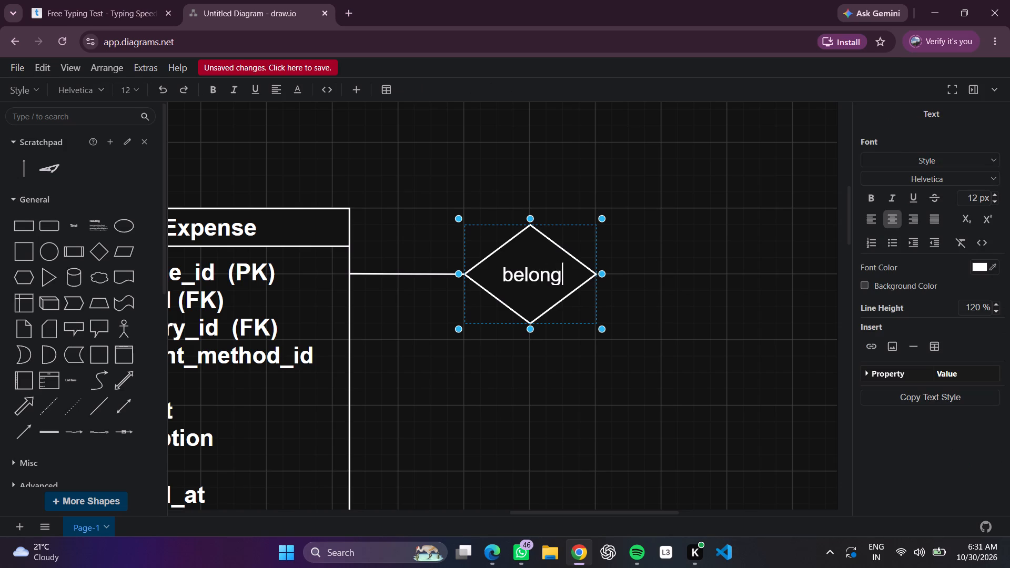
pyautogui.press('space')
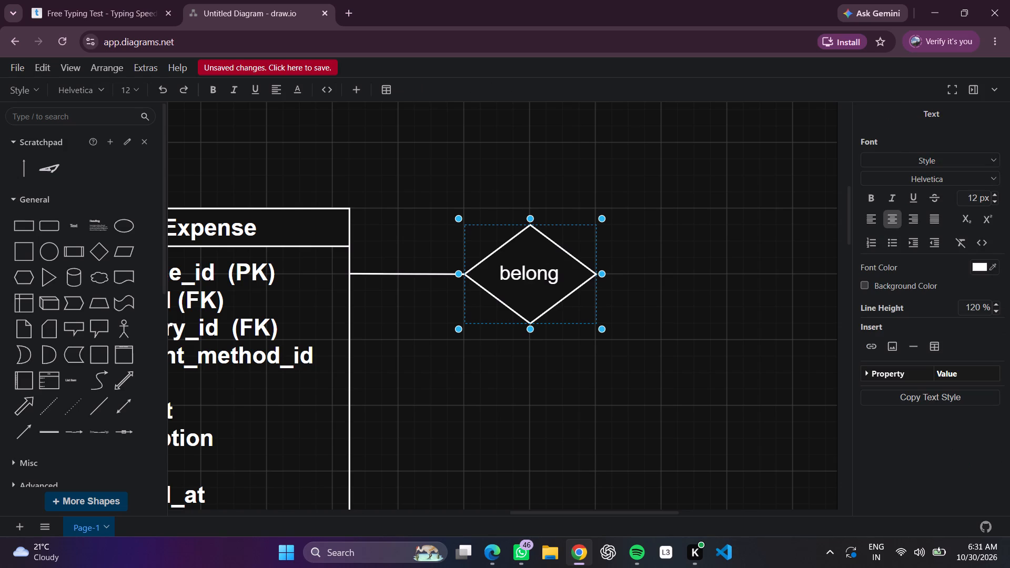
pyautogui.write('to')
pyautogui.press('space')
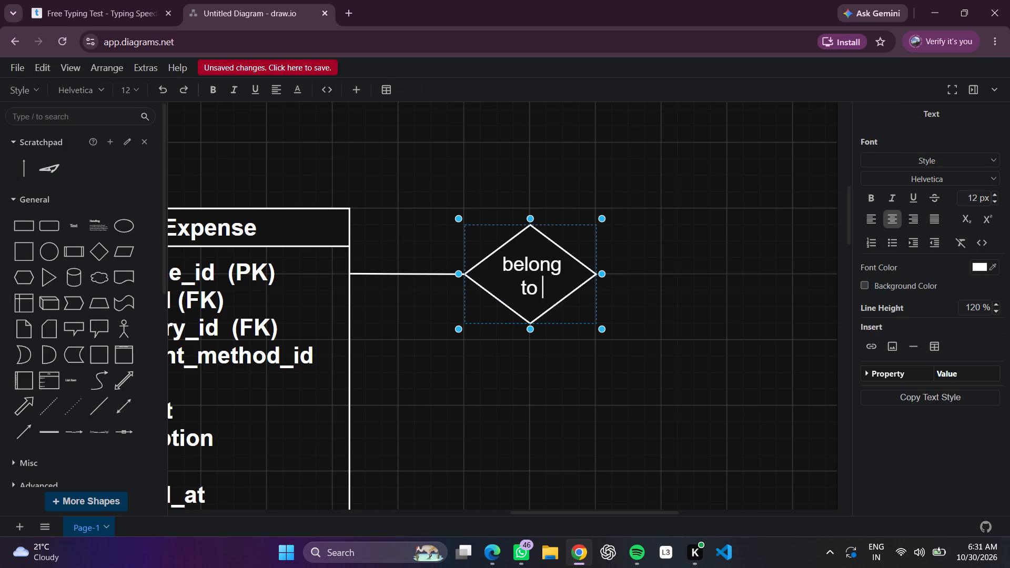
pyautogui.click(689, 258)
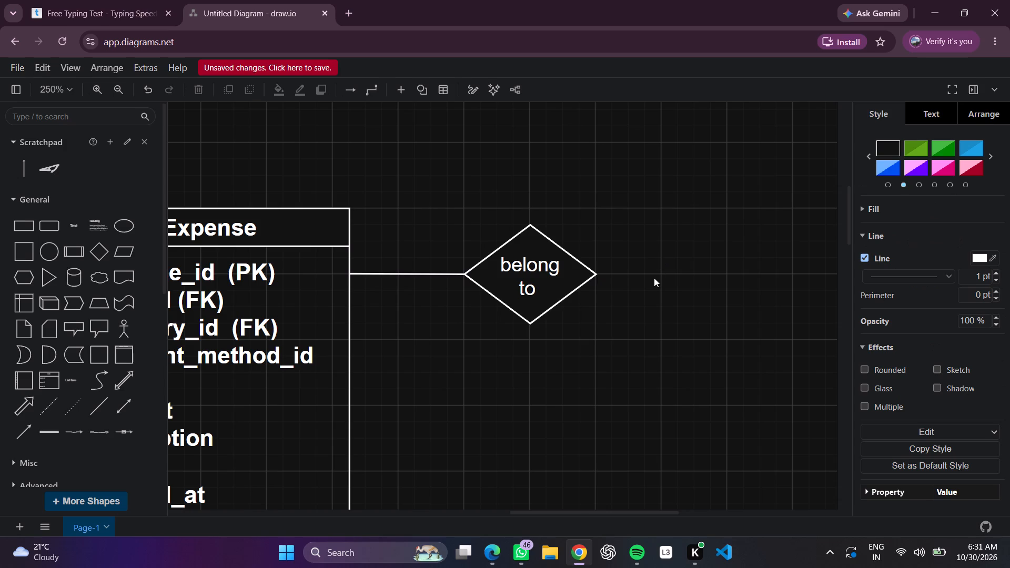
# Add a plain line running horizontally about 40 long from the "belong to" diamond's right corner.
pyautogui.hscroll(-1, 638, 282)
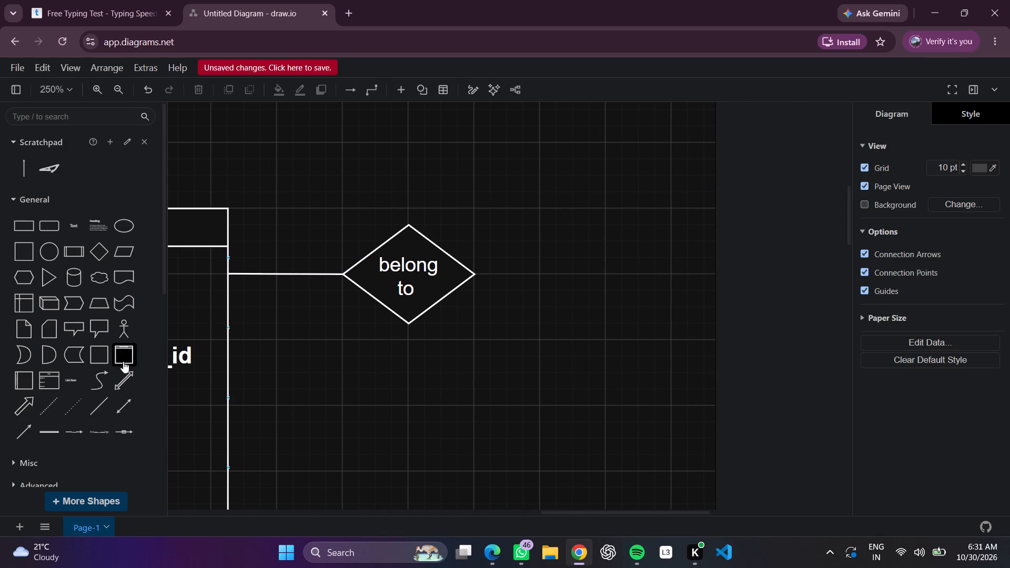
pyautogui.click(94, 404)
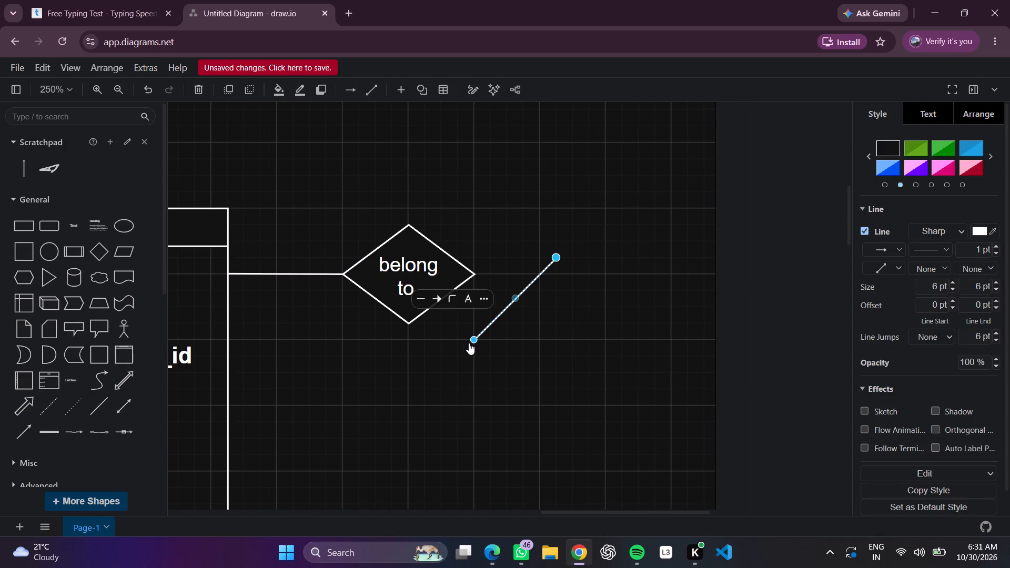
pyautogui.moveTo(468, 342); pyautogui.dragTo(469, 331)
pyautogui.click(473, 342)
pyautogui.click(473, 339)
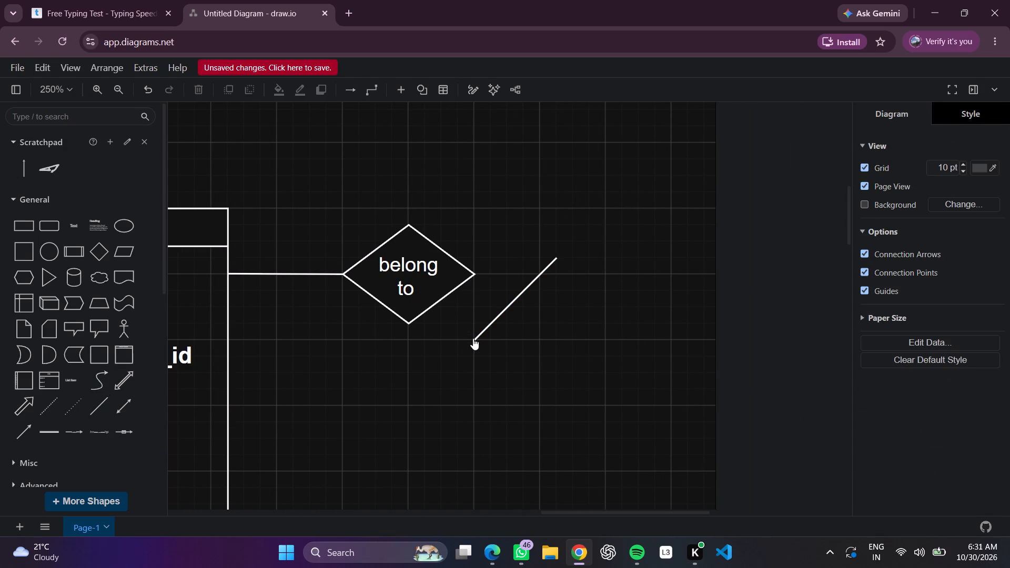
pyautogui.moveTo(476, 337); pyautogui.dragTo(480, 280)
pyautogui.click(572, 281)
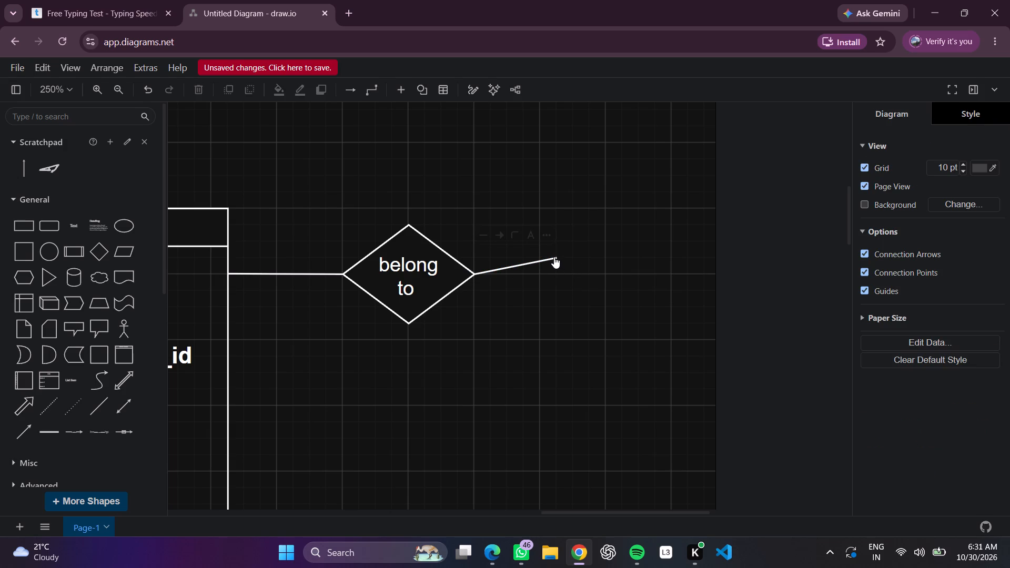
pyautogui.moveTo(552, 255); pyautogui.dragTo(538, 272)
pyautogui.click(552, 271)
pyautogui.moveTo(556, 258); pyautogui.dragTo(544, 271)
pyautogui.click(573, 289)
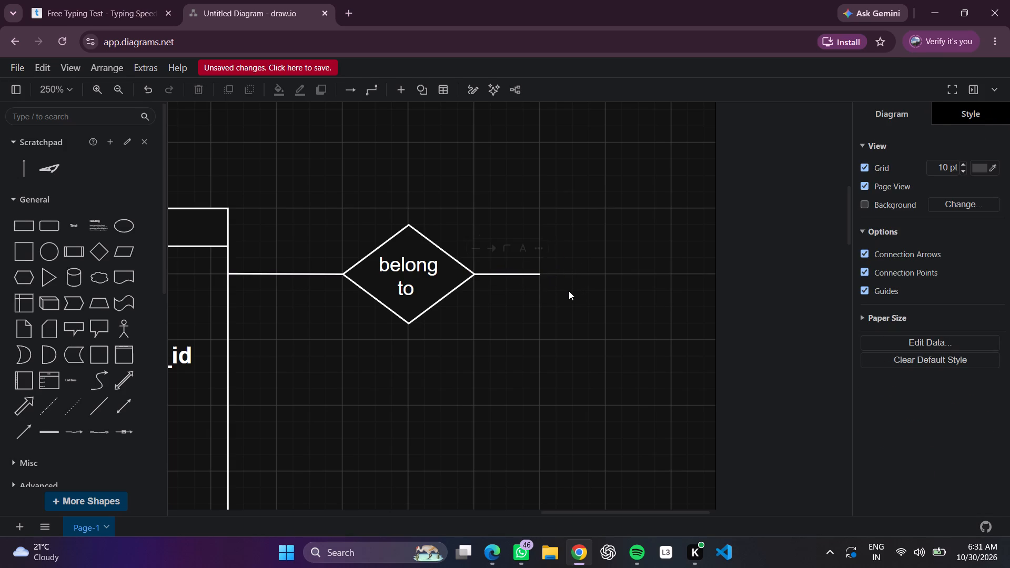
# Add a vertical container at the end of the "belong to" line, sized 160 x 160 with its top level with Expense.
pyautogui.hscroll(-1, 607, 276)
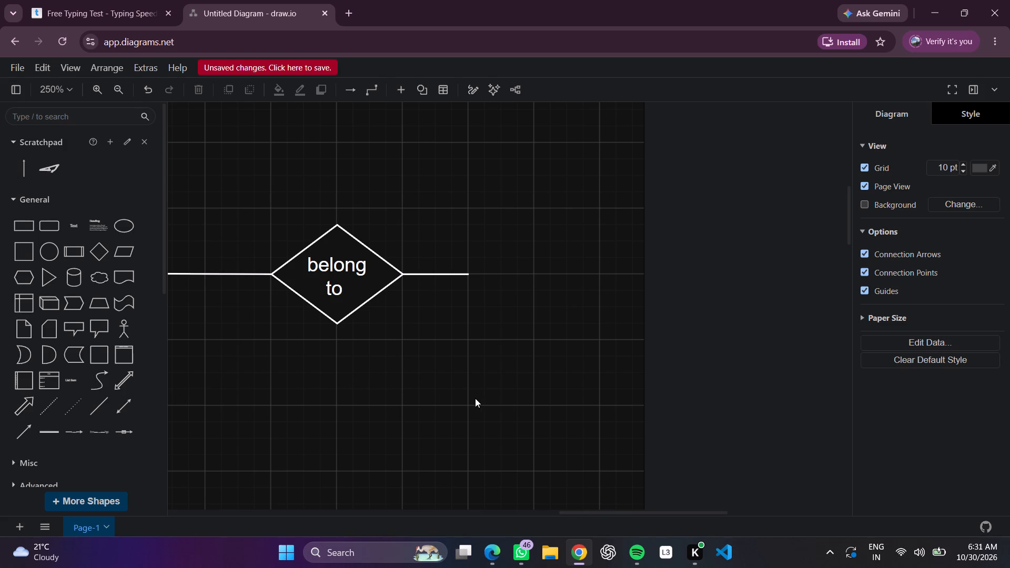
pyautogui.click(127, 362)
pyautogui.moveTo(335, 307); pyautogui.dragTo(457, 301)
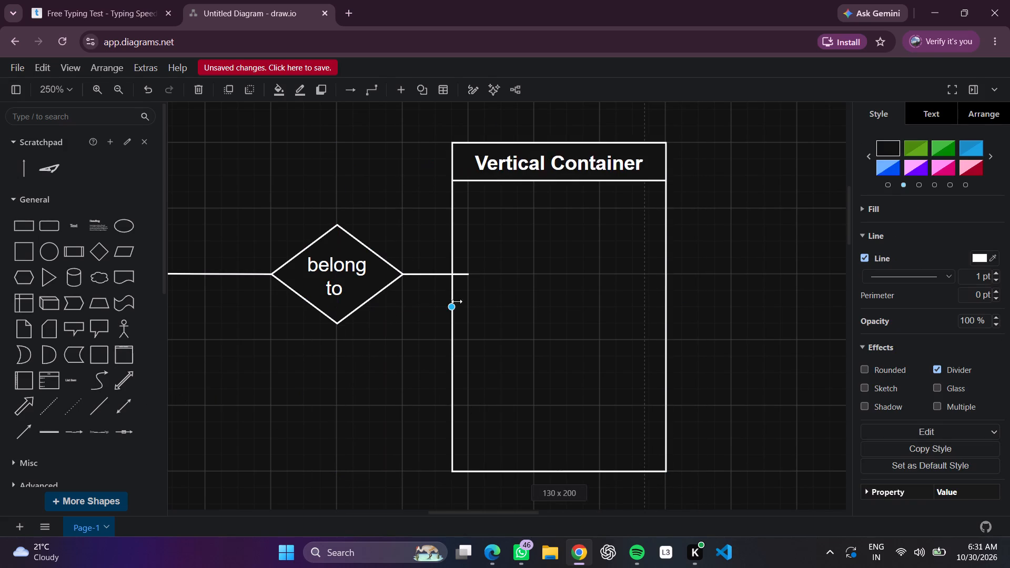
pyautogui.moveTo(457, 301); pyautogui.dragTo(470, 302)
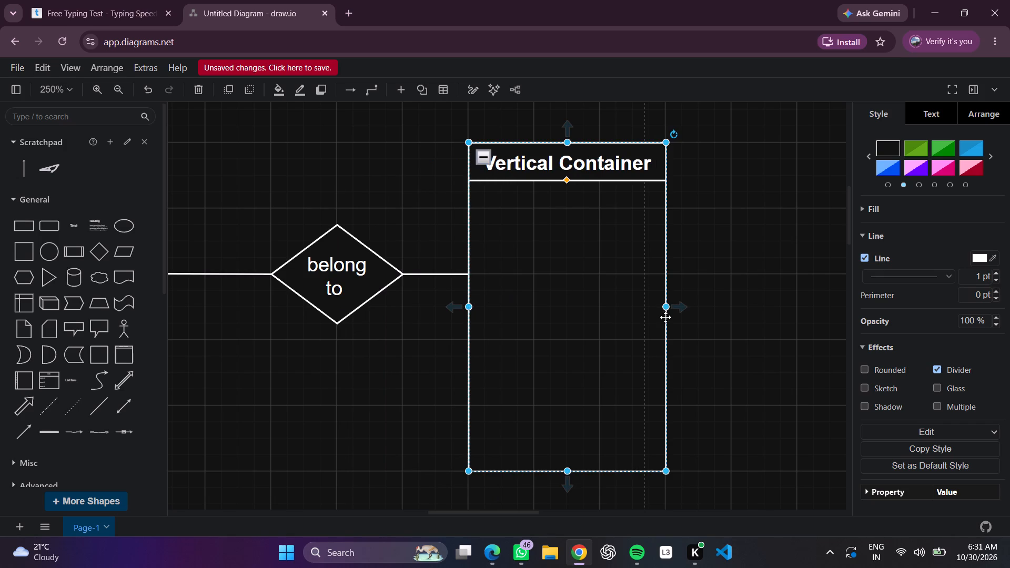
pyautogui.moveTo(666, 310); pyautogui.dragTo(731, 305)
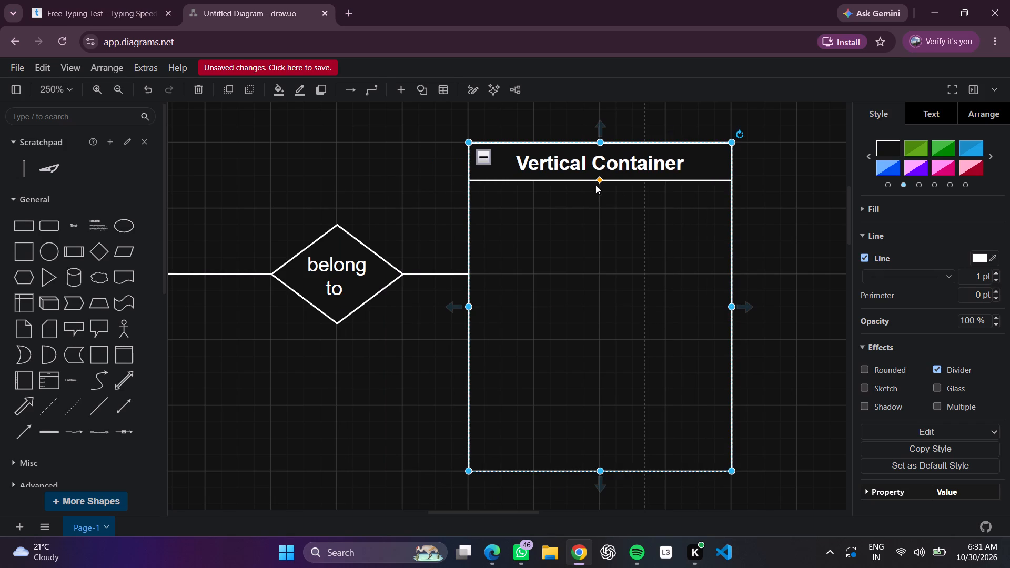
pyautogui.scroll(1, 621, 221)
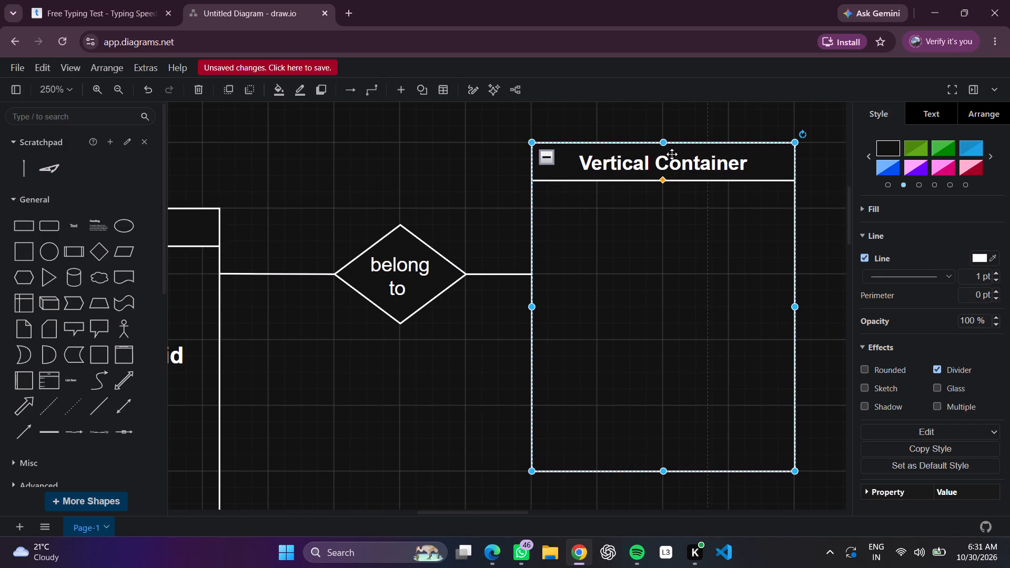
pyautogui.moveTo(663, 144); pyautogui.dragTo(661, 214)
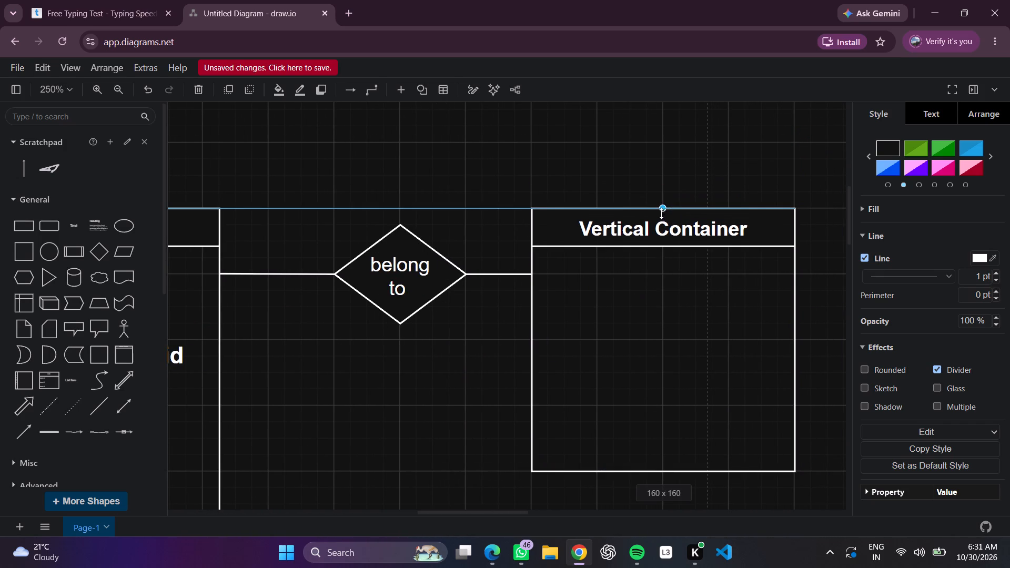
pyautogui.moveTo(661, 214); pyautogui.dragTo(661, 215)
# Title the new vertical container "Category".
pyautogui.doubleClick(656, 238)
pyautogui.doubleClick(655, 237)
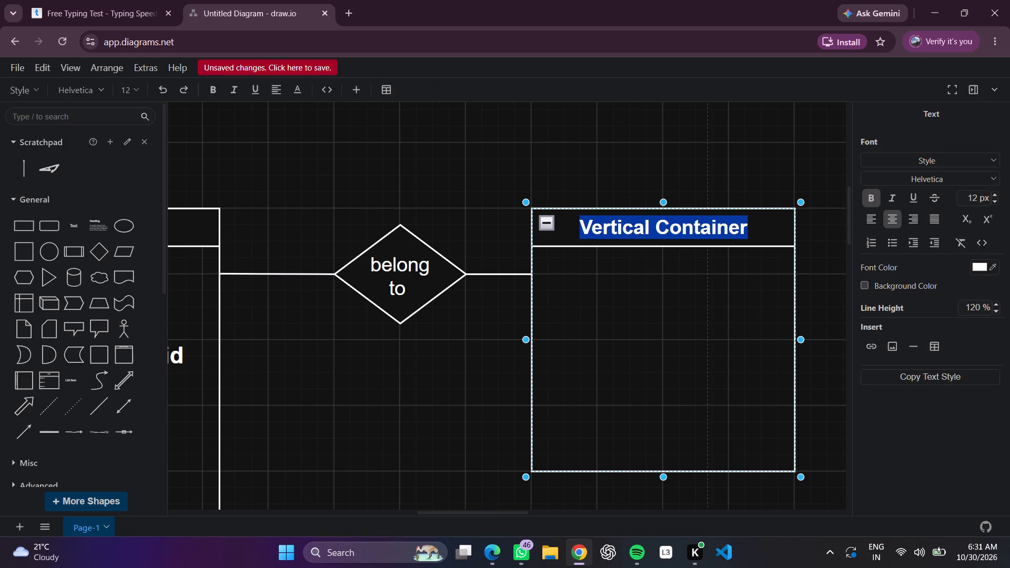
pyautogui.press('BackSpace')
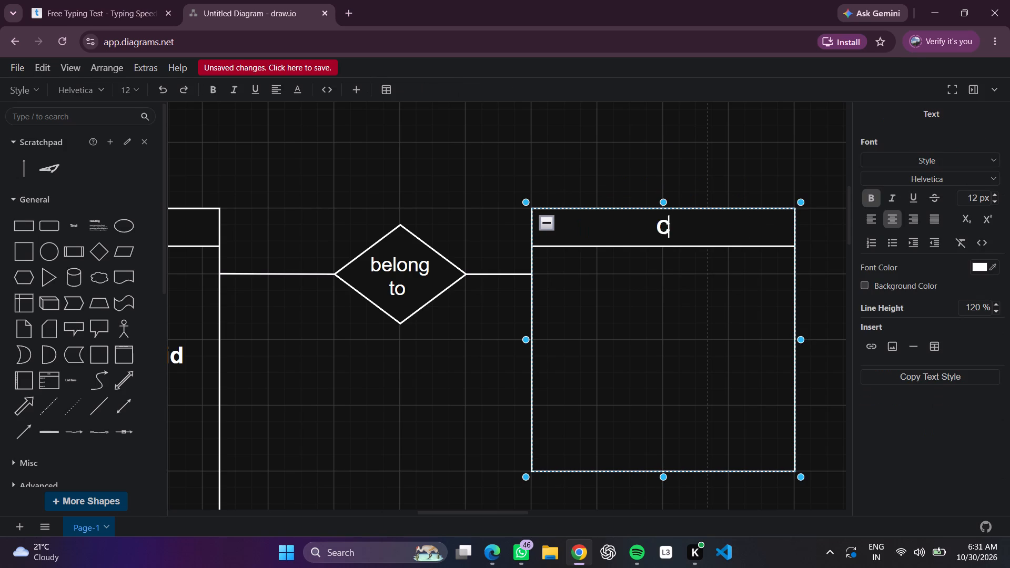
pyautogui.write('gory')
pyautogui.hscroll(-1, 656, 239)
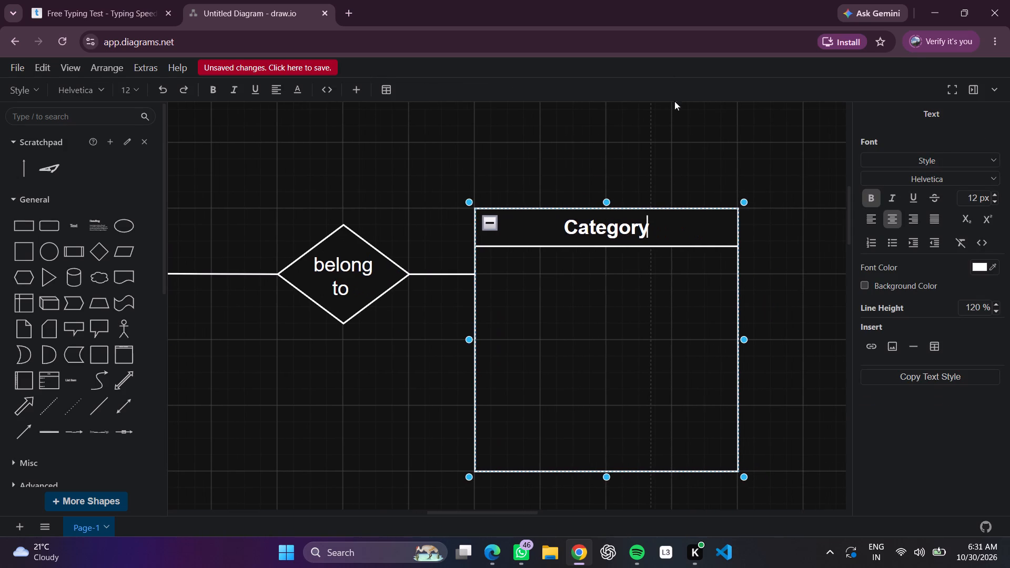
pyautogui.click(663, 106)
# Apply a larger heading text style to the Category title.
pyautogui.doubleClick(655, 242)
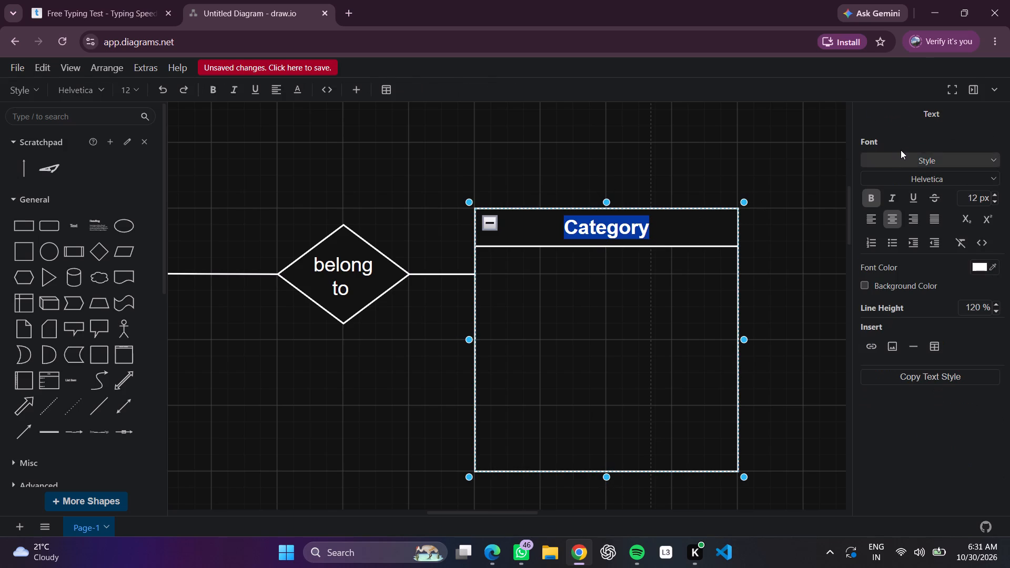
pyautogui.moveTo(901, 150); pyautogui.dragTo(902, 156)
pyautogui.click(902, 160)
pyautogui.click(911, 246)
pyautogui.click(818, 240)
# Extend the Category container's bottom edge downward to make it about 200 high.
pyautogui.scroll(-1, 705, 311)
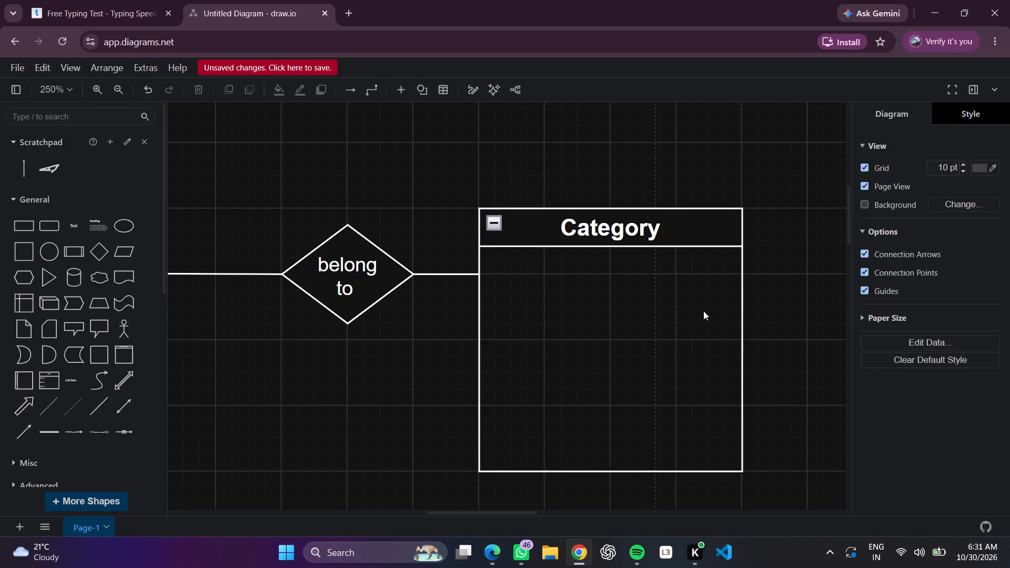
pyautogui.scroll(-2, 703, 311)
pyautogui.scroll(-1, 695, 392)
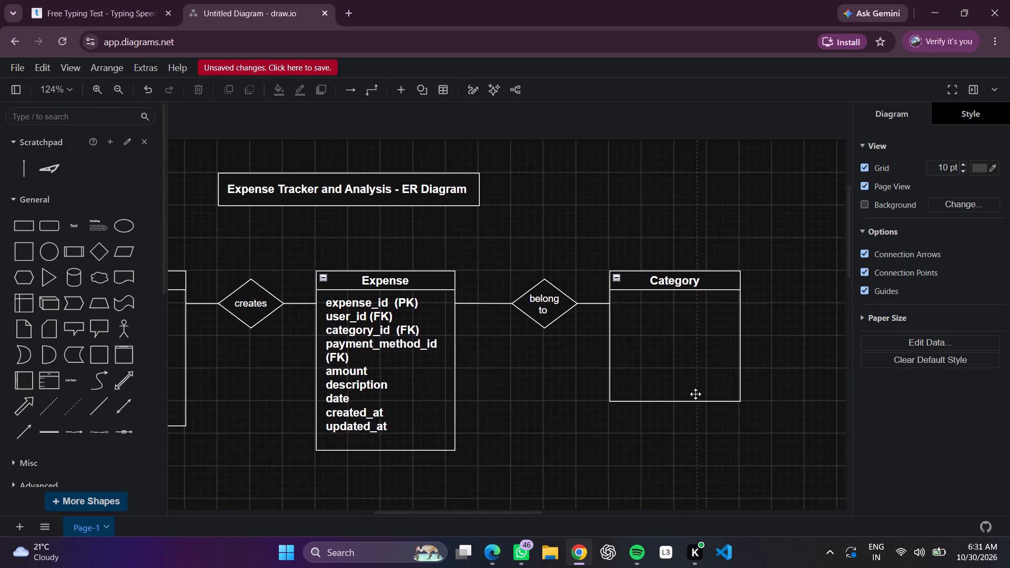
pyautogui.scroll(-1, 695, 394)
pyautogui.click(640, 320)
pyautogui.moveTo(658, 357); pyautogui.dragTo(658, 358)
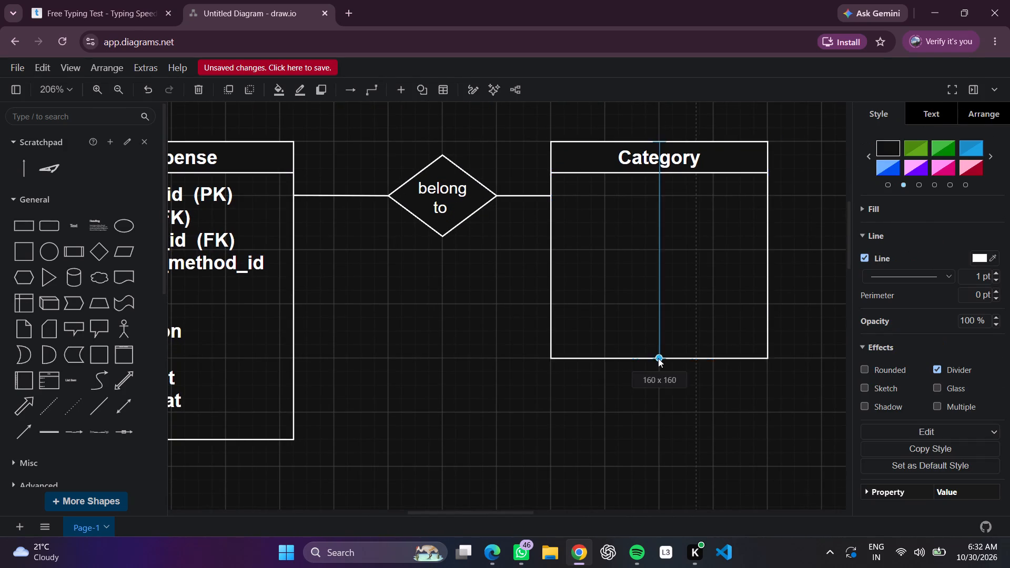
pyautogui.moveTo(658, 358); pyautogui.dragTo(668, 412)
pyautogui.click(669, 454)
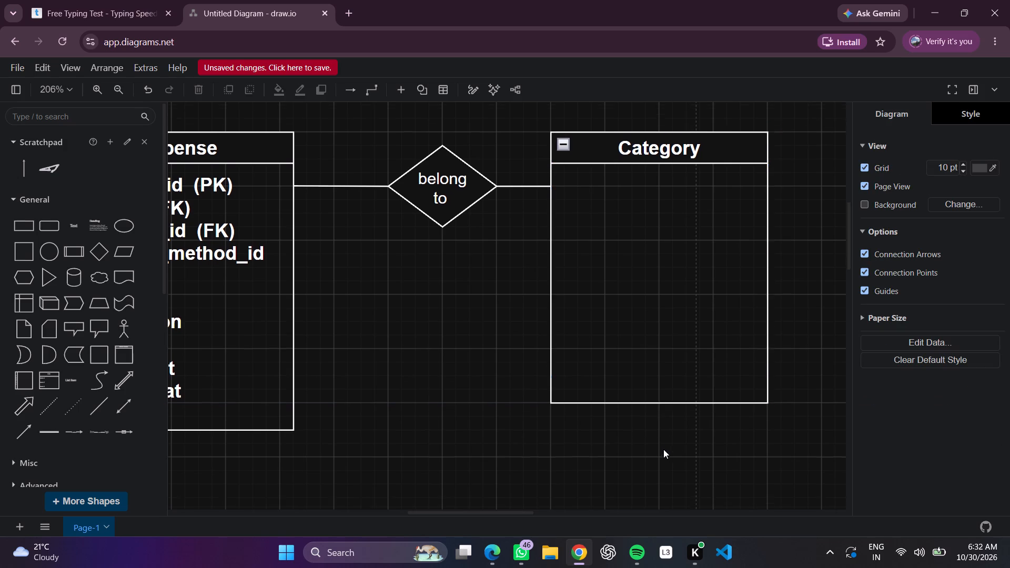
# Add a text box inside the Category container and resize it to nearly fill the body below the title.
pyautogui.scroll(1, 581, 252)
pyautogui.doubleClick(554, 239)
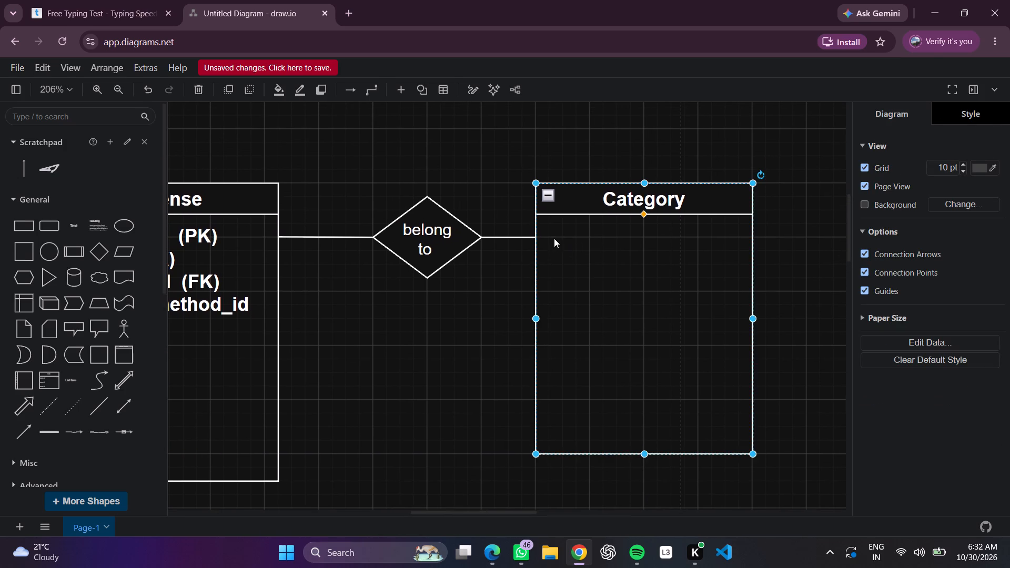
pyautogui.click(553, 238)
pyautogui.moveTo(594, 269); pyautogui.dragTo(625, 295)
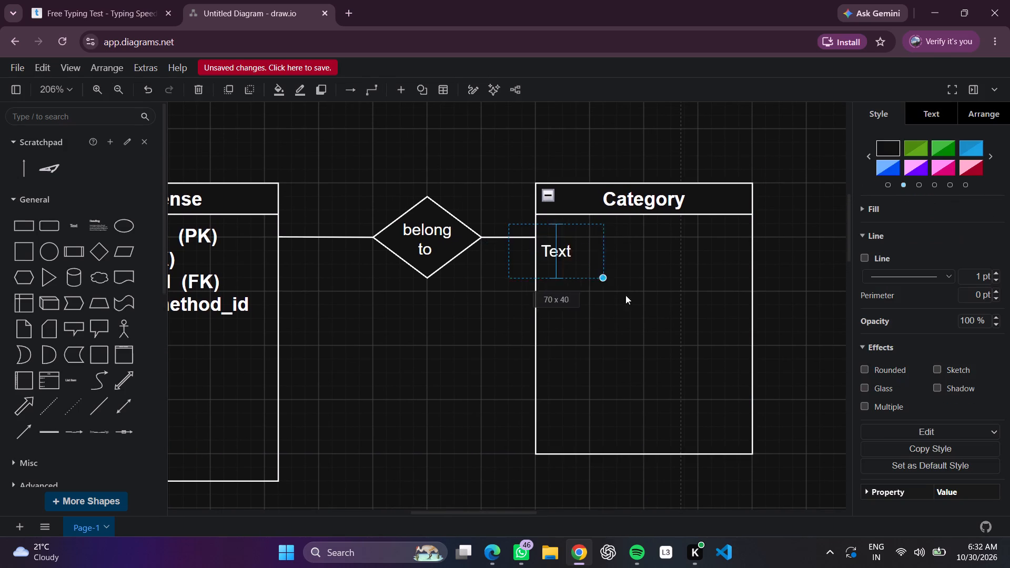
pyautogui.moveTo(625, 295); pyautogui.dragTo(744, 430)
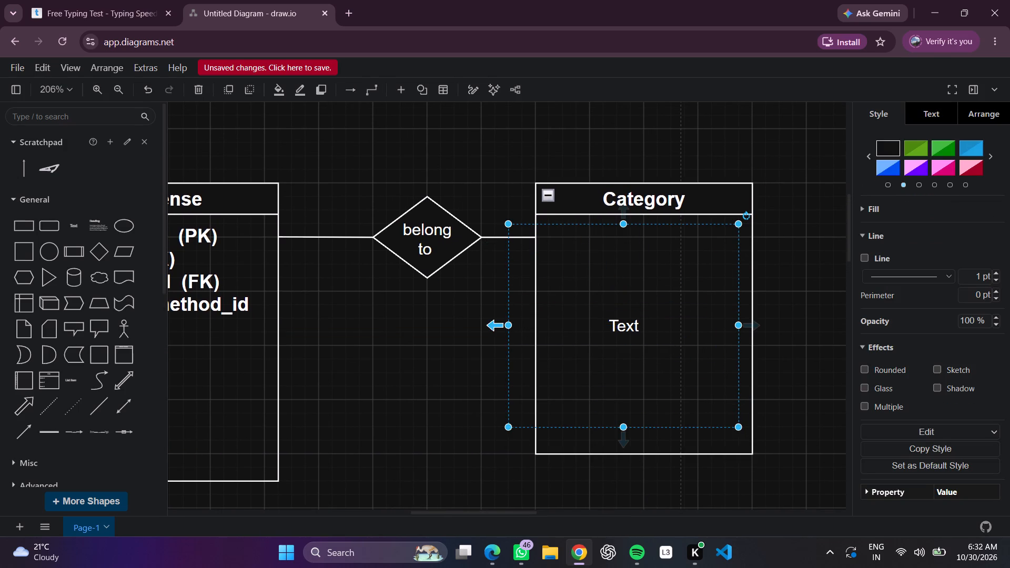
pyautogui.moveTo(506, 324); pyautogui.dragTo(547, 330)
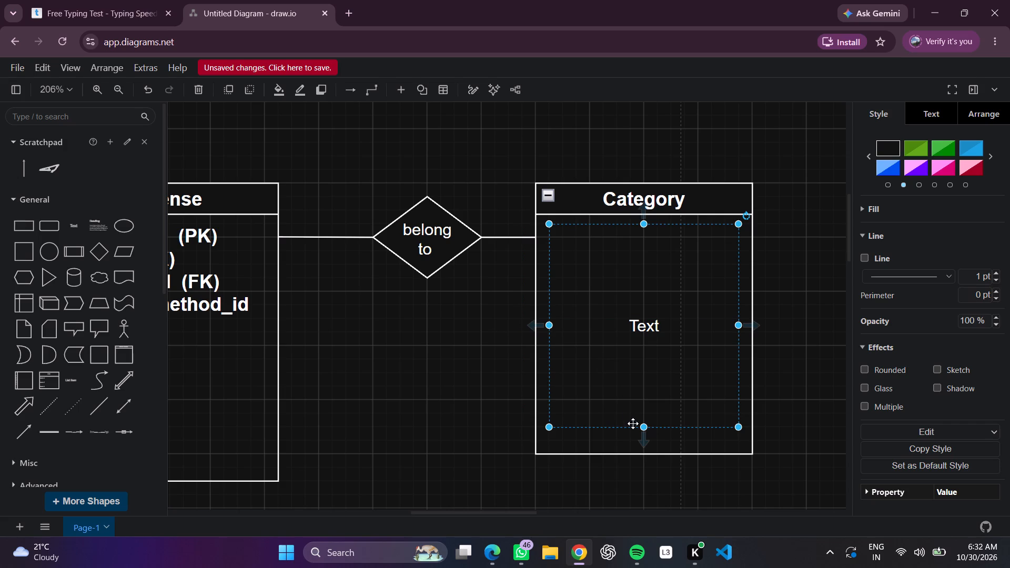
pyautogui.moveTo(641, 424); pyautogui.dragTo(643, 444)
pyautogui.click(805, 379)
# Replace the placeholder text in the Category container with the first attribute, "category_id (PK)".
pyautogui.doubleClick(635, 341)
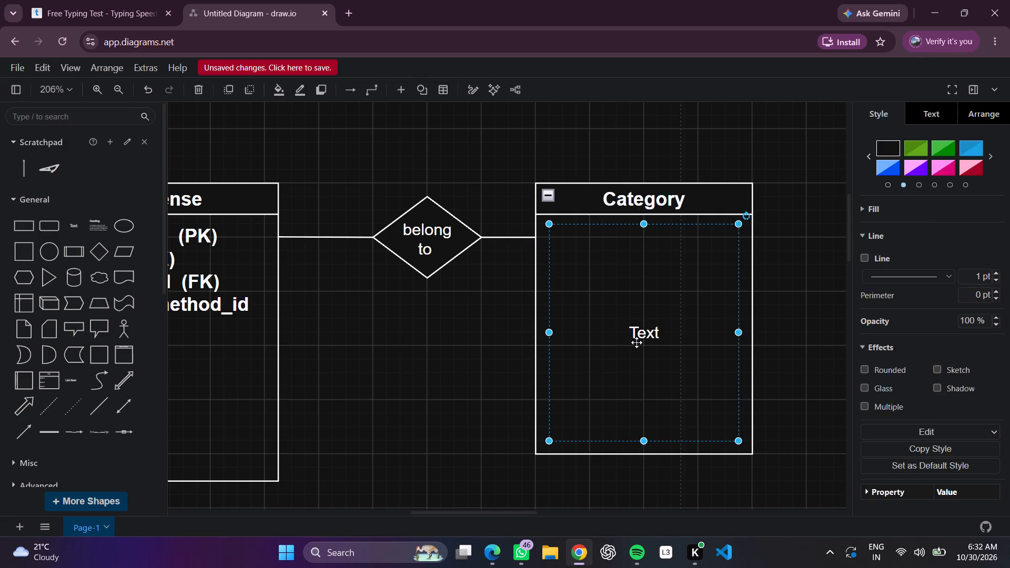
pyautogui.doubleClick(637, 342)
pyautogui.doubleClick(638, 342)
pyautogui.doubleClick(638, 341)
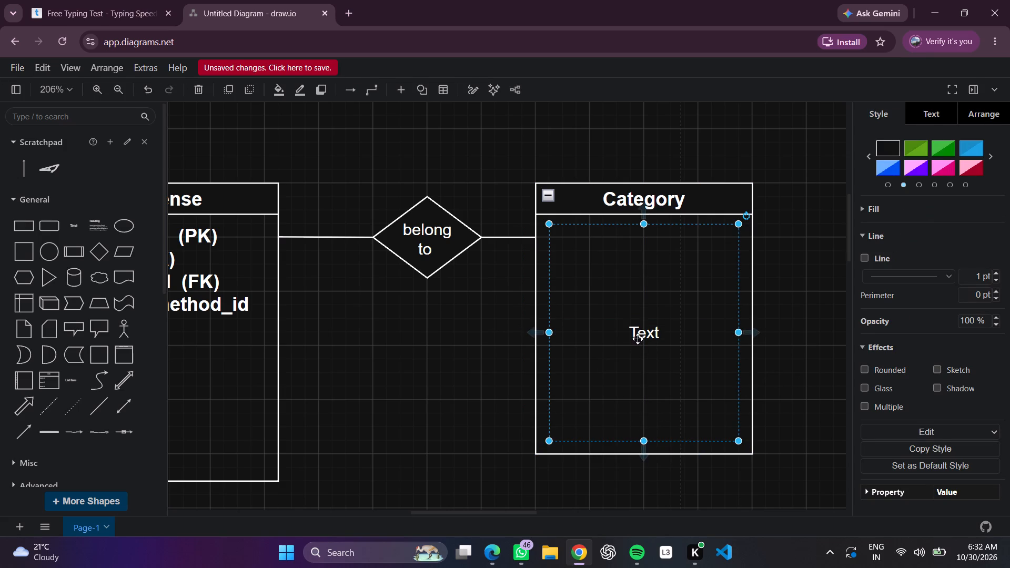
pyautogui.click(639, 339)
pyautogui.click(659, 328)
pyautogui.click(795, 303)
pyautogui.tripleClick(625, 319)
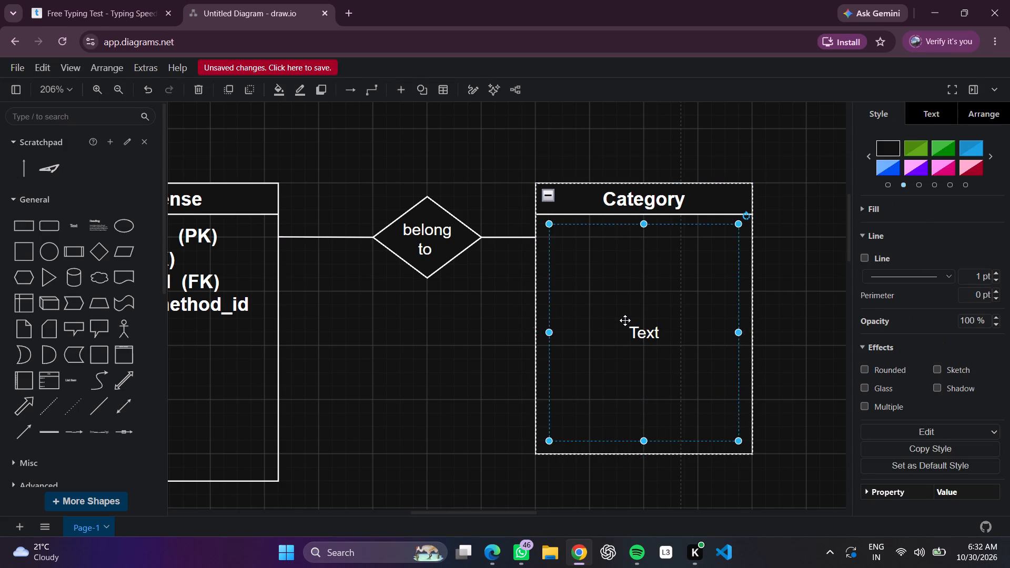
pyautogui.press('BackSpace')
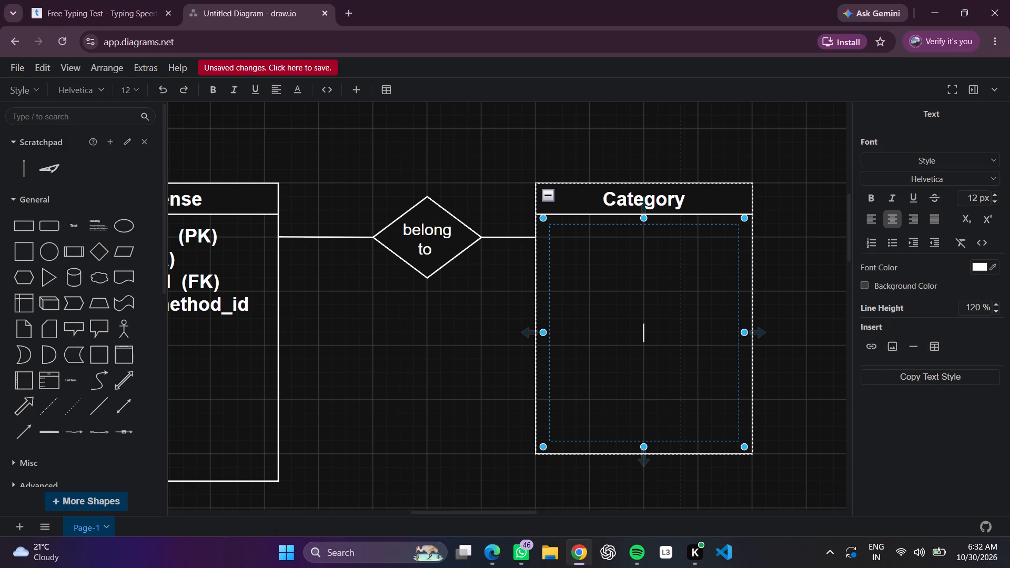
pyautogui.write('category')
pyautogui.hotkey('shift', '_')
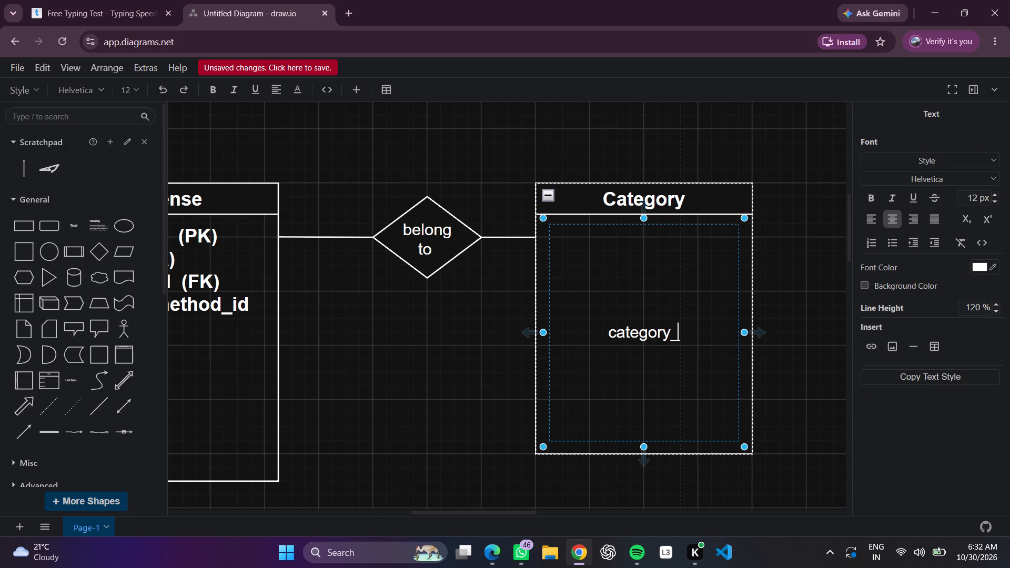
pyautogui.write('id')
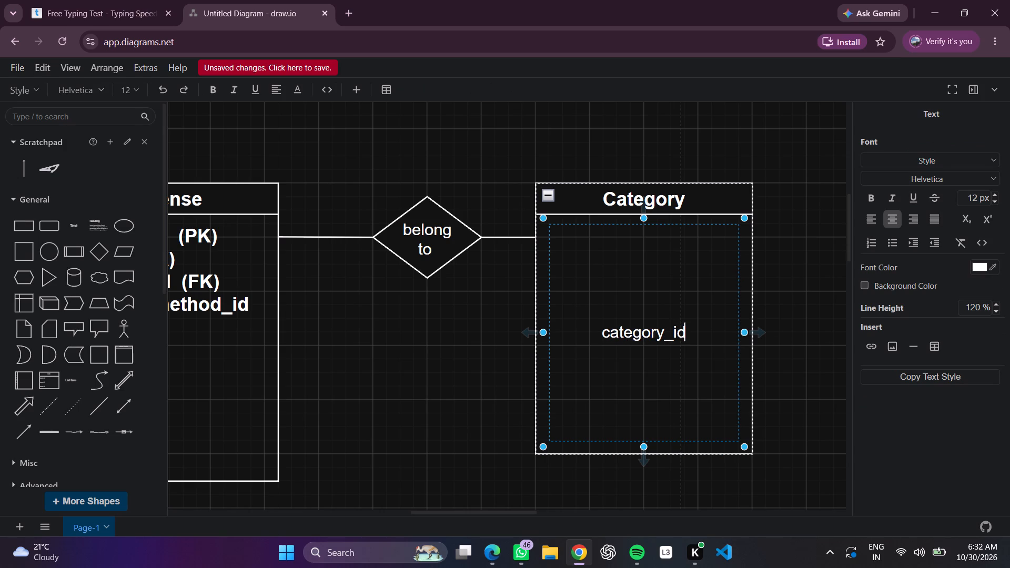
pyautogui.press('space')
pyautogui.press('space')
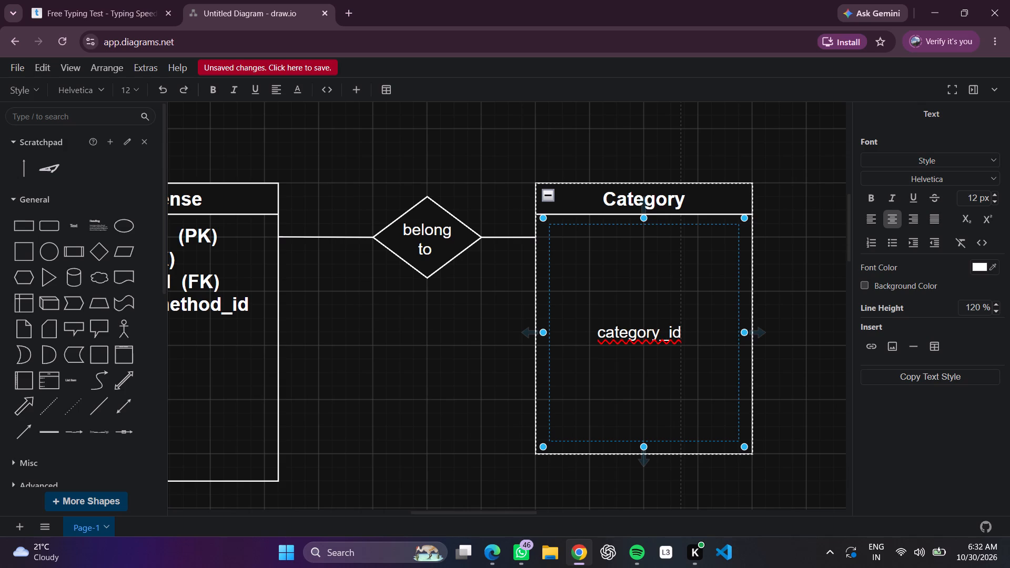
pyautogui.hotkey('shift', '(')
pyautogui.write('PK)')
pyautogui.hotkey('shift', 'Return')
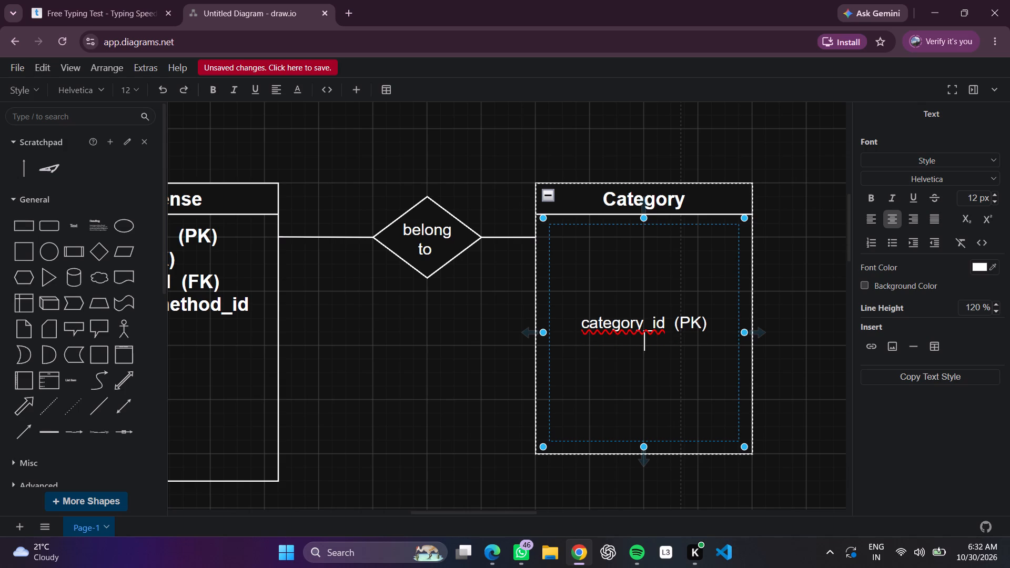
# Add the attributes "name", "icon" and "type" on separate lines below category_id.
pyautogui.write('nam')
pyautogui.press('e')
pyautogui.press('Return')
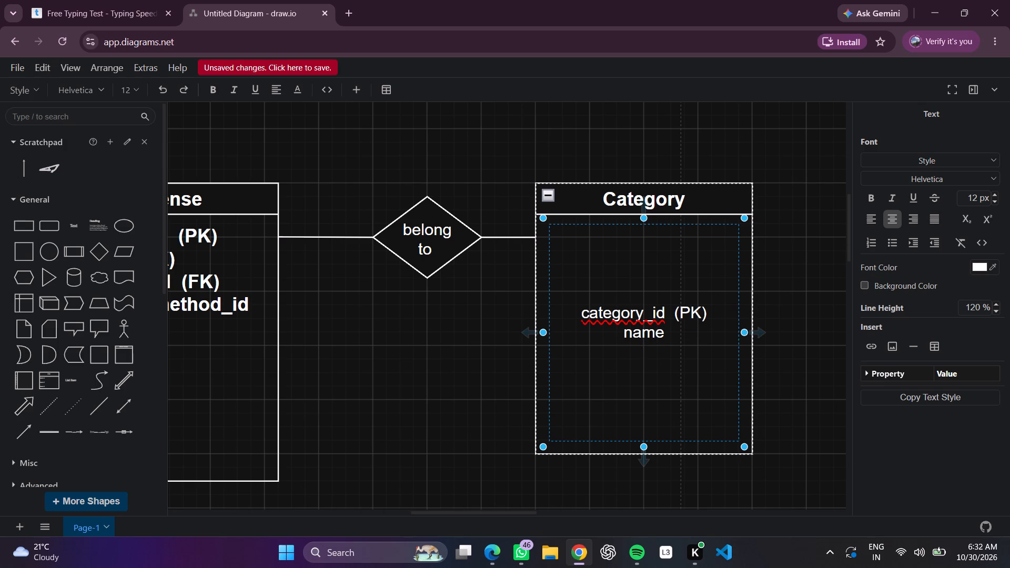
pyautogui.write('ic')
pyautogui.write('on')
pyautogui.press('Return')
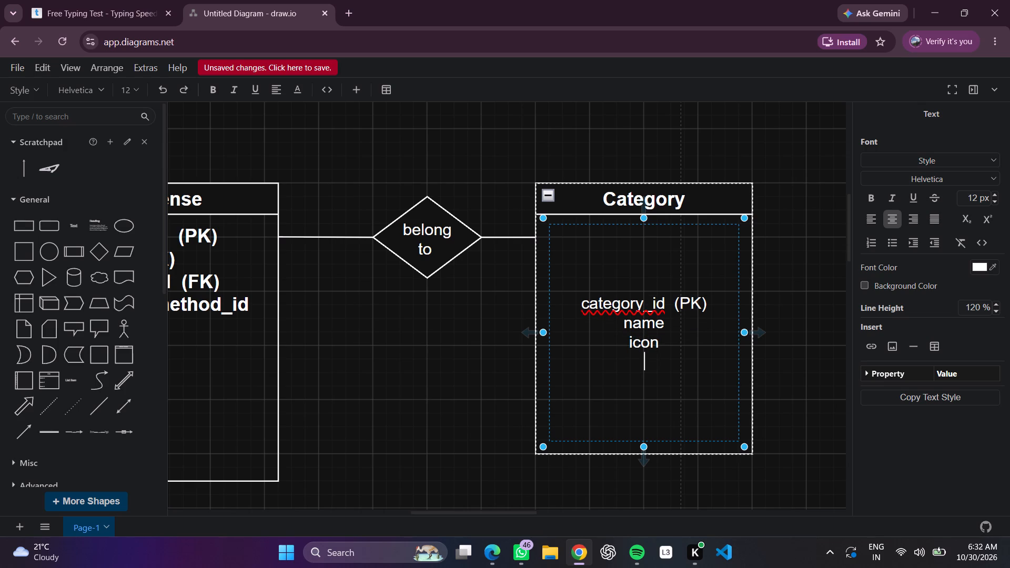
pyautogui.write('type')
pyautogui.press('Return')
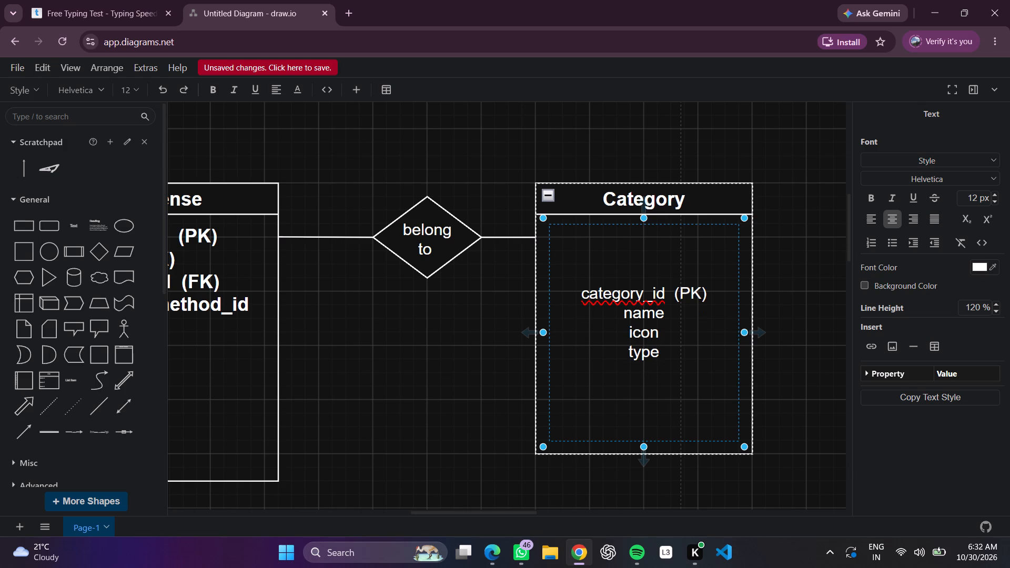
# Add the attributes "created_at" and "update_at" on separate lines at the end of the Category list.
pyautogui.write('creat')
pyautogui.write('ed')
pyautogui.press('space')
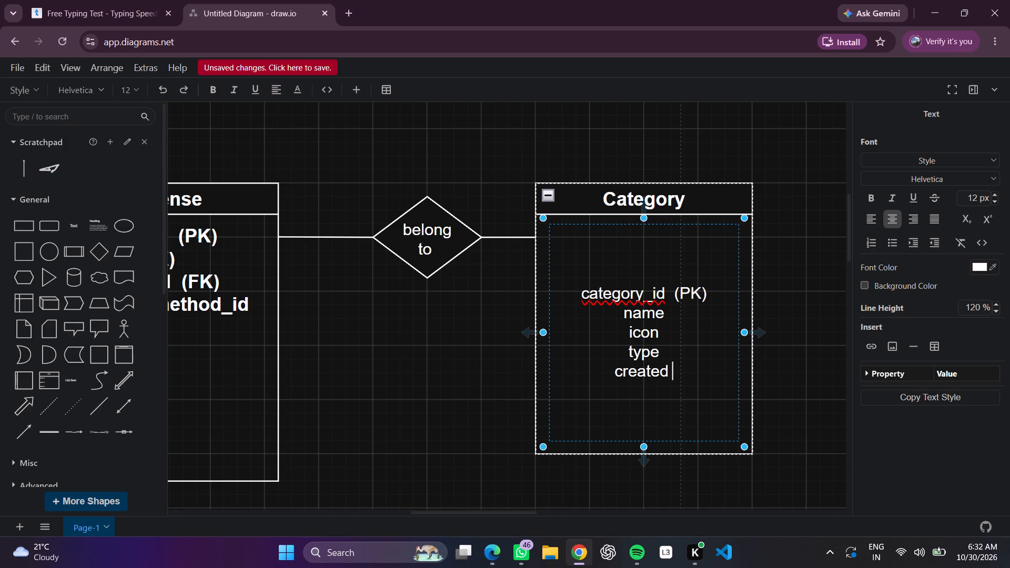
pyautogui.press('BackSpace')
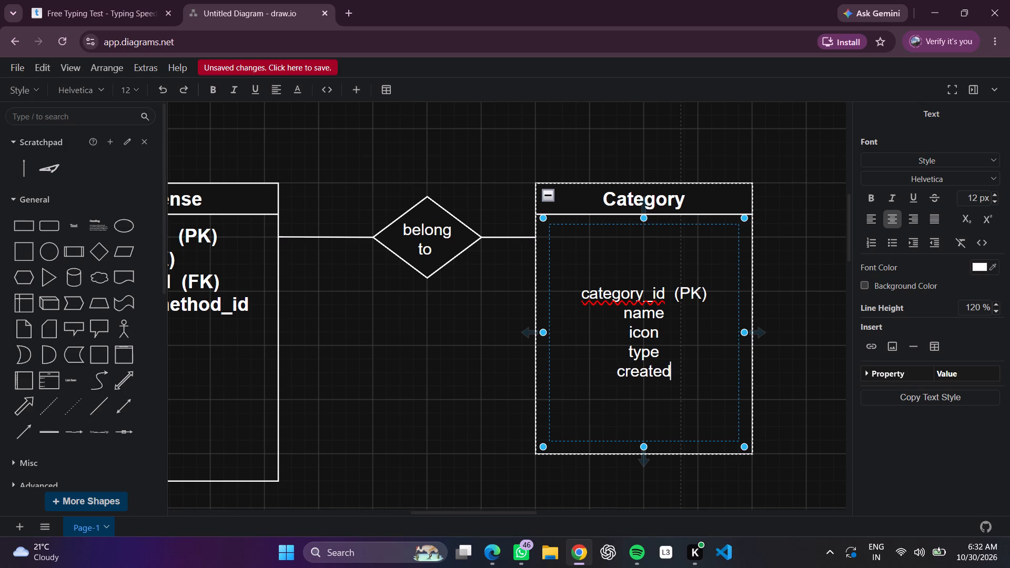
pyautogui.write('_at')
pyautogui.press('Return')
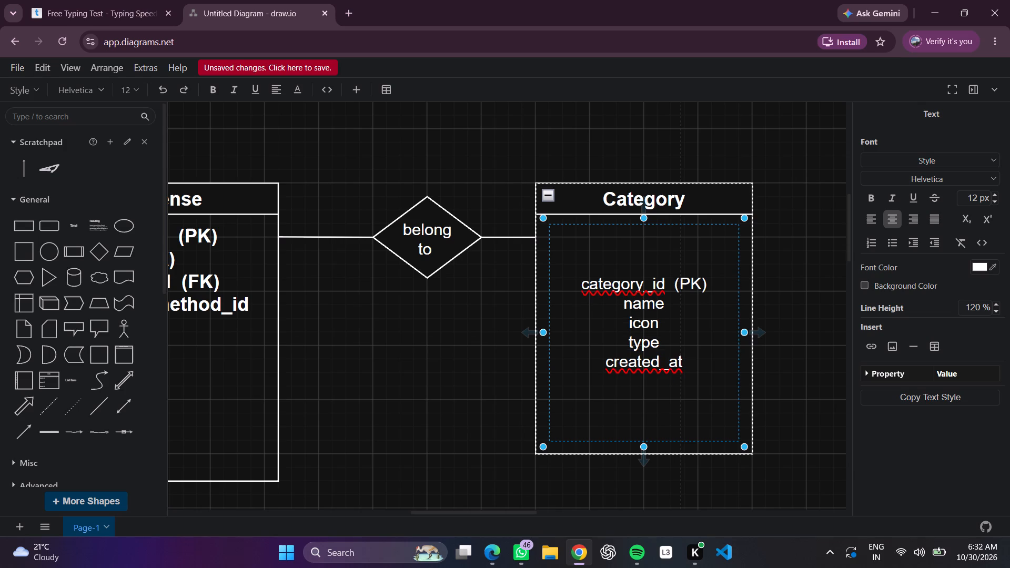
pyautogui.write('update')
pyautogui.write('_at')
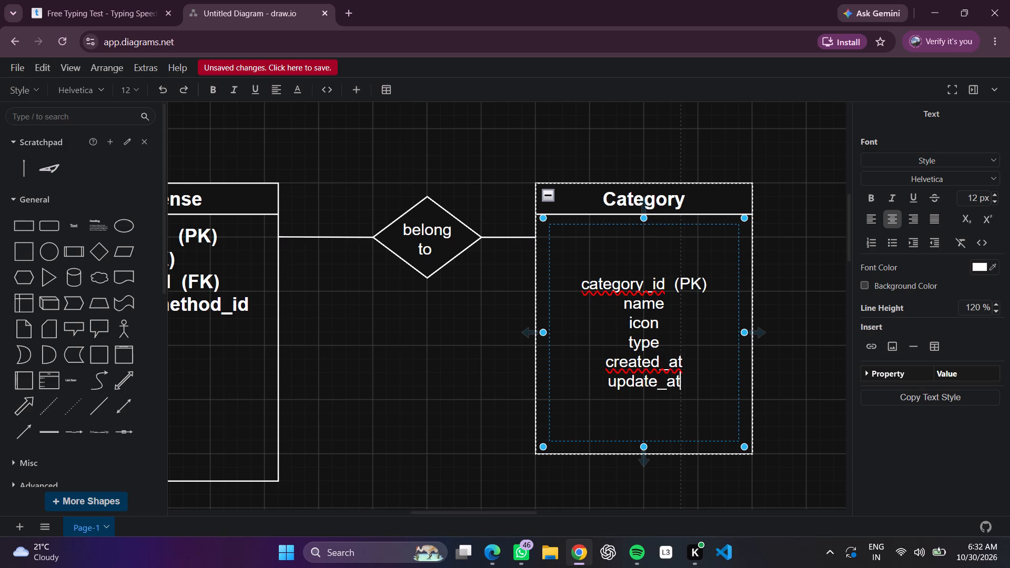
pyautogui.press('Return')
pyautogui.hscroll(-2, 624, 320)
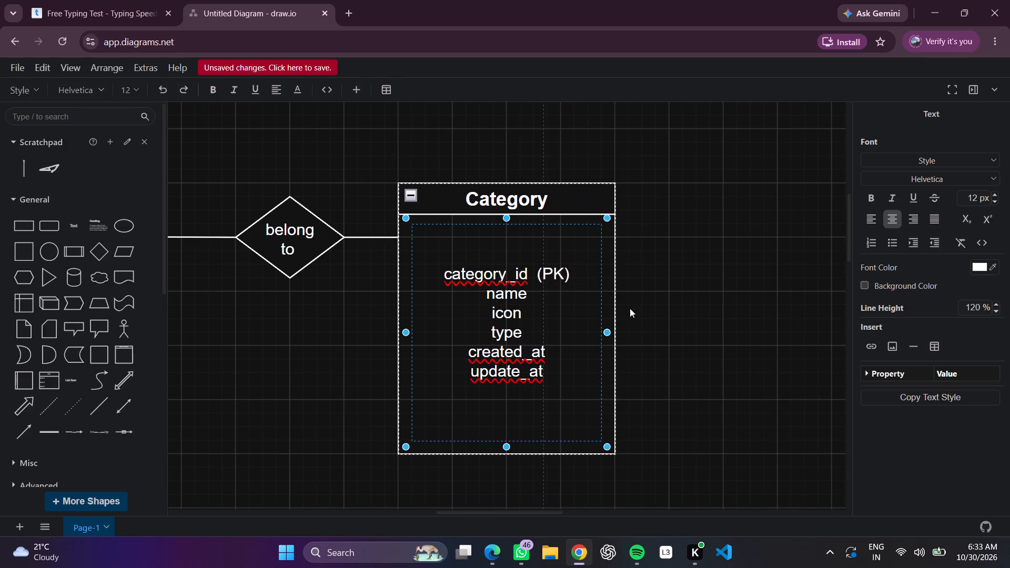
pyautogui.click(709, 272)
# Apply a larger, bold heading text style to the attribute list in the Category container.
pyautogui.doubleClick(558, 304)
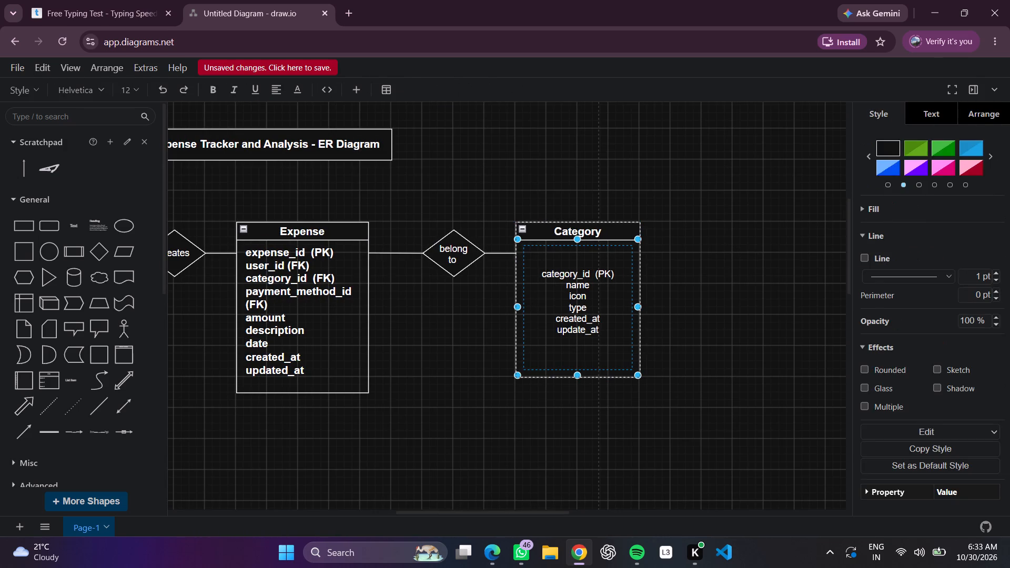
pyautogui.click(981, 158)
pyautogui.click(948, 237)
pyautogui.click(808, 291)
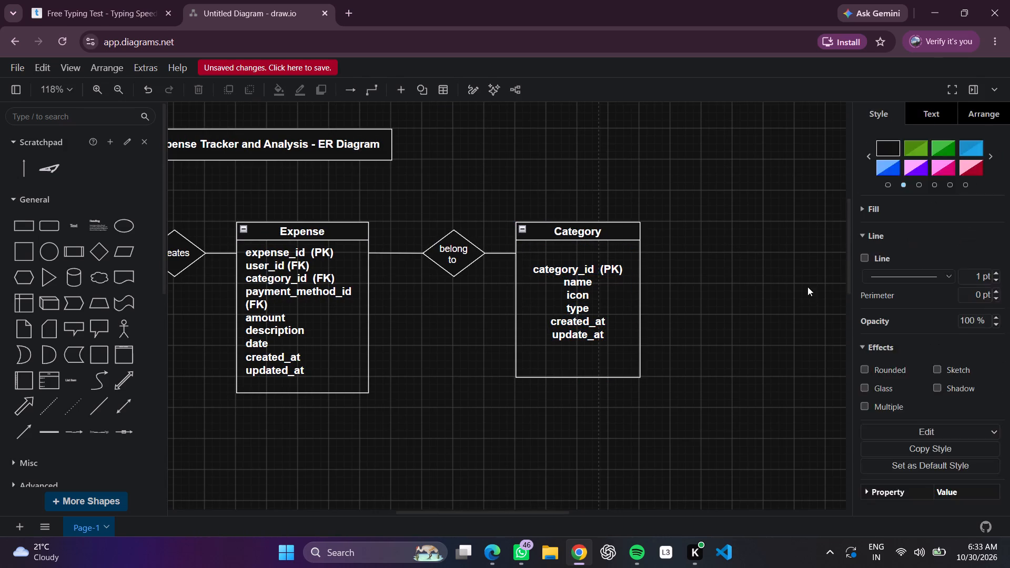
# Left-align the whole attribute list in the Category container.
pyautogui.click(722, 278)
pyautogui.doubleClick(572, 305)
pyautogui.doubleClick(594, 299)
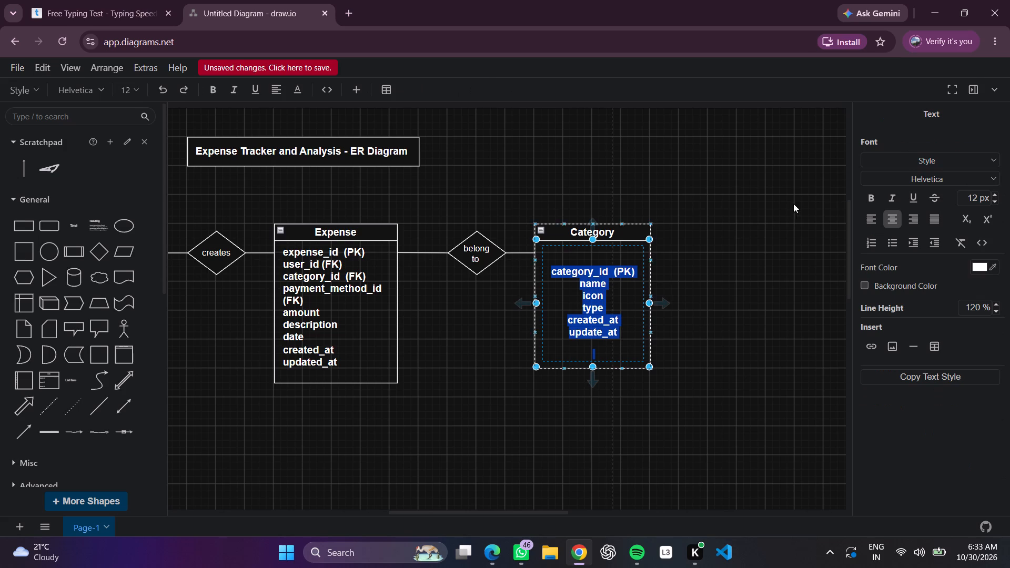
pyautogui.click(871, 216)
pyautogui.click(769, 284)
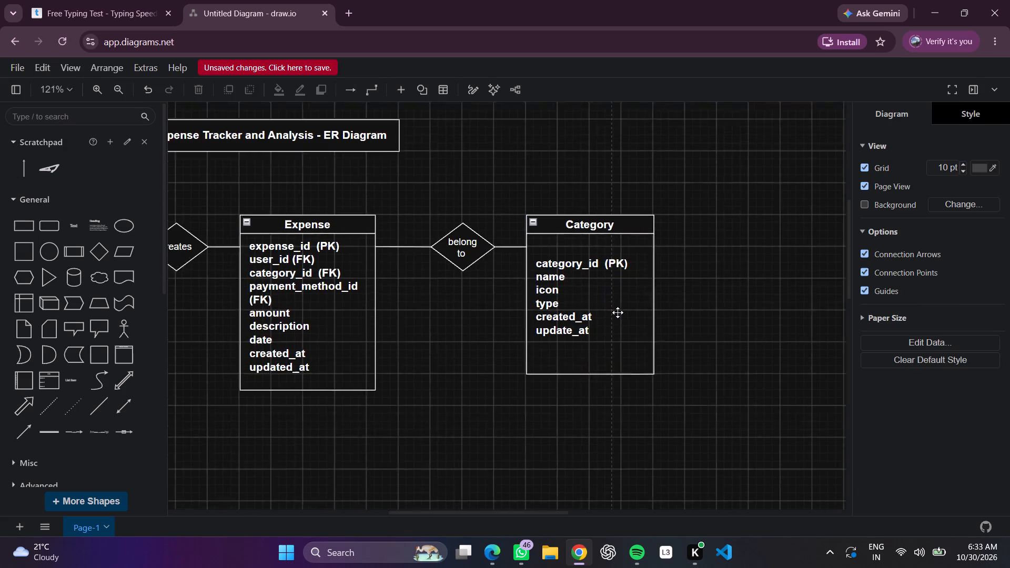
# Move the Category attribute text up closer to the title, centred across the container at about 730, 175.
pyautogui.moveTo(563, 309); pyautogui.dragTo(567, 293)
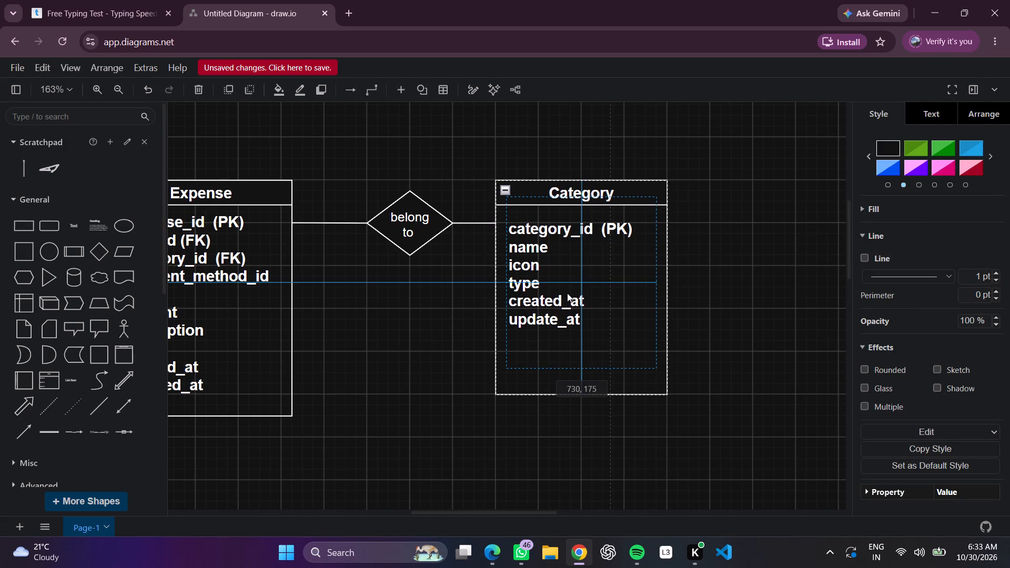
pyautogui.moveTo(567, 293); pyautogui.dragTo(565, 292)
pyautogui.click(740, 292)
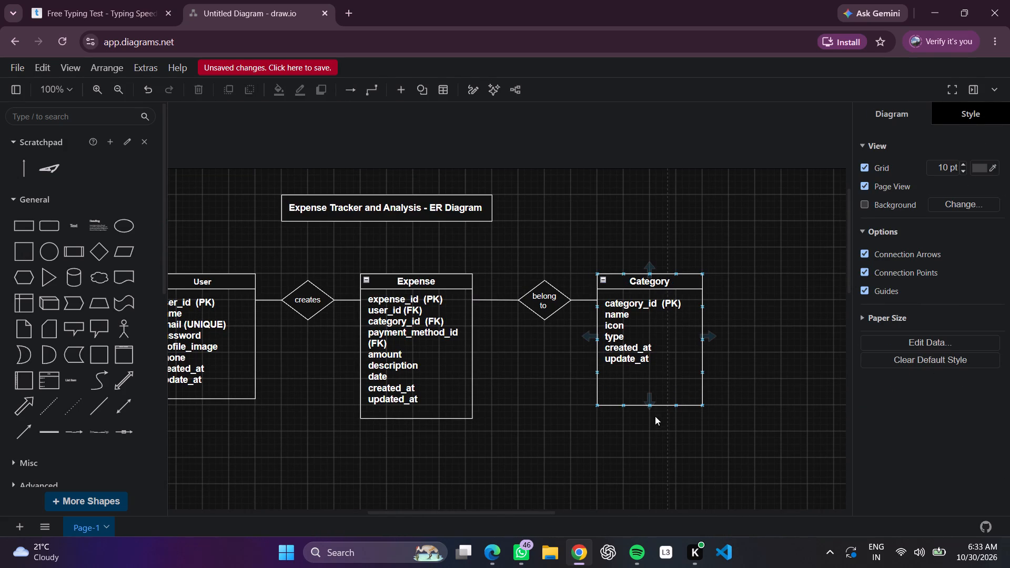
# Raise the Category container's bottom edge to make it about 160 high.
pyautogui.click(652, 407)
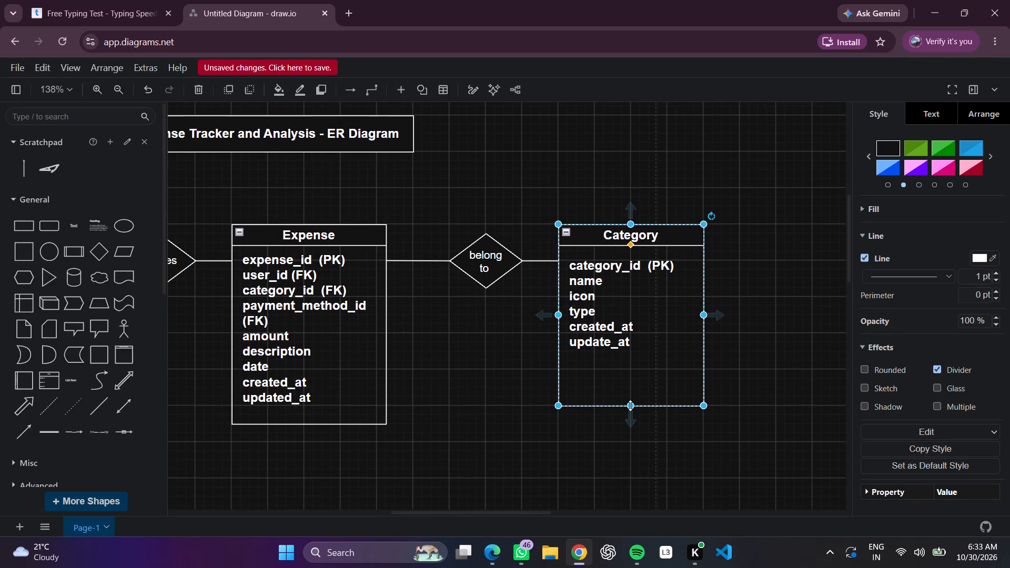
pyautogui.moveTo(630, 405); pyautogui.dragTo(630, 369)
pyautogui.click(703, 449)
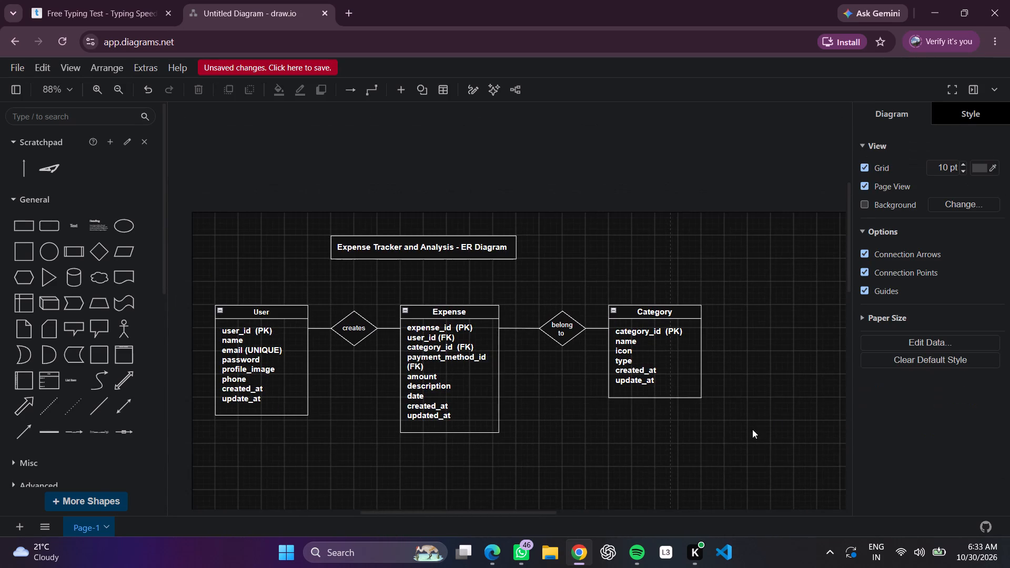
# Add a short horizontal straight line extending from the right edge of the Category container, near its category_id row.
pyautogui.hscroll(-3, 774, 419)
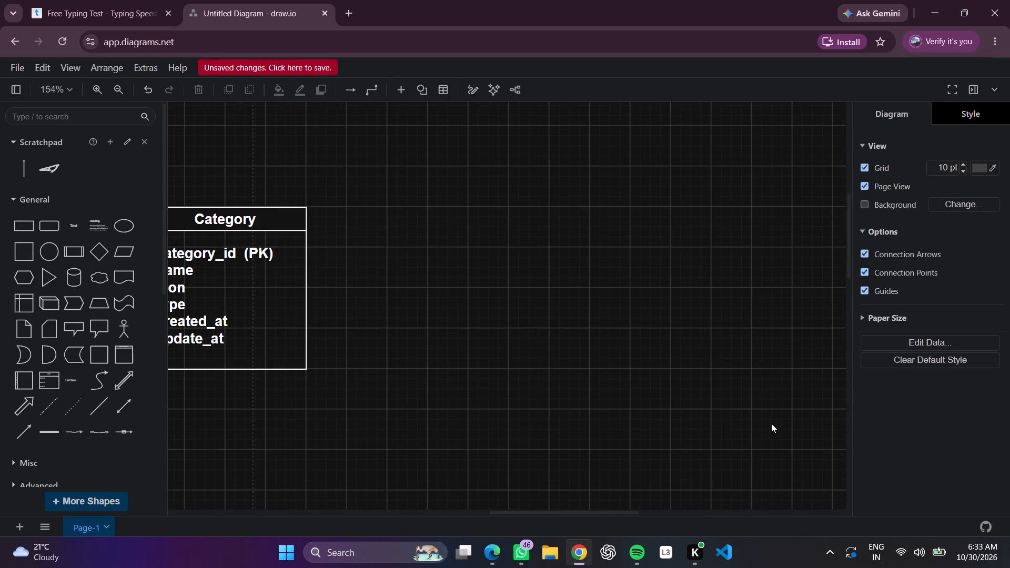
pyautogui.scroll(1, 771, 423)
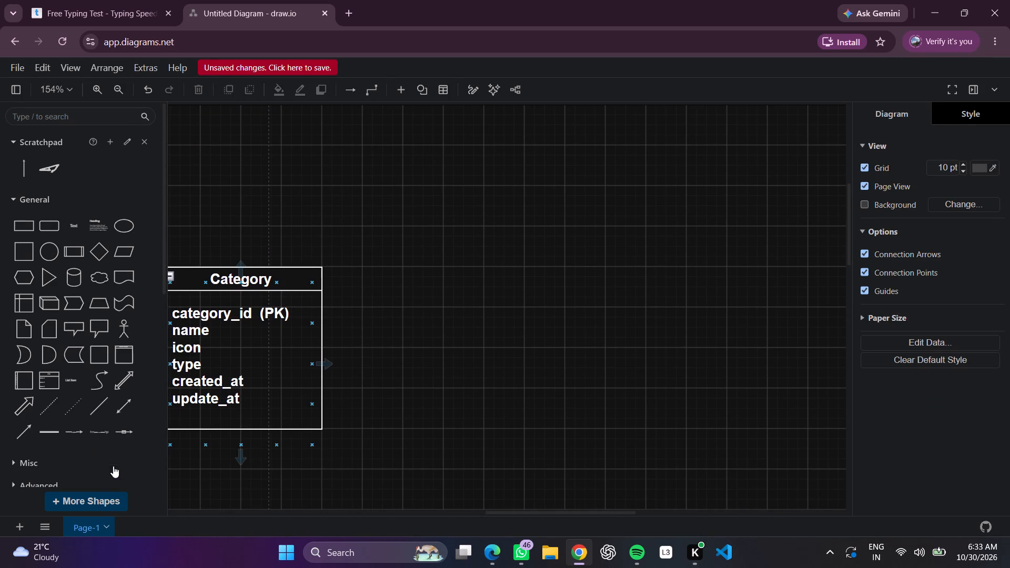
pyautogui.click(91, 413)
pyautogui.moveTo(480, 330); pyautogui.dragTo(352, 317)
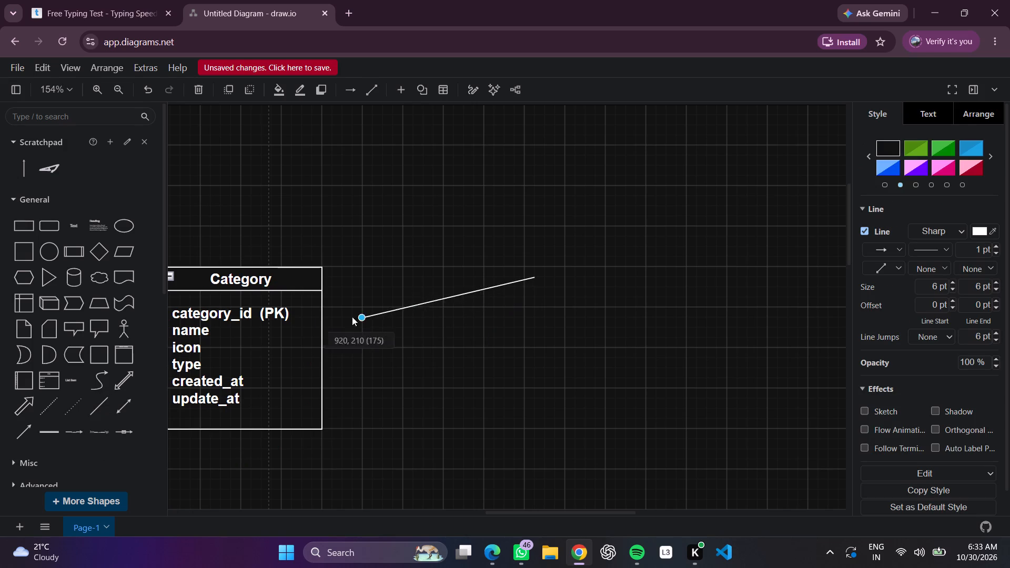
pyautogui.moveTo(352, 317); pyautogui.dragTo(326, 309)
pyautogui.click(451, 336)
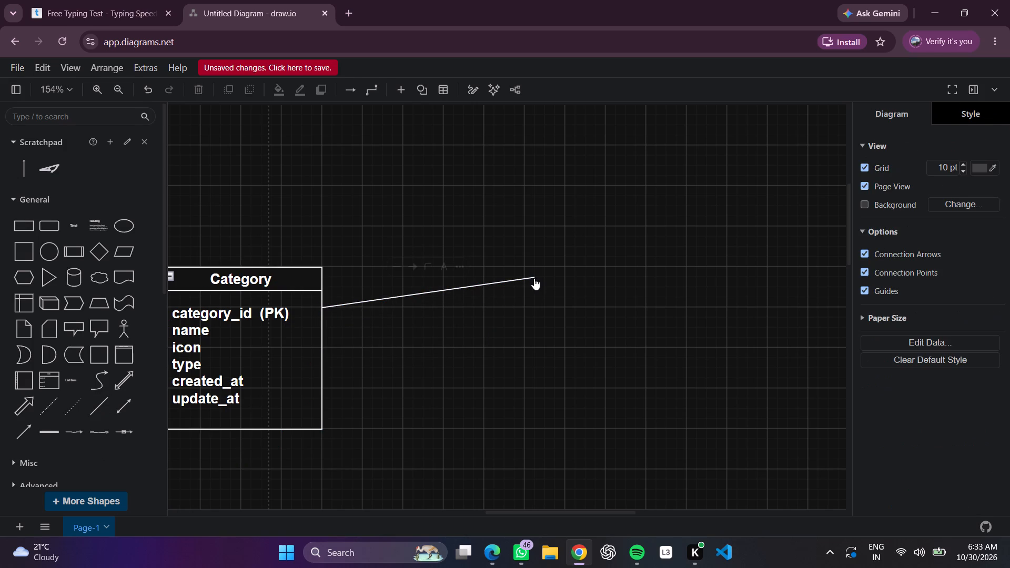
pyautogui.moveTo(534, 276); pyautogui.dragTo(360, 308)
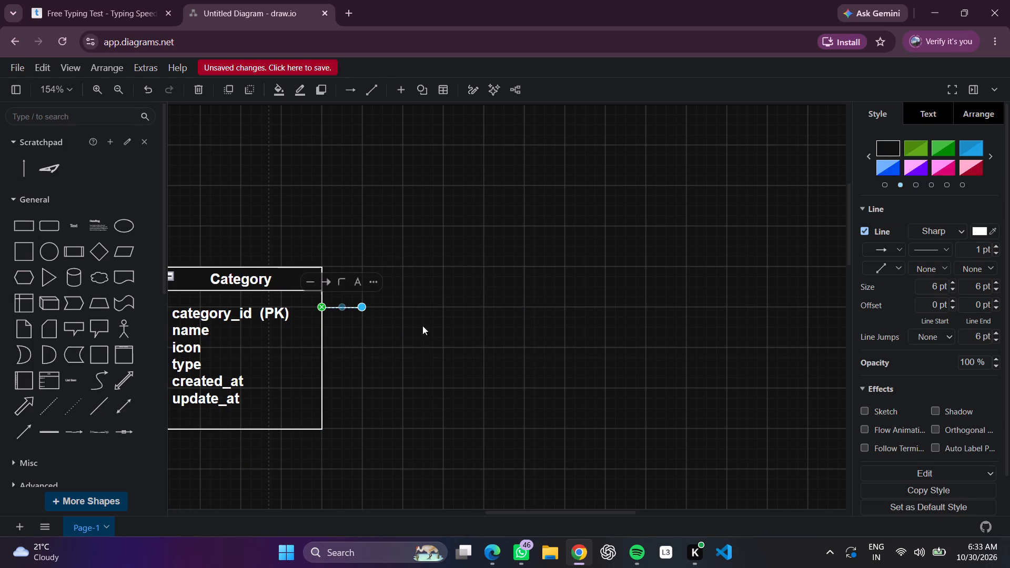
pyautogui.click(477, 338)
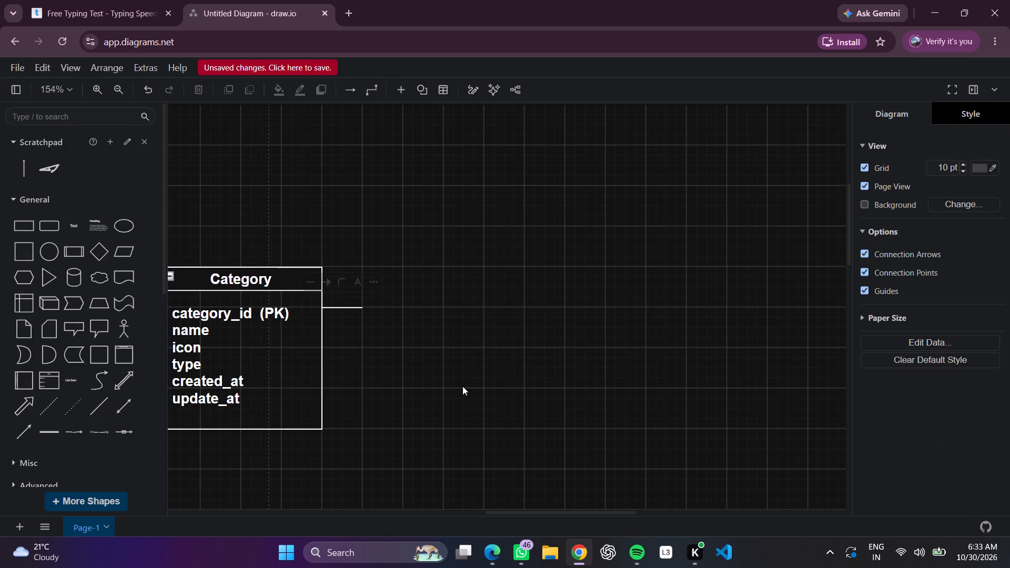
# Add a diamond at the free end of Category's new line and flatten it evenly from top and bottom, centred on the line.
pyautogui.click(104, 255)
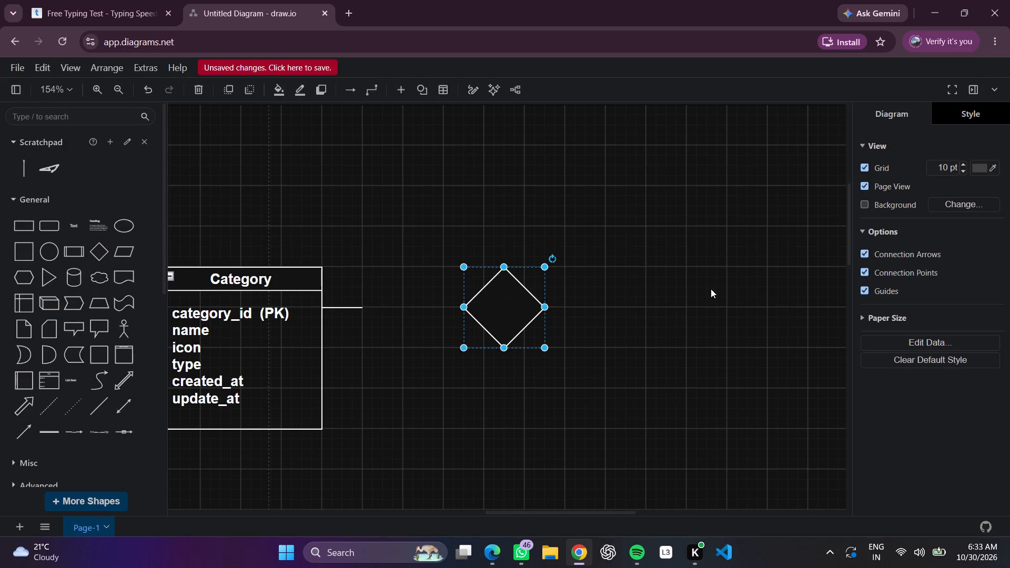
pyautogui.moveTo(512, 307); pyautogui.dragTo(402, 308)
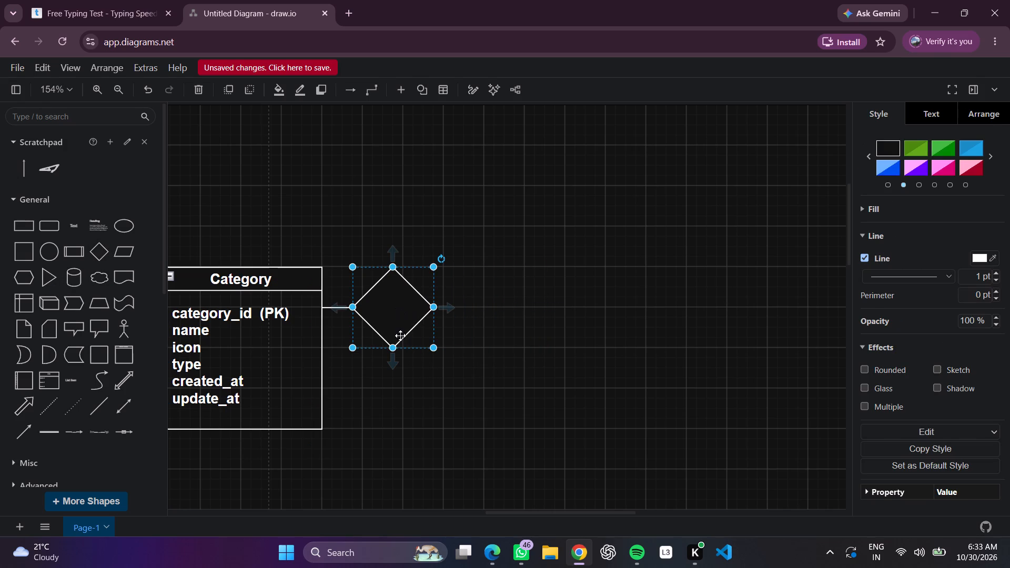
pyautogui.moveTo(409, 313); pyautogui.dragTo(415, 311)
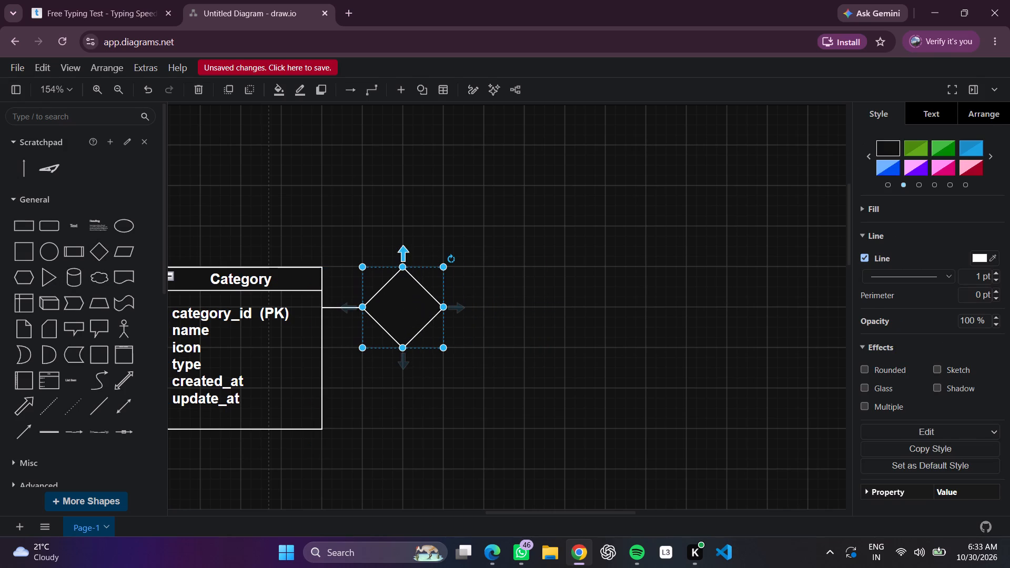
pyautogui.moveTo(403, 265); pyautogui.dragTo(403, 271)
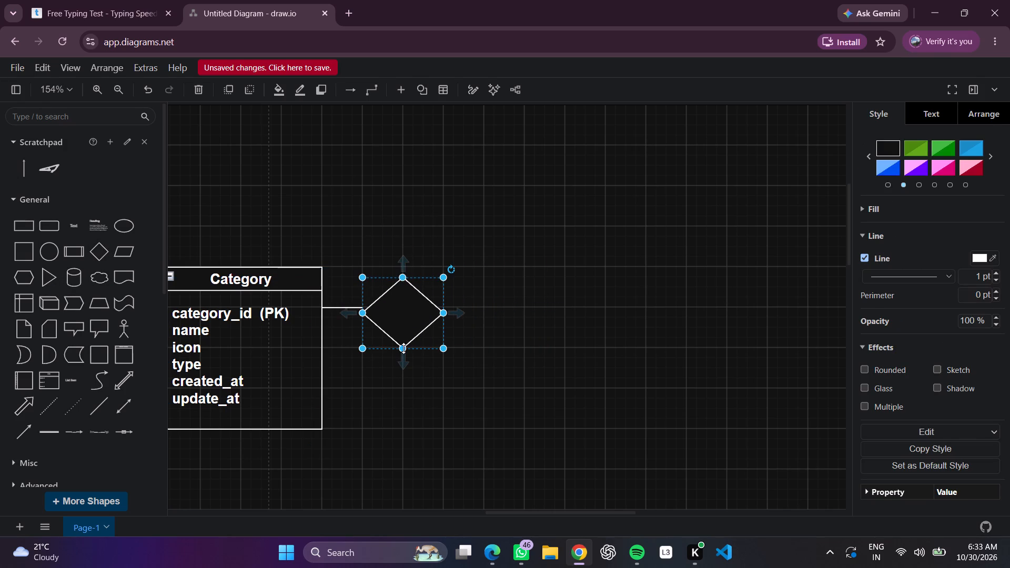
pyautogui.moveTo(403, 348); pyautogui.dragTo(402, 341)
pyautogui.click(502, 324)
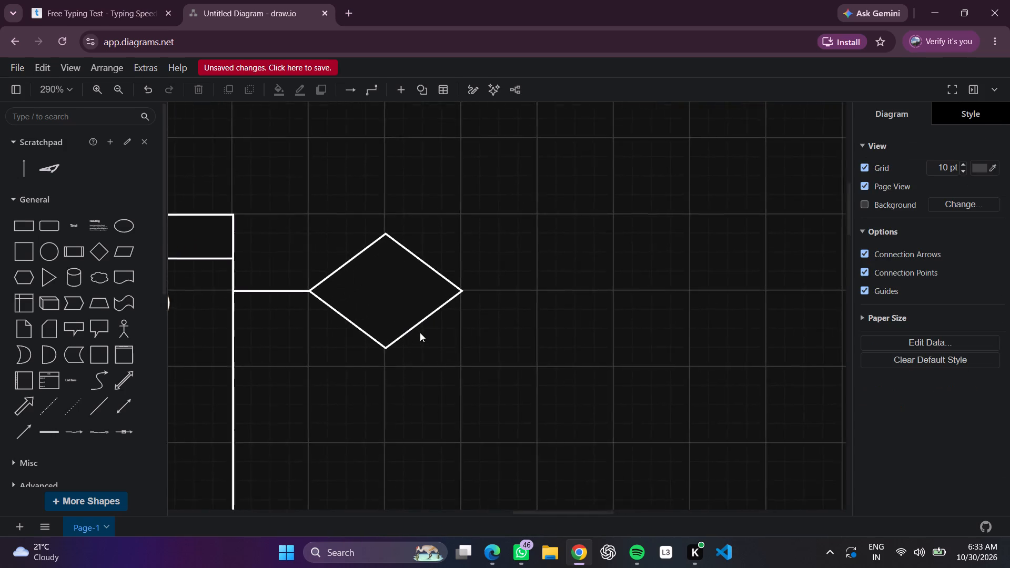
# Label the new diamond beside Category "has".
pyautogui.doubleClick(402, 307)
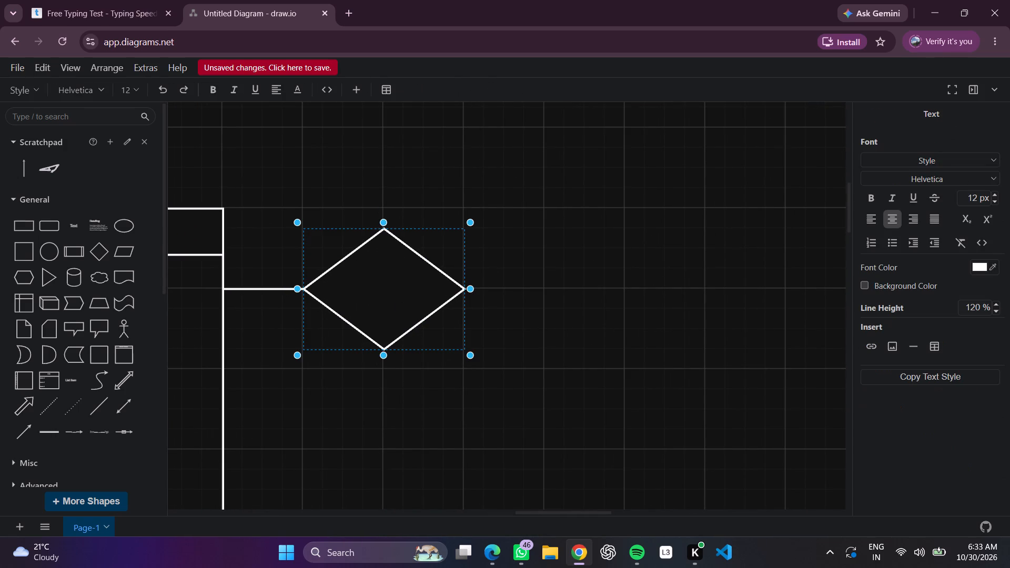
pyautogui.write('has')
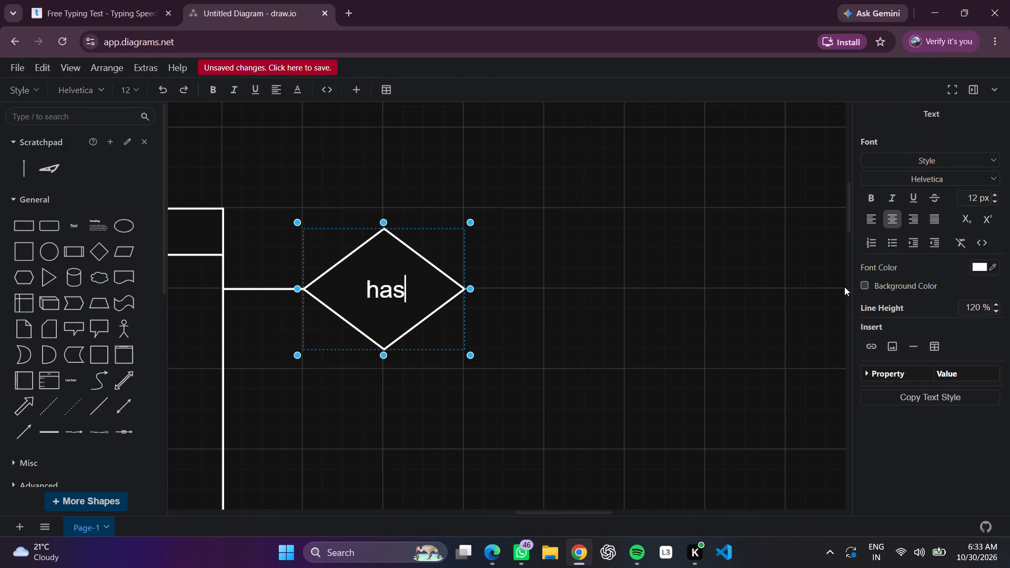
pyautogui.click(844, 287)
# Add a short horizontal straight line extending from the right corner of the "has" diamond.
pyautogui.hscroll(-1, 453, 349)
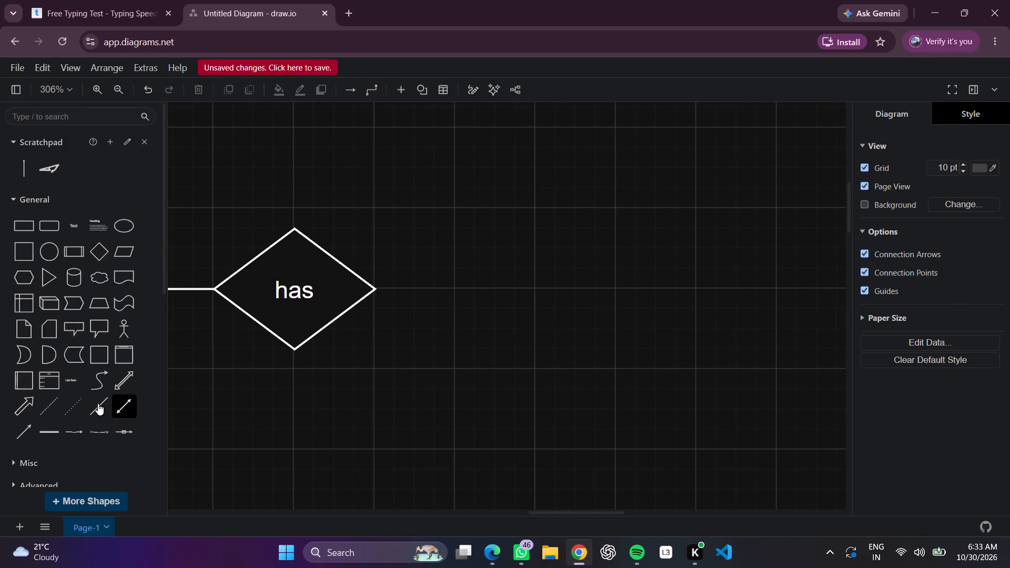
pyautogui.click(96, 403)
pyautogui.moveTo(452, 346); pyautogui.dragTo(372, 292)
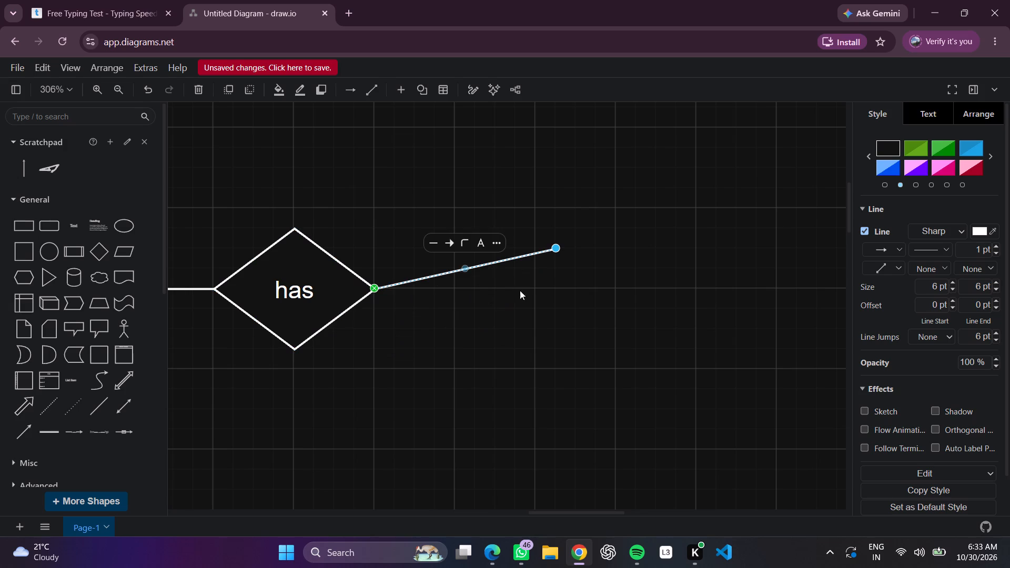
pyautogui.moveTo(556, 248); pyautogui.dragTo(460, 281)
pyautogui.click(548, 285)
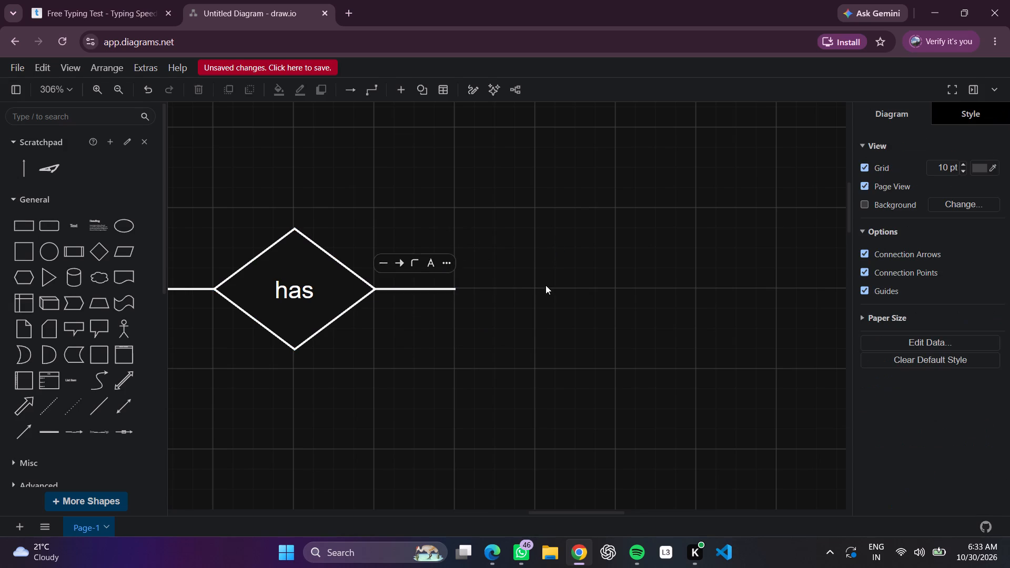
# Add a vertical container beyond the "has" diamond, pulling its left edge to the line's end and lowering its top edge slightly.
pyautogui.hscroll(-1, 537, 297)
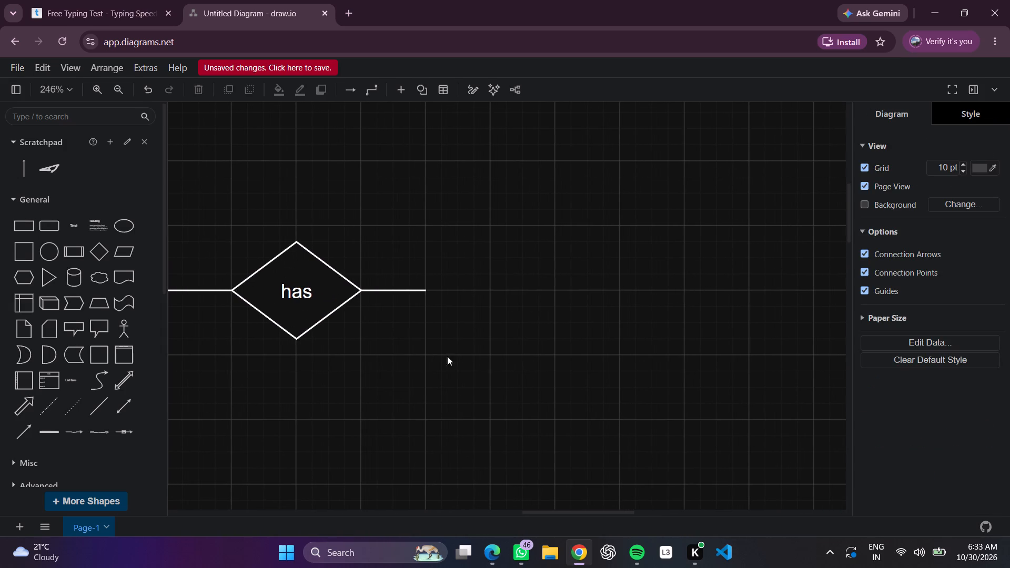
pyautogui.click(139, 353)
pyautogui.click(127, 354)
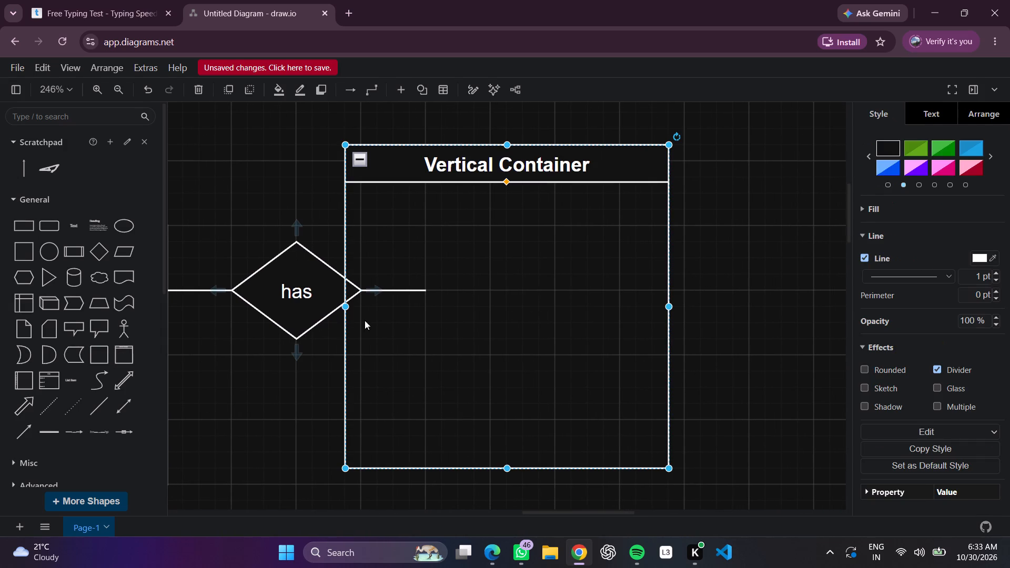
pyautogui.moveTo(348, 312); pyautogui.dragTo(425, 305)
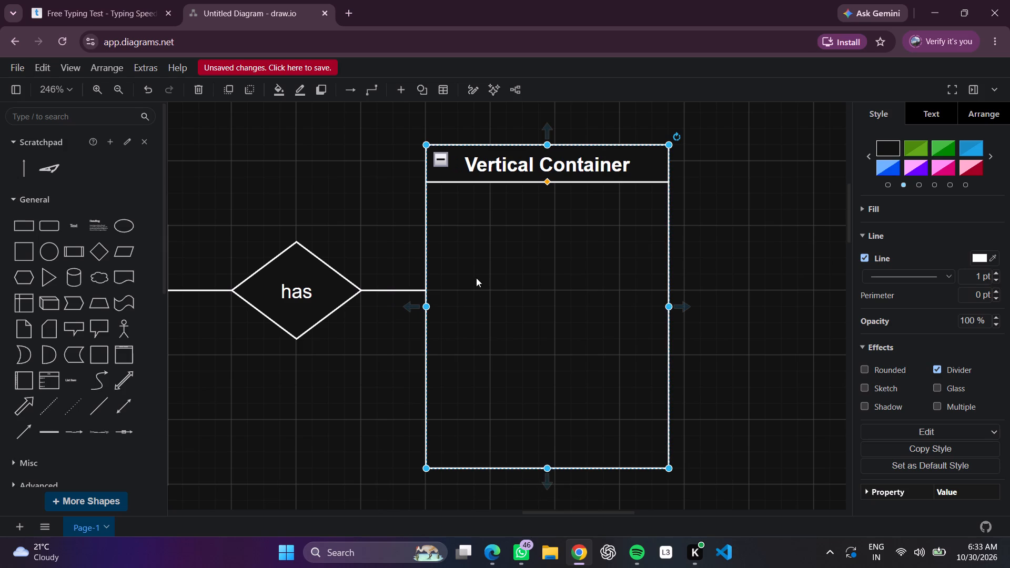
pyautogui.moveTo(546, 144); pyautogui.dragTo(548, 166)
# Retitle the new vertical container "Budget".
pyautogui.doubleClick(549, 191)
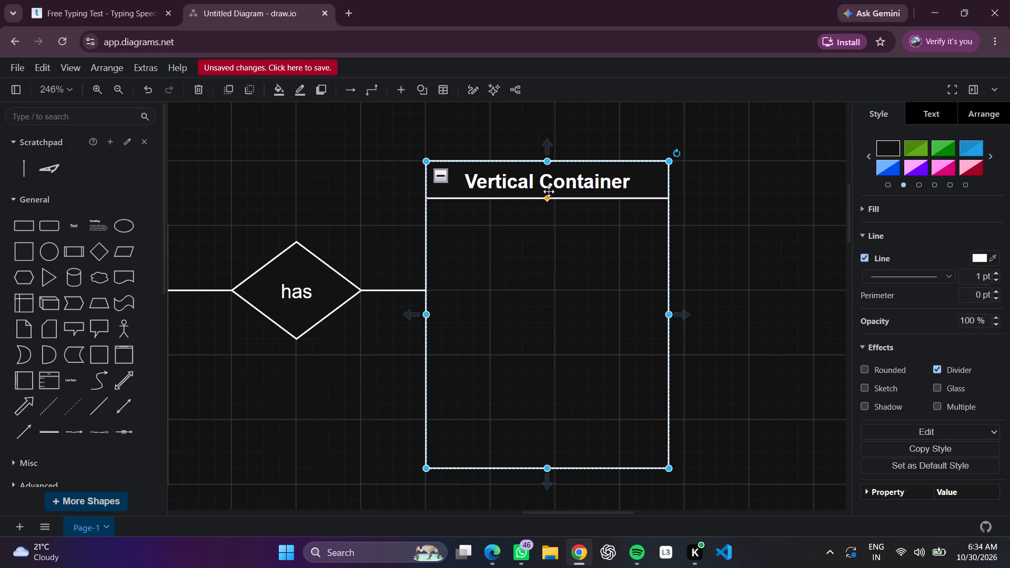
pyautogui.press('BackSpace')
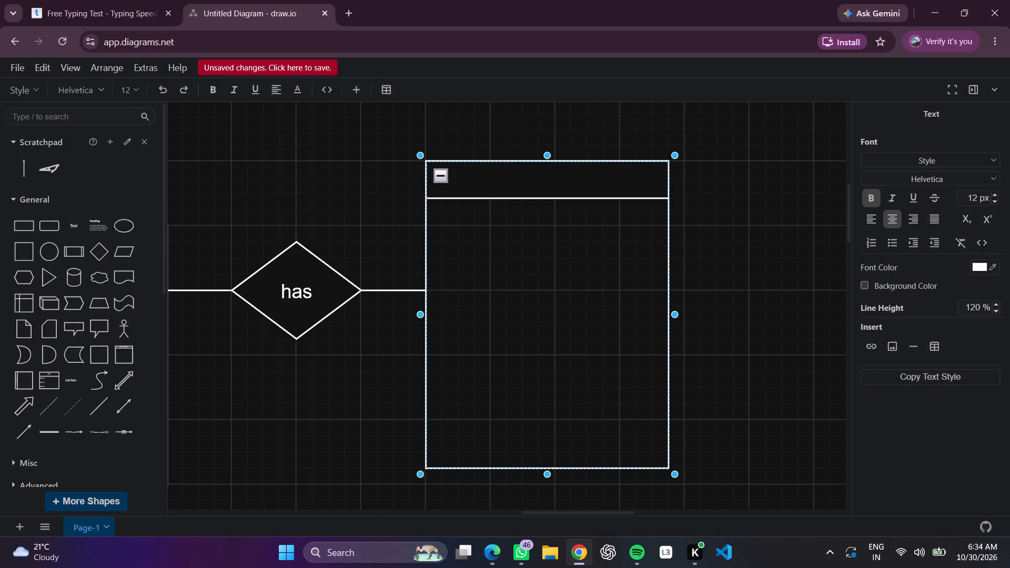
pyautogui.write('udget')
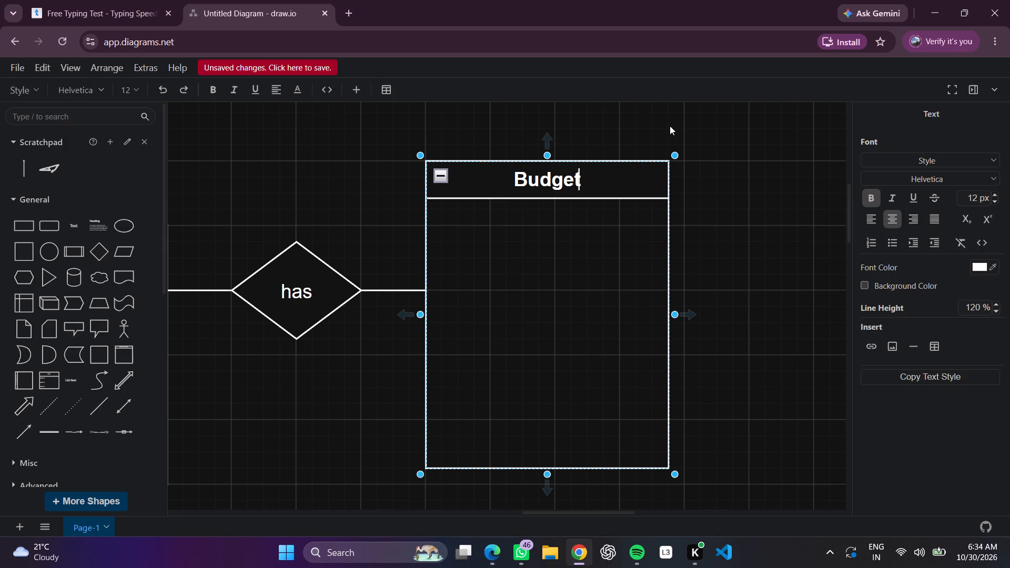
pyautogui.click(736, 151)
# Apply a larger heading text style to the Budget container's title.
pyautogui.doubleClick(608, 168)
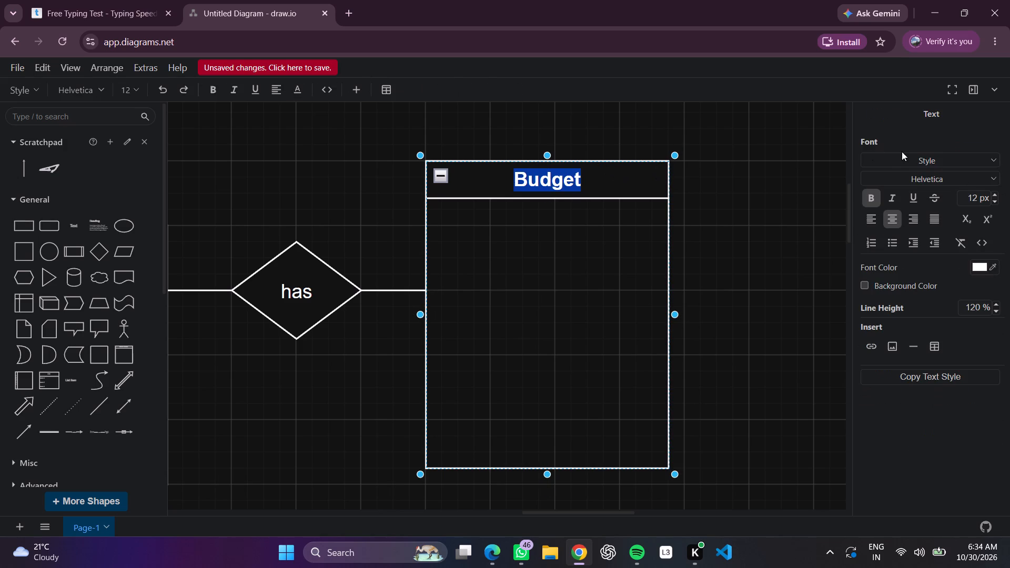
pyautogui.click(902, 151)
pyautogui.click(907, 166)
pyautogui.click(915, 235)
pyautogui.click(802, 245)
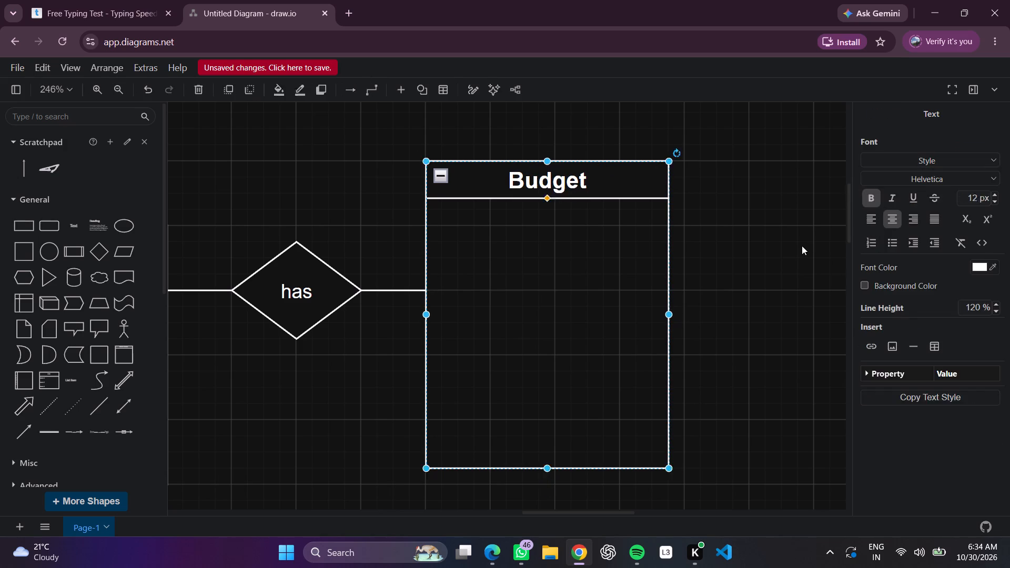
# Widen the Budget container from its right edge to about 200 x 190.
pyautogui.scroll(-1, 801, 244)
pyautogui.scroll(1, 645, 248)
pyautogui.click(610, 273)
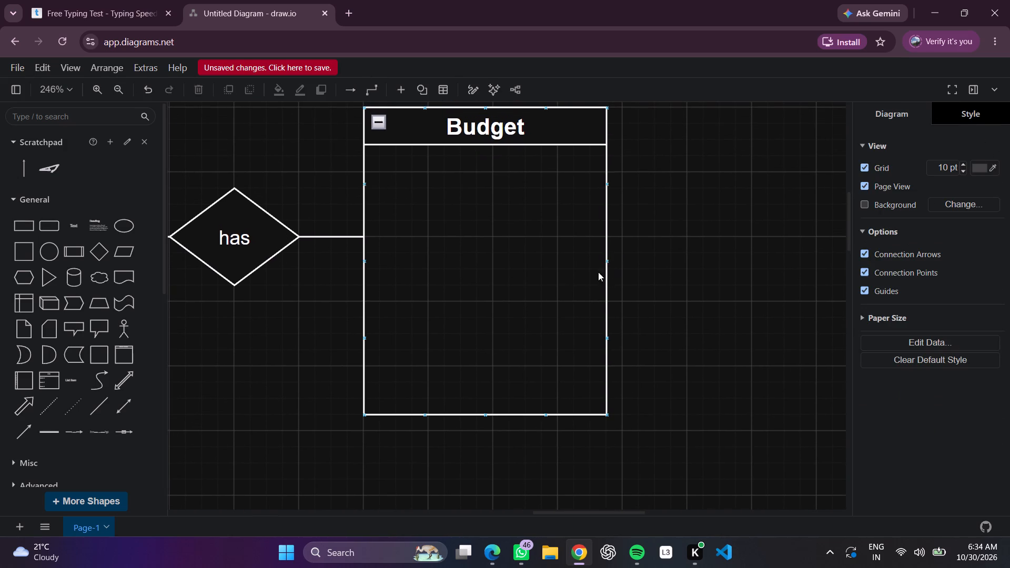
pyautogui.click(602, 260)
pyautogui.moveTo(607, 260); pyautogui.dragTo(645, 260)
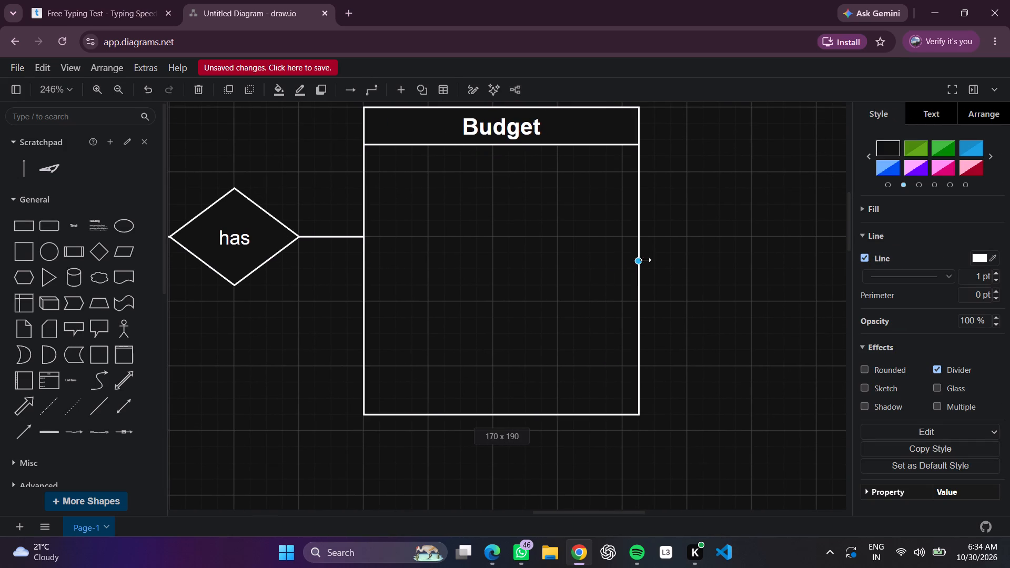
pyautogui.moveTo(645, 260); pyautogui.dragTo(695, 262)
pyautogui.click(781, 243)
# Insert a text box inside the Budget container and enlarge it to about 210 x 160.
pyautogui.scroll(1, 425, 194)
pyautogui.doubleClick(383, 199)
pyautogui.doubleClick(381, 200)
pyautogui.click(380, 199)
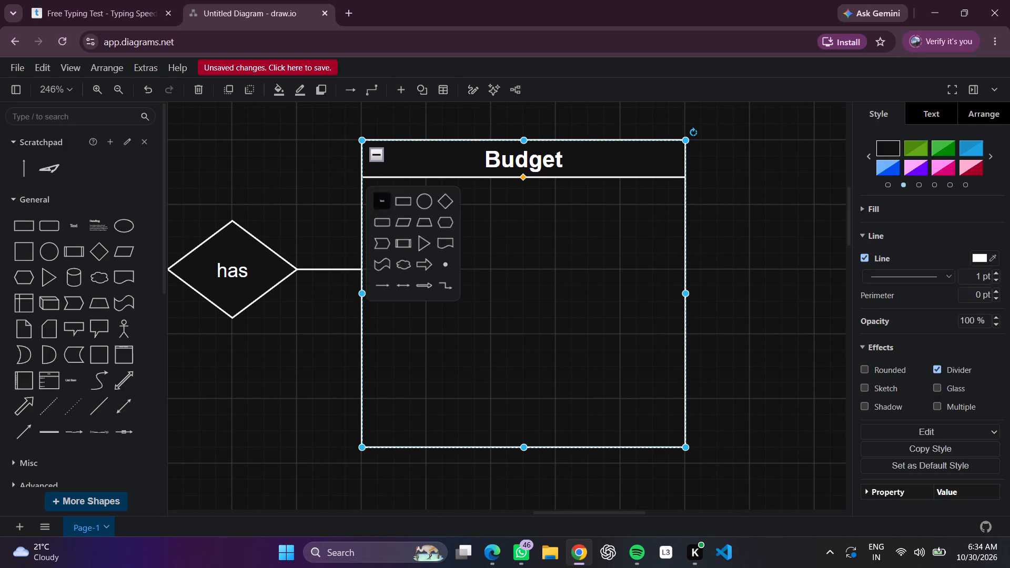
pyautogui.click(431, 223)
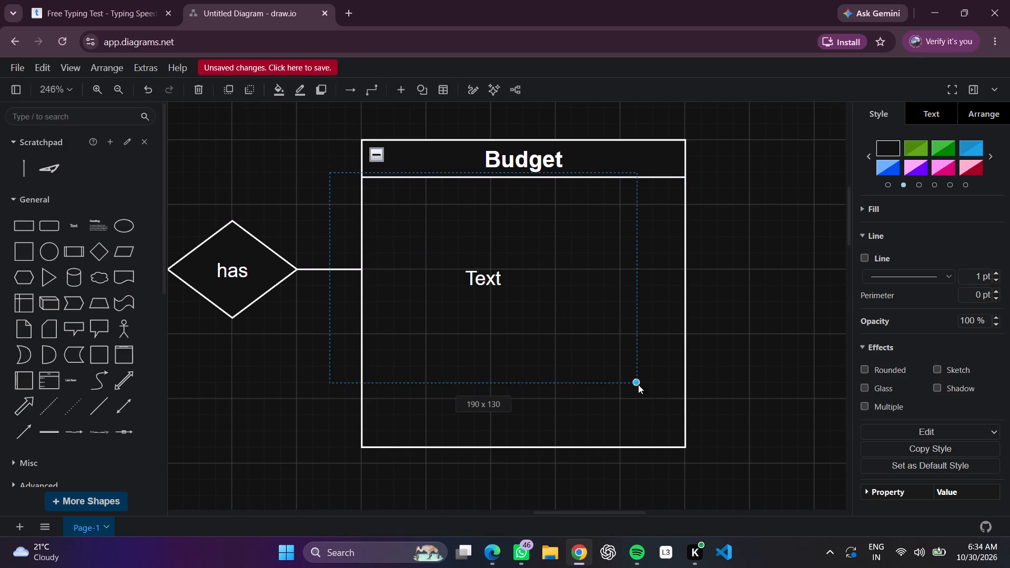
pyautogui.click(671, 425)
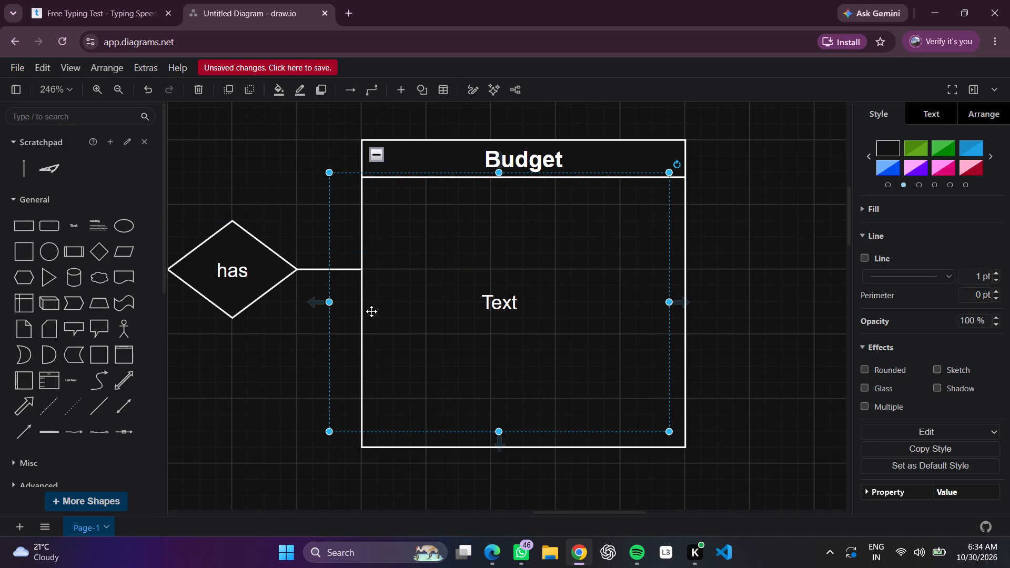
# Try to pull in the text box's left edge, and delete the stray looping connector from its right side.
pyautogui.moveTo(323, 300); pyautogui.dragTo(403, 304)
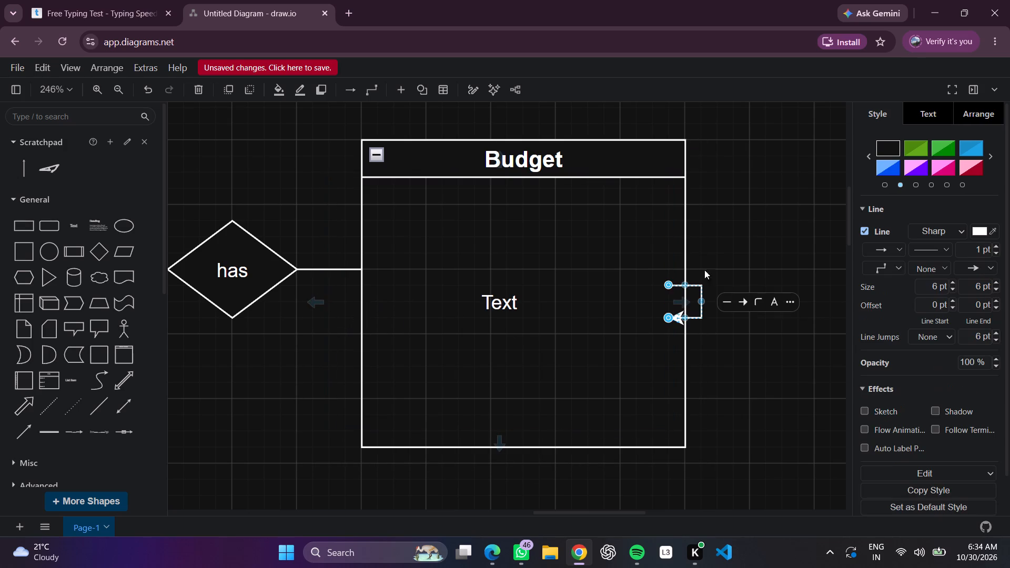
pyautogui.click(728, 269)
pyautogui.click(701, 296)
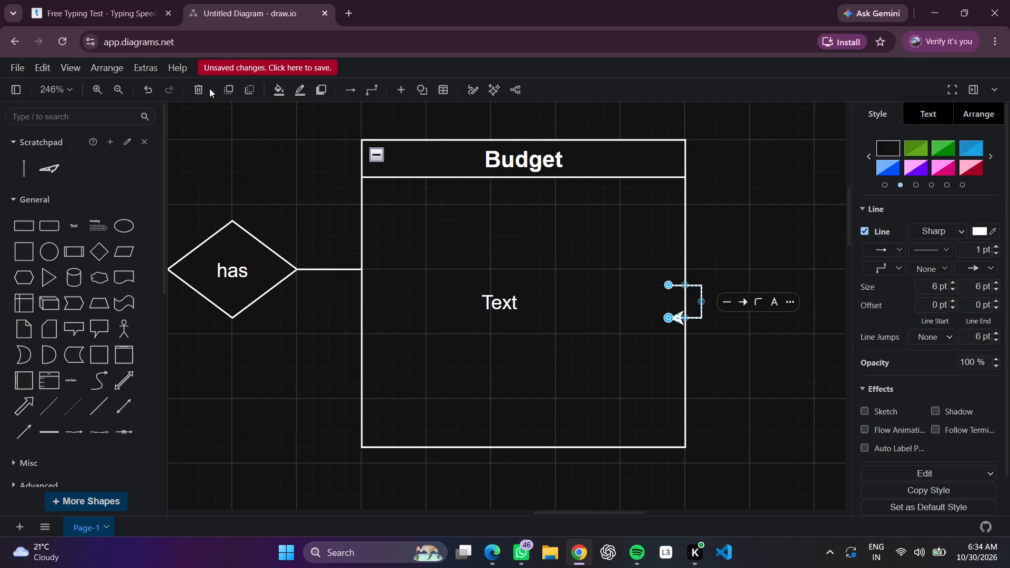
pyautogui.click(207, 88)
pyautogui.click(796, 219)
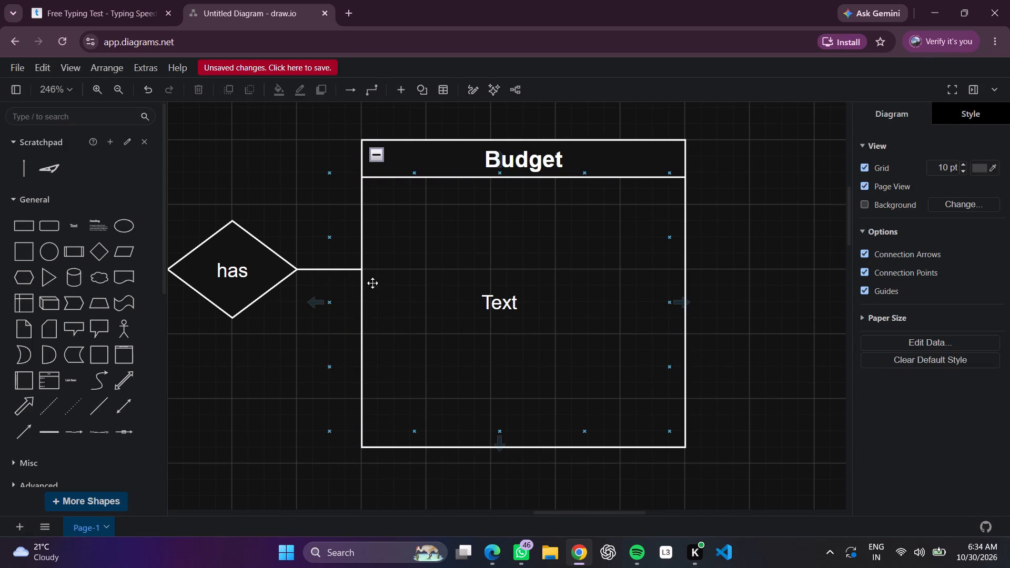
# Move the text box's left edge inside the Budget container, making the box 180 x 160.
pyautogui.click(326, 300)
pyautogui.moveTo(329, 301); pyautogui.dragTo(375, 301)
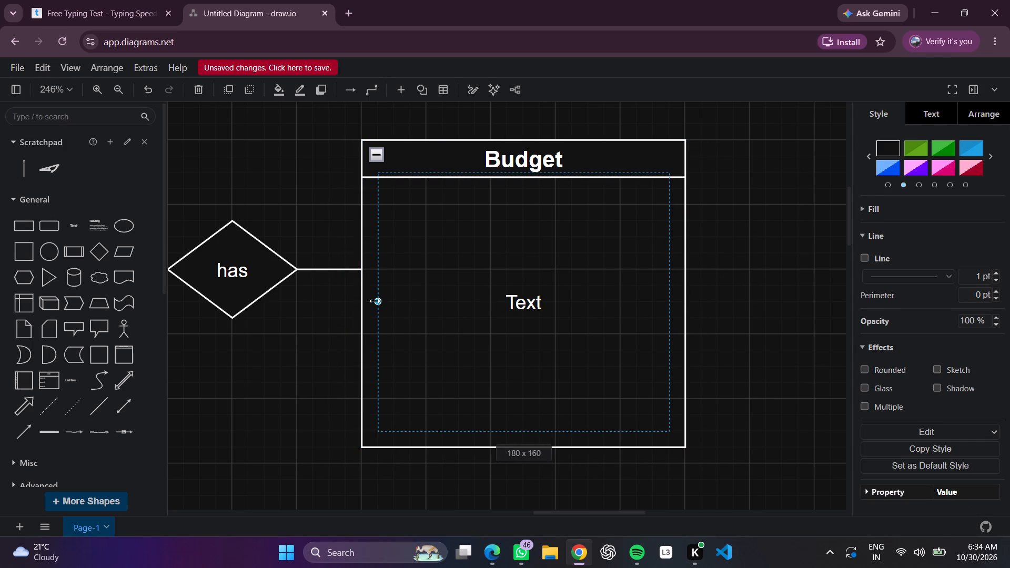
pyautogui.moveTo(375, 301); pyautogui.dragTo(375, 300)
# Replace the placeholder in the Budget container's text box with the first attribute line, "budget_id (PK)".
pyautogui.doubleClick(474, 289)
pyautogui.press('BackSpace')
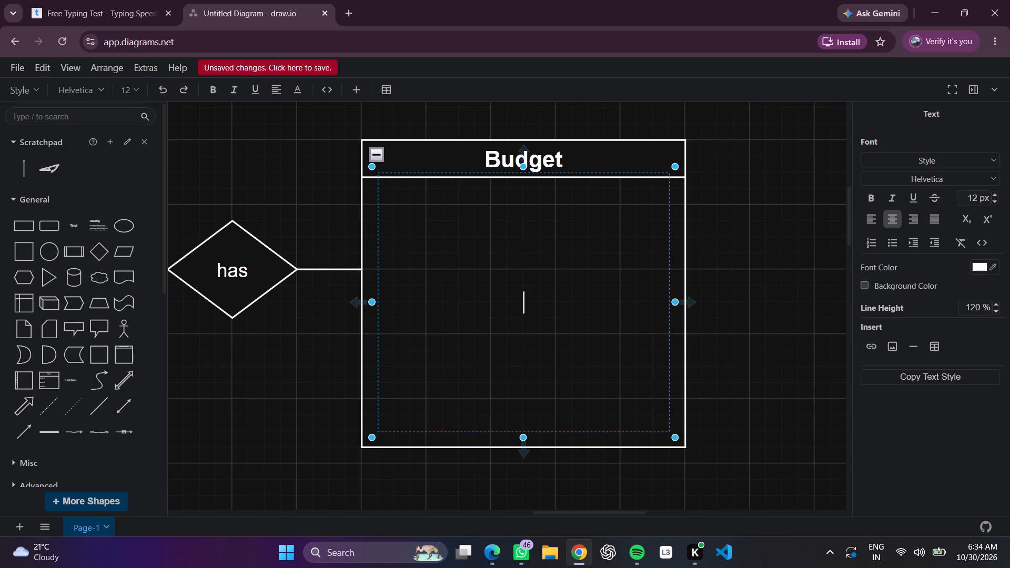
pyautogui.write('budget')
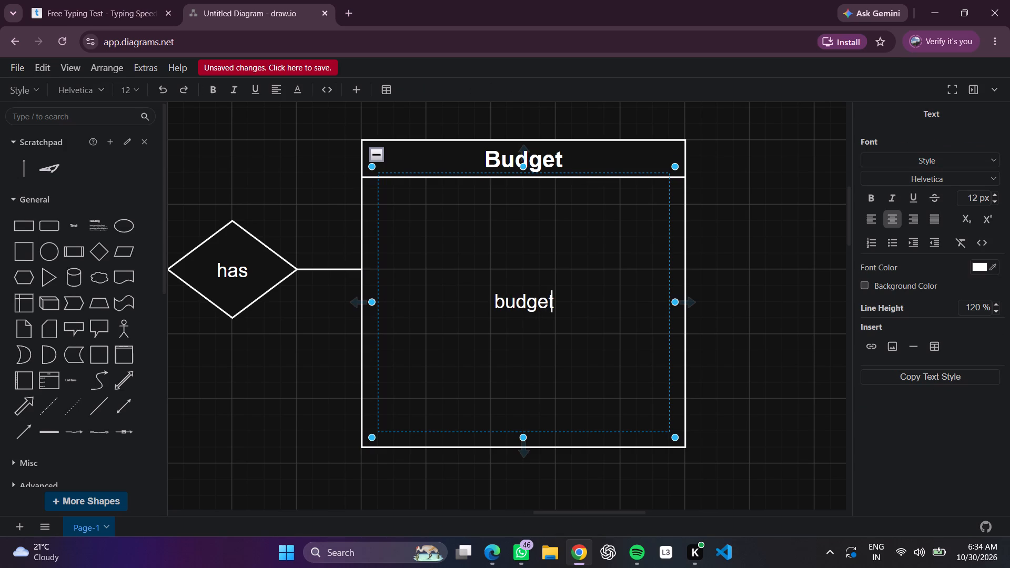
pyautogui.hotkey('shift', '_')
pyautogui.write('id')
pyautogui.press('space')
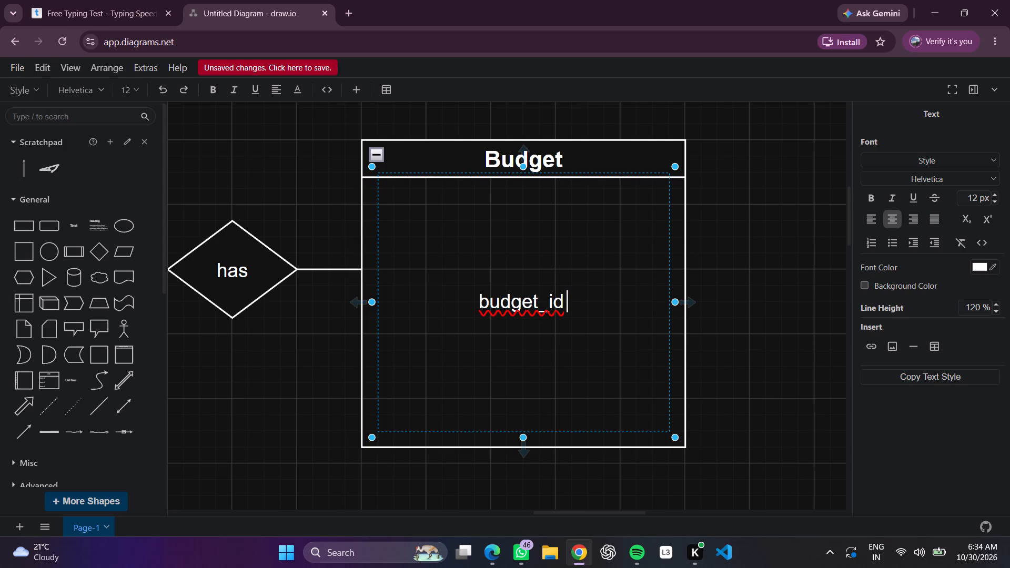
pyautogui.press('space')
pyautogui.hotkey('shift', '(')
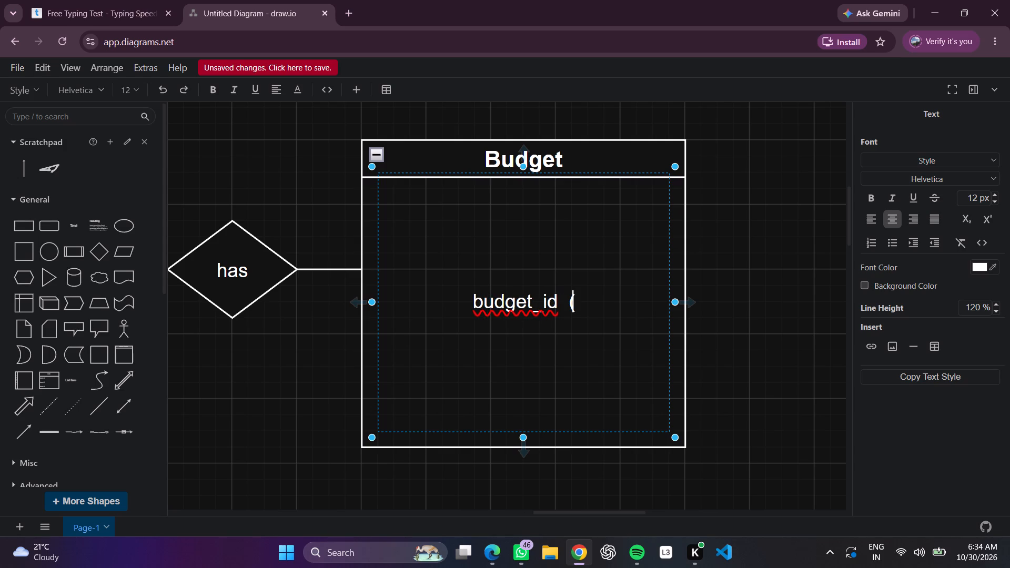
pyautogui.write('PK)')
pyautogui.hotkey('shift', 'Return')
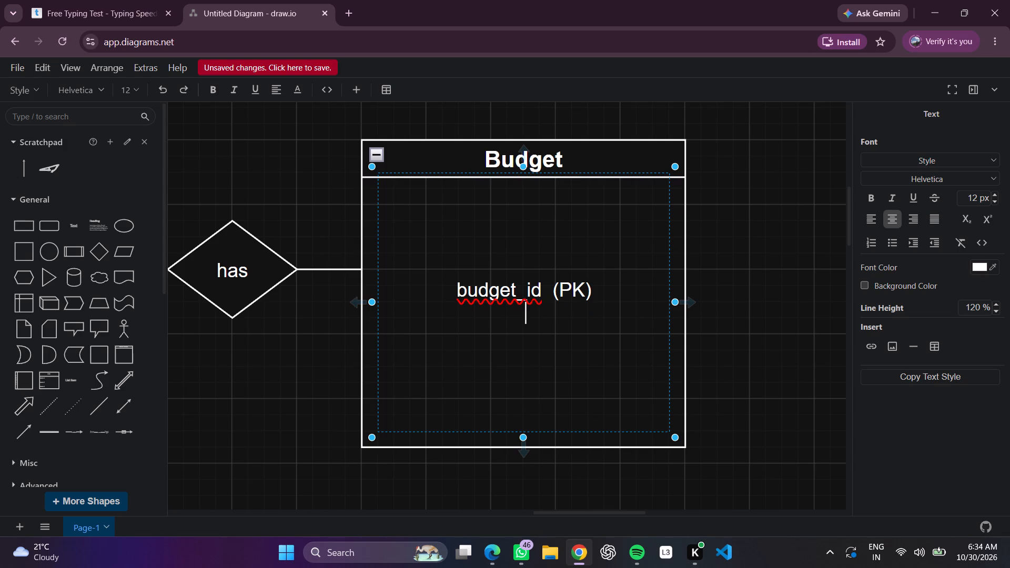
# Add the attribute line "user_id (FK)" below budget_id in the Budget text box.
pyautogui.write('user')
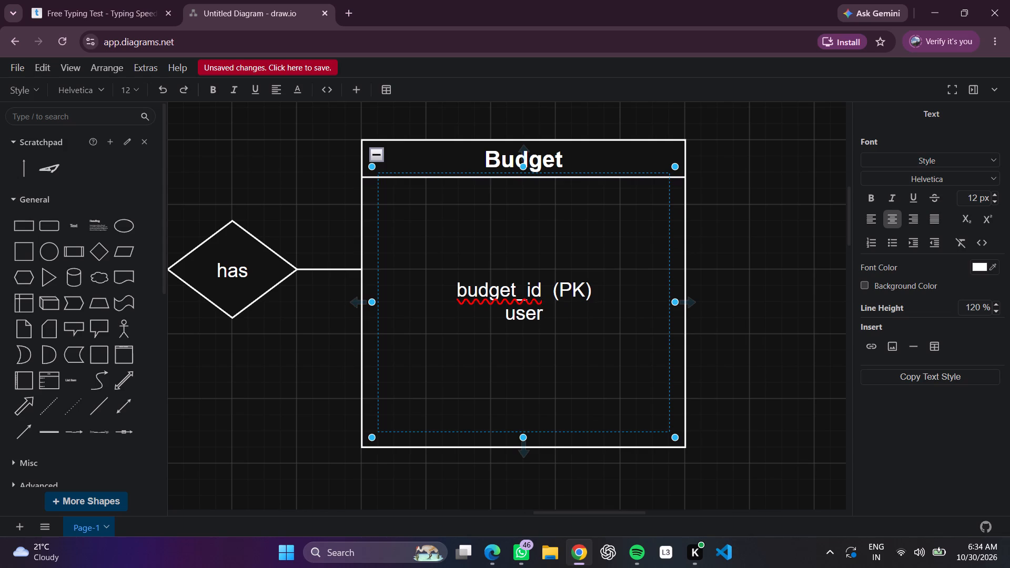
pyautogui.write('_id')
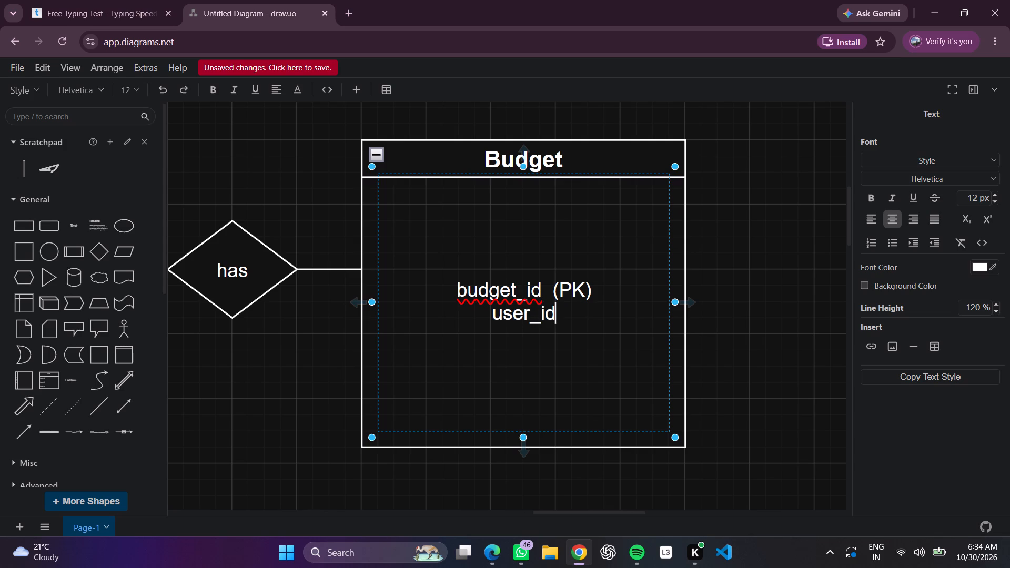
pyautogui.press('space')
pyautogui.press('space')
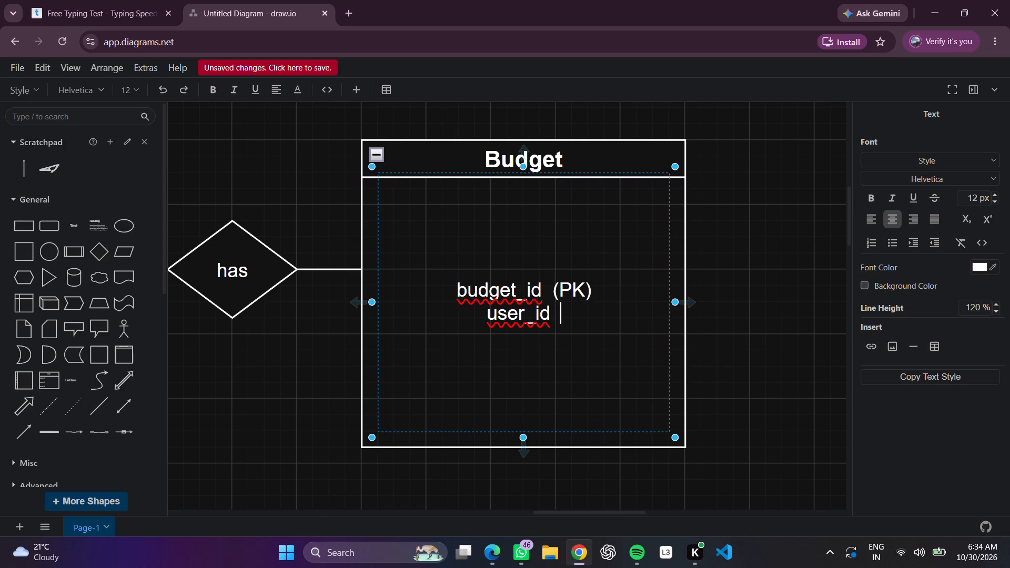
pyautogui.write('(')
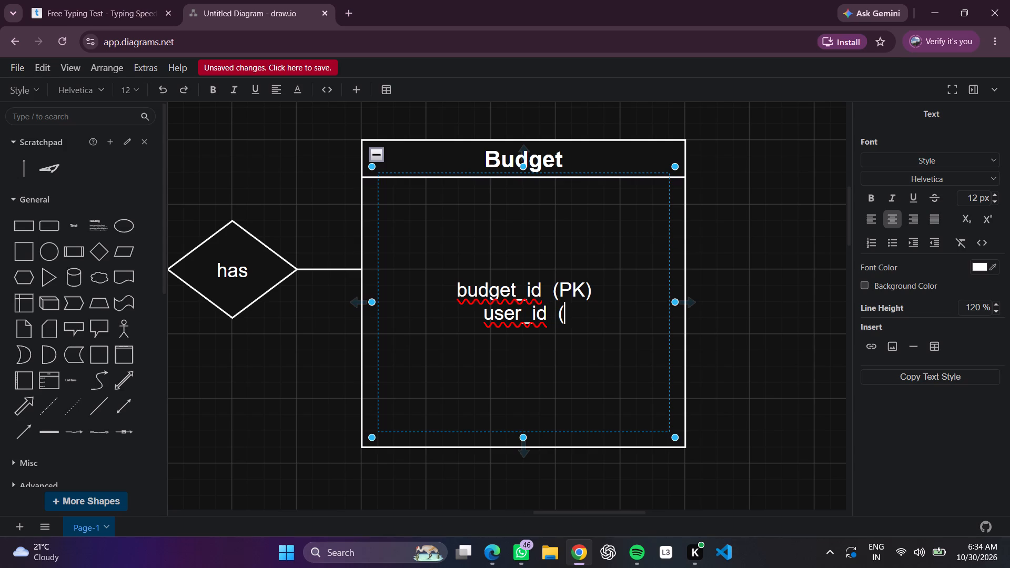
pyautogui.write('FK)')
pyautogui.hotkey('shift', 'Return')
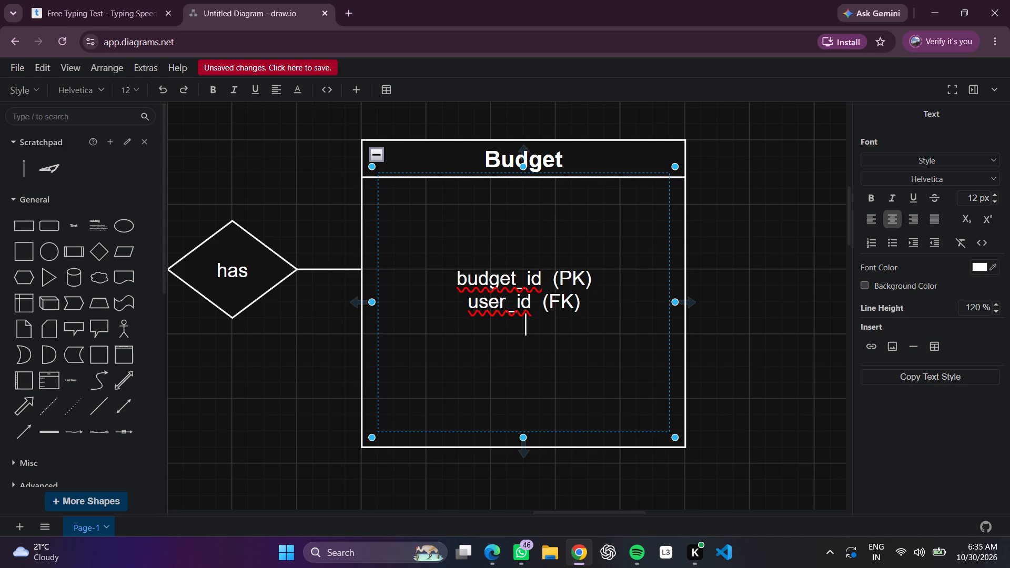
# Add the attribute line "category_id (FK)" below user_id in the Budget text box.
pyautogui.write('cate')
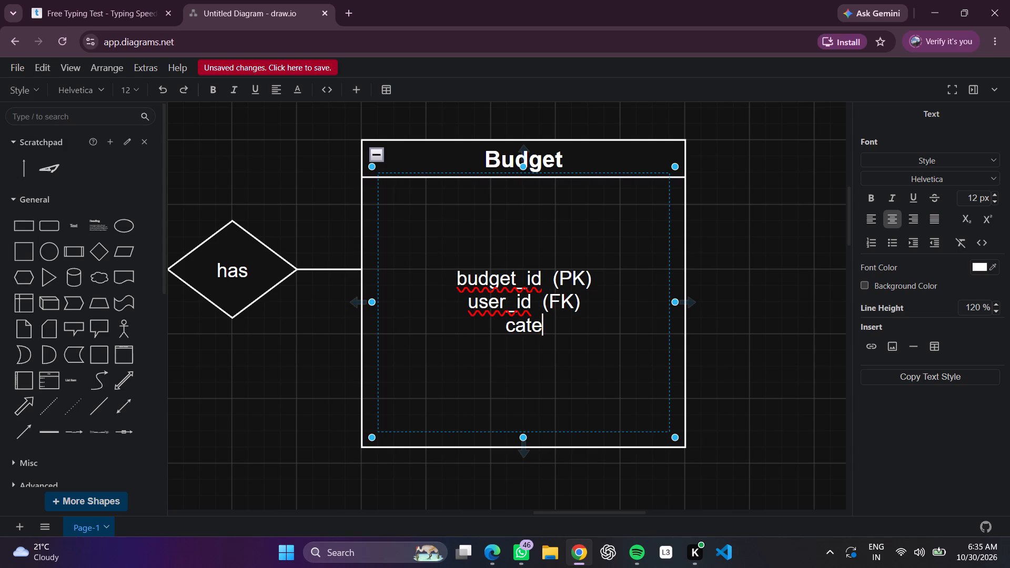
pyautogui.write('gory')
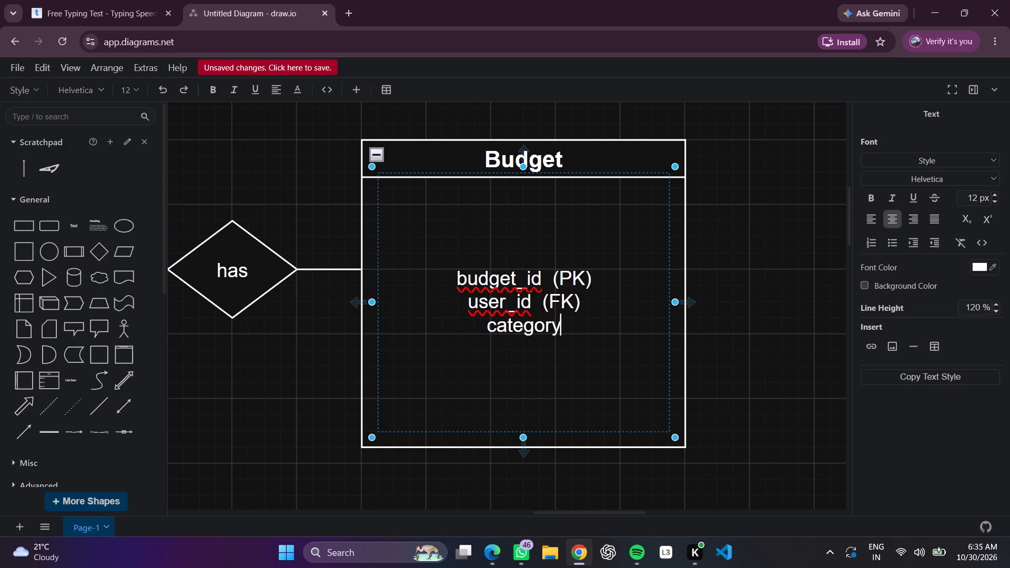
pyautogui.hotkey('shift', '_')
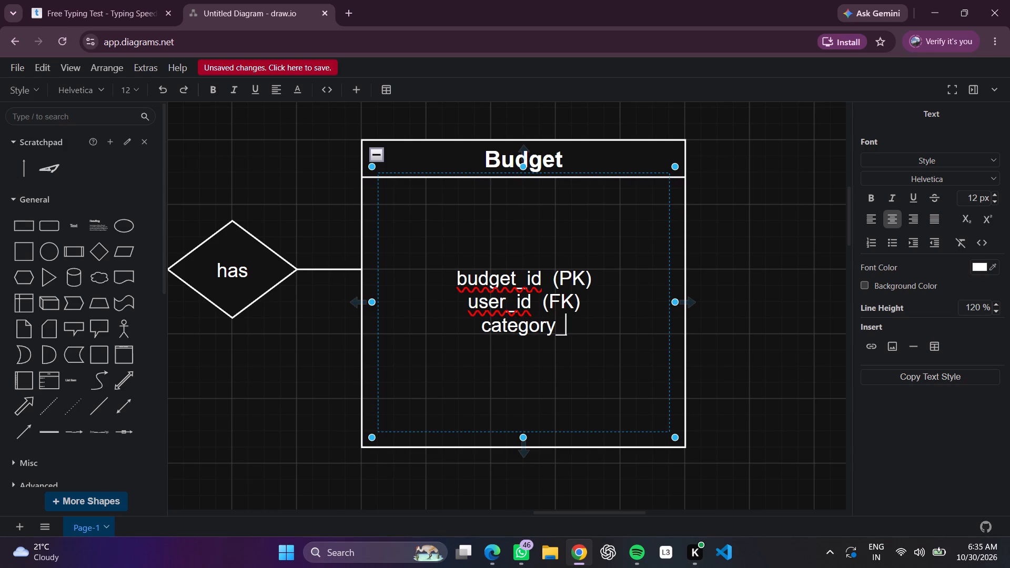
pyautogui.write('id')
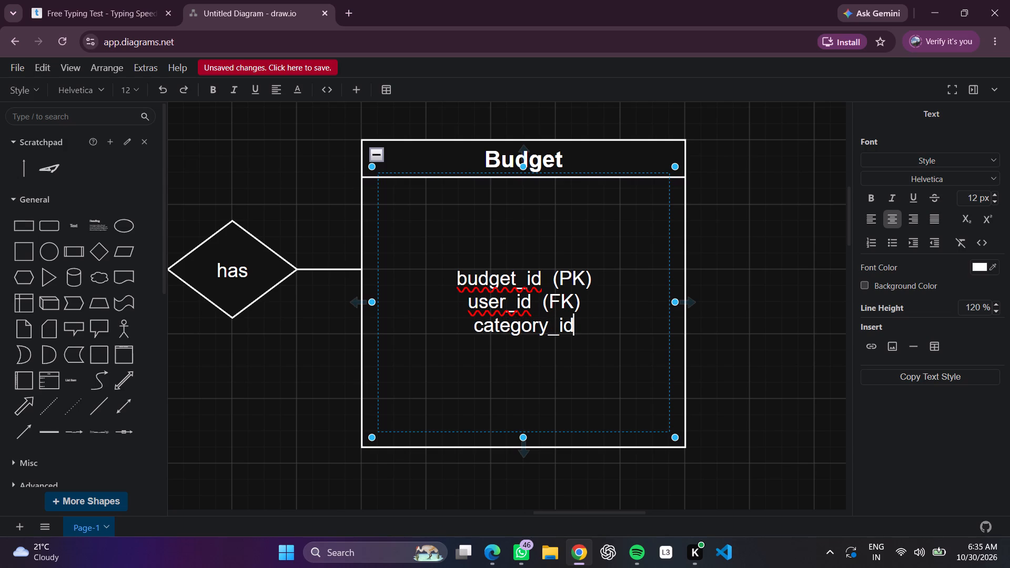
pyautogui.press('space')
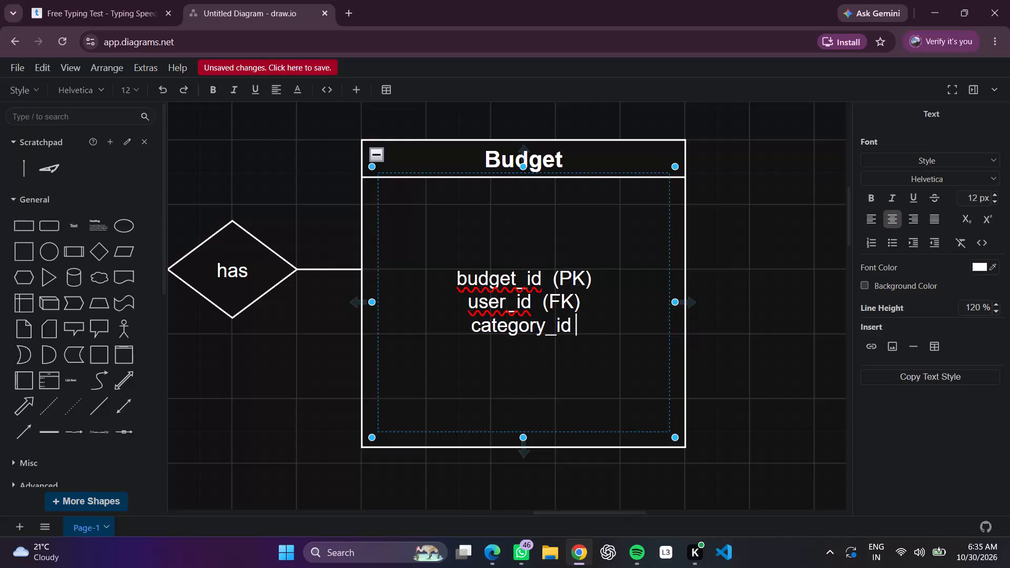
pyautogui.hotkey('shift', '(')
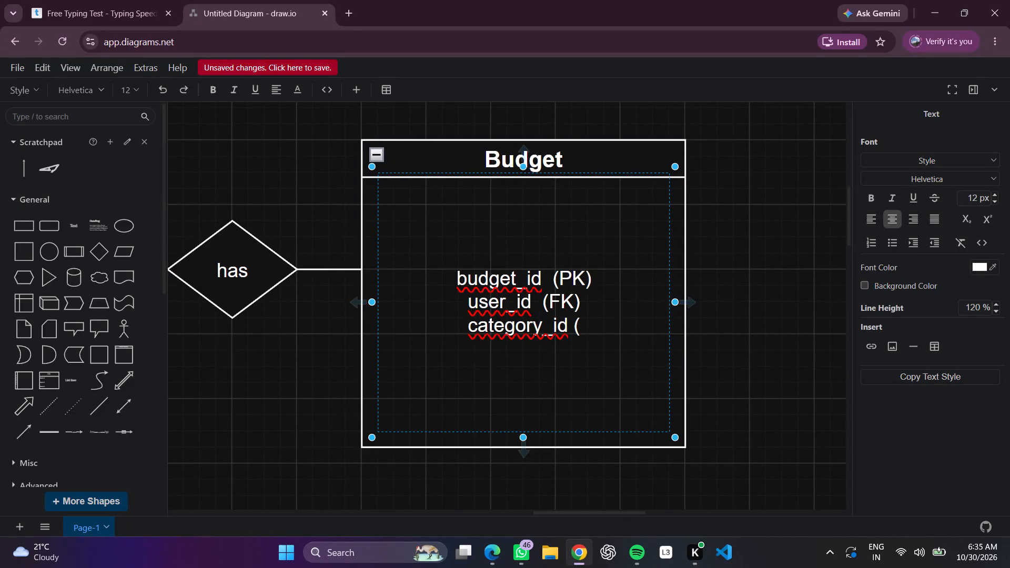
pyautogui.write('FK')
pyautogui.hotkey('shift', ')')
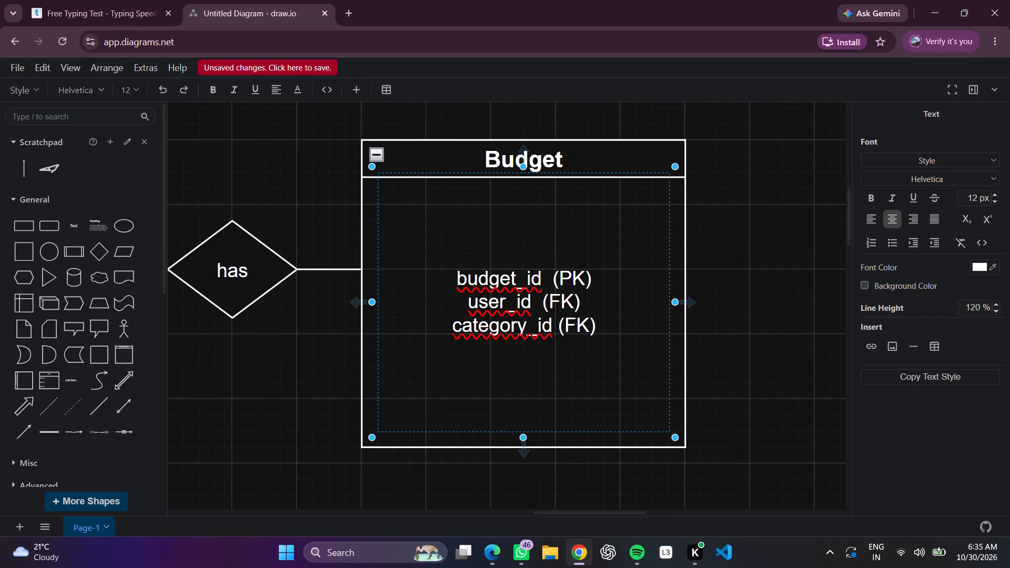
pyautogui.hotkey('shift', 'Return')
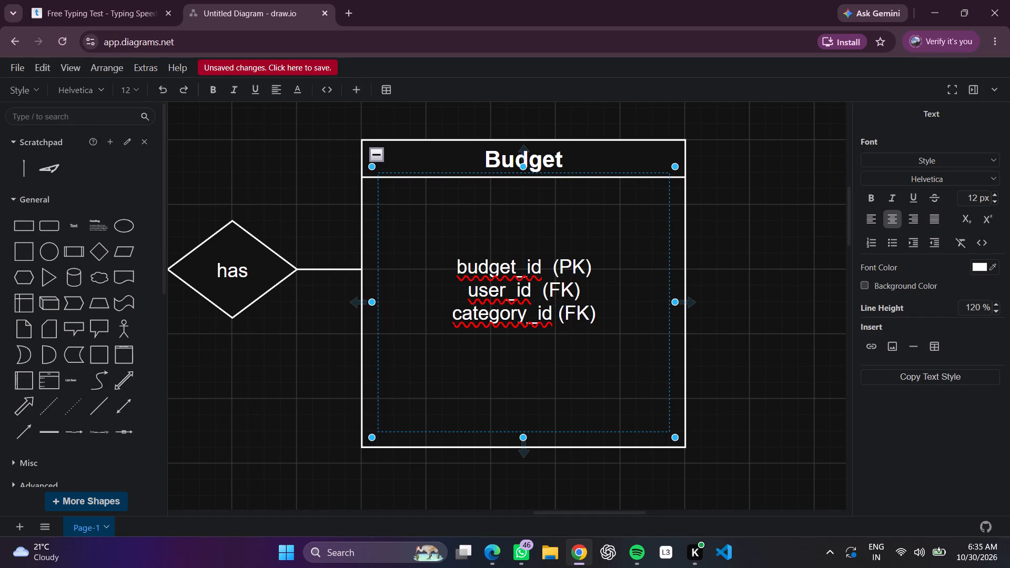
# Add the attribute lines "amount" and "period_type" to the Budget list.
pyautogui.write('amount')
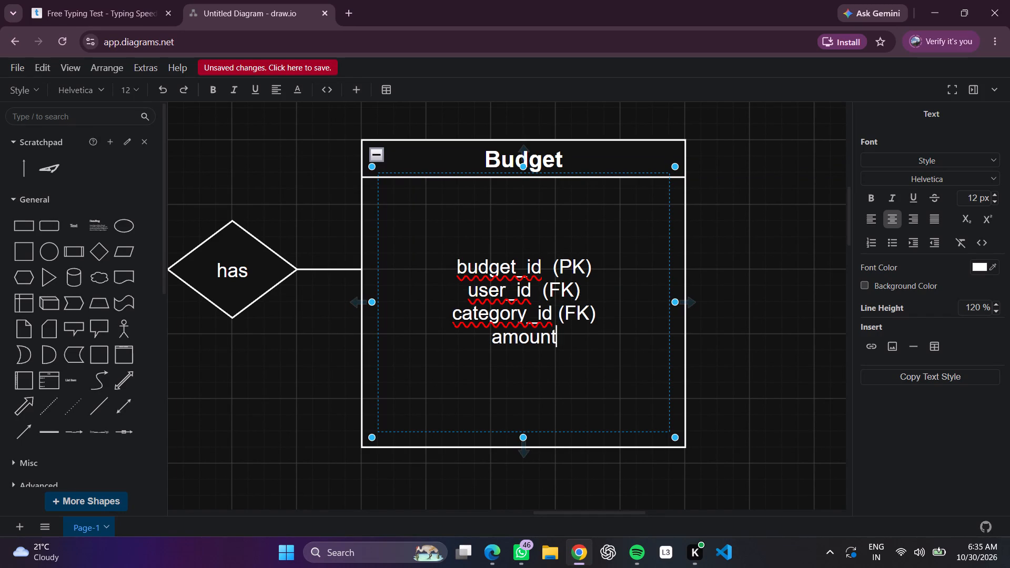
pyautogui.press('Return')
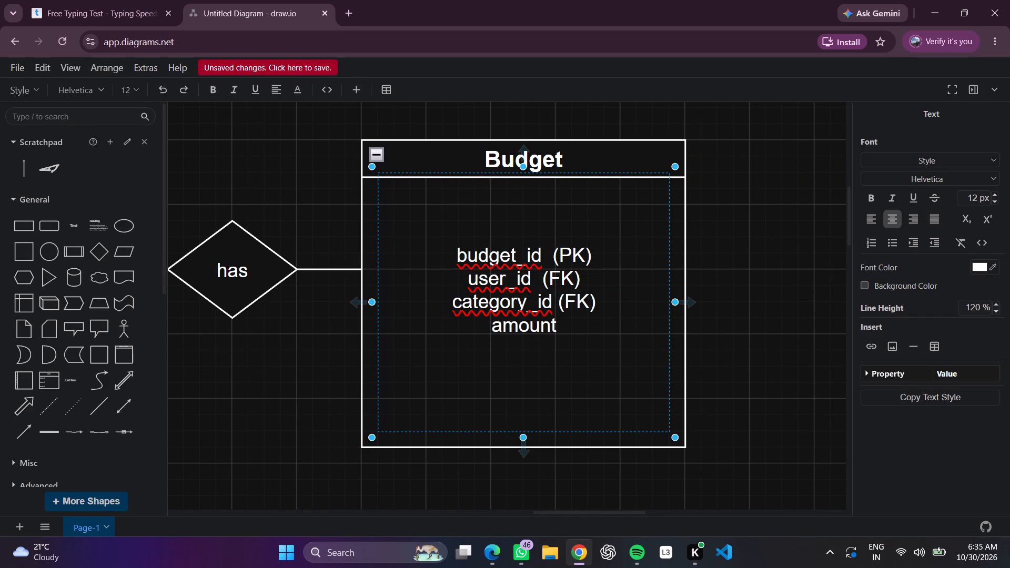
pyautogui.write('period')
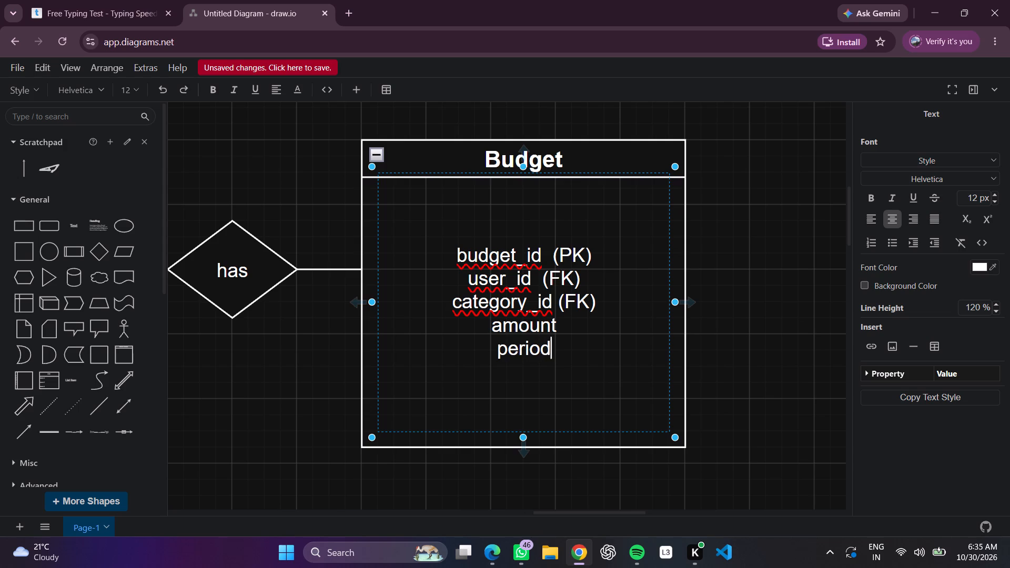
pyautogui.hotkey('shift', '_')
pyautogui.write('type')
pyautogui.press('Return')
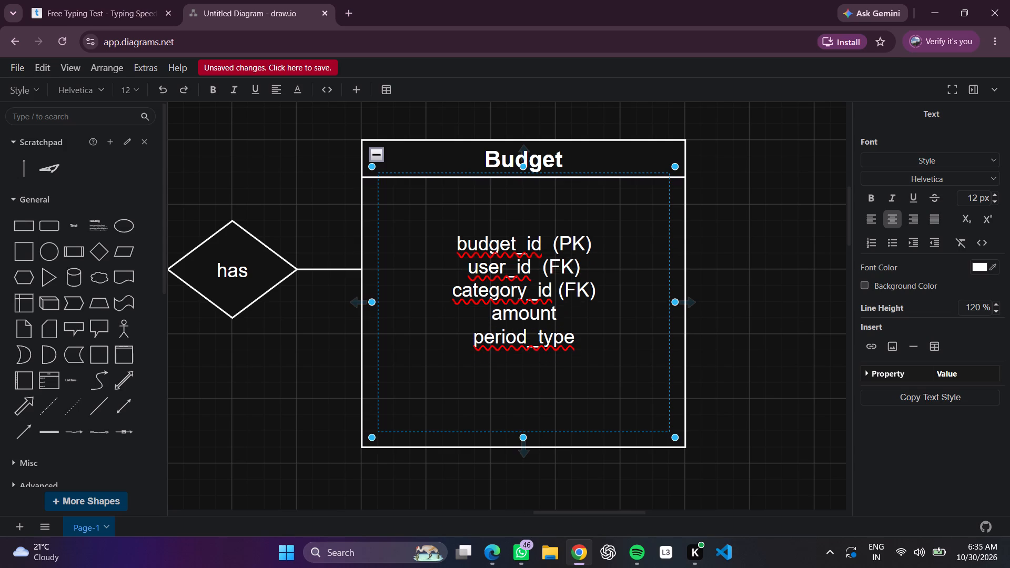
# Add the attribute line "start_date" below period_type in the Budget list.
pyautogui.press('s')
pyautogui.write('tart')
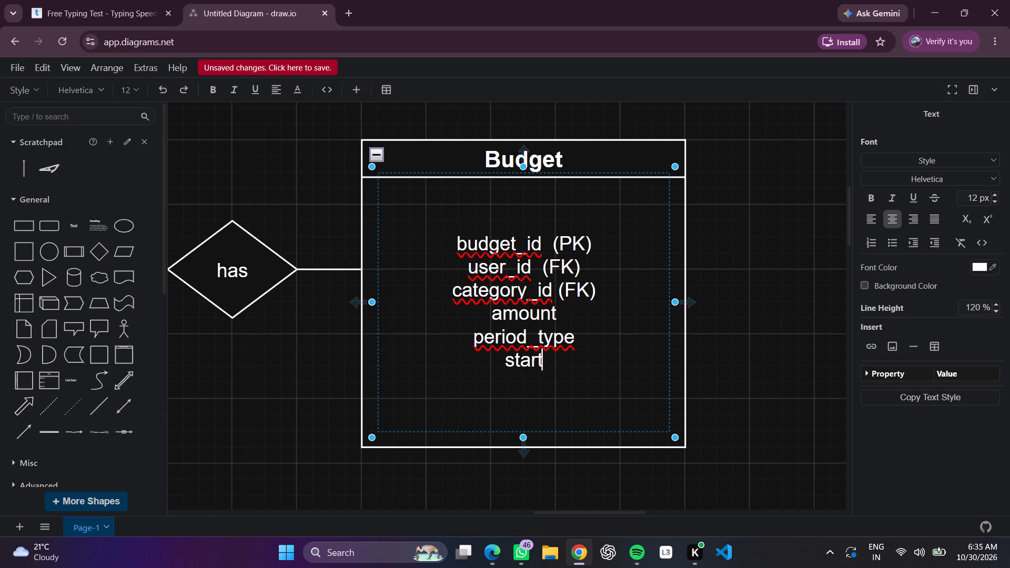
pyautogui.write('_s')
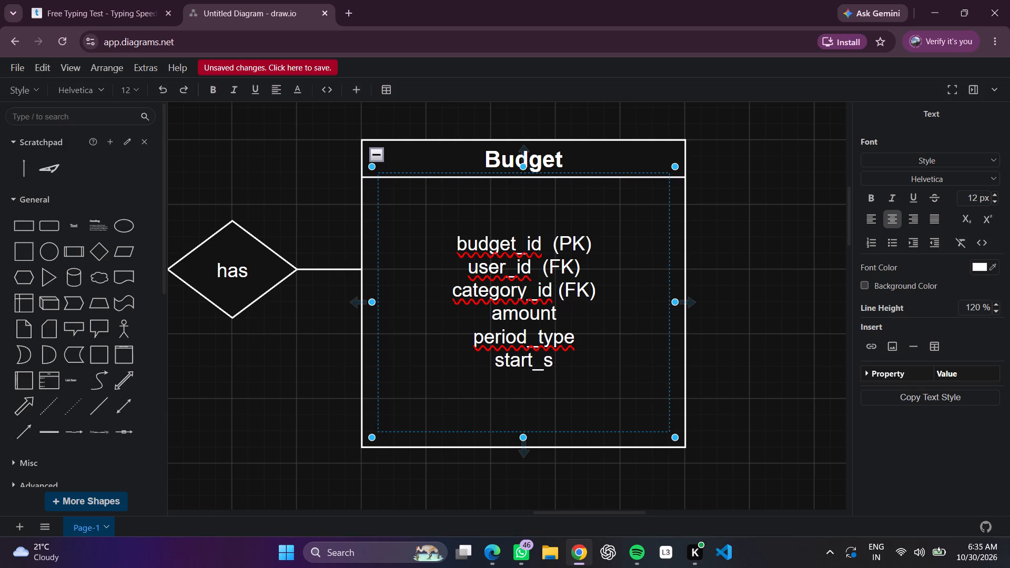
pyautogui.press('BackSpace')
pyautogui.write('date')
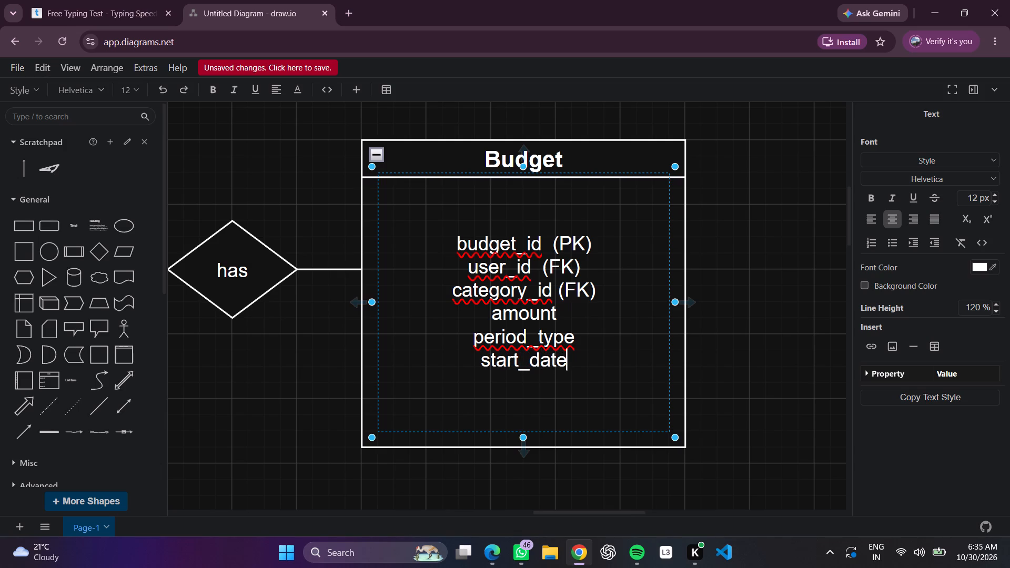
pyautogui.press('\\')
pyautogui.press('Return')
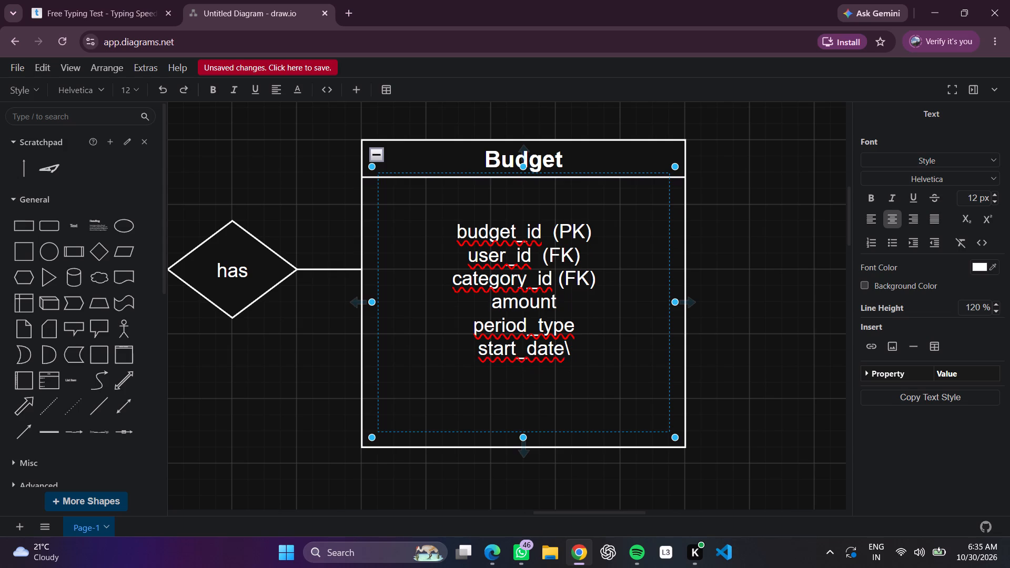
pyautogui.press('BackSpace')
pyautogui.press('BackSpace')
pyautogui.press('Return')
# Add the attribute line "end_date" below start_date in the Budget list.
pyautogui.write('end')
pyautogui.hotkey('shift', '_')
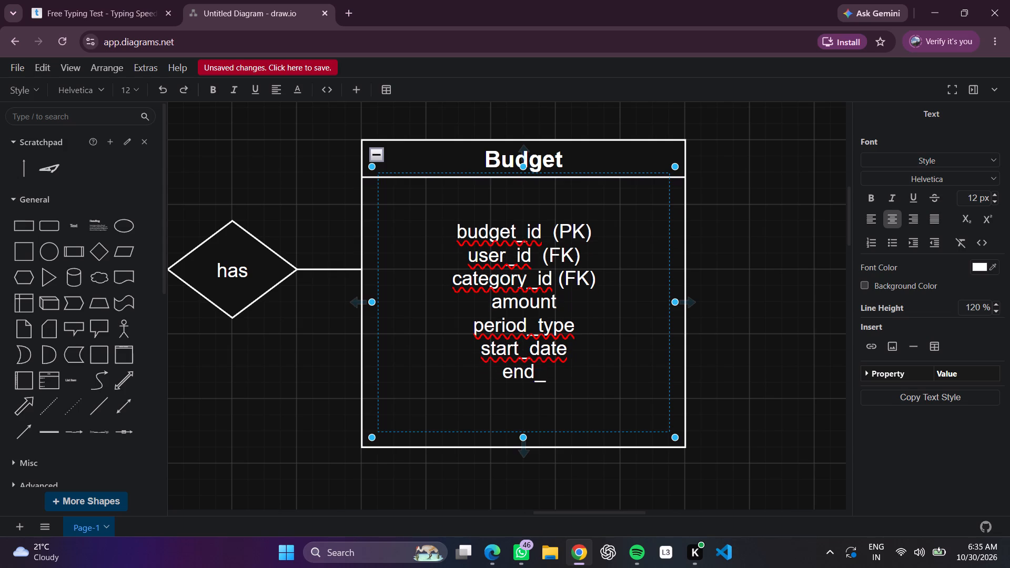
pyautogui.write('dsat')
pyautogui.press('BackSpace')
pyautogui.press('BackSpace')
pyautogui.press('BackSpace')
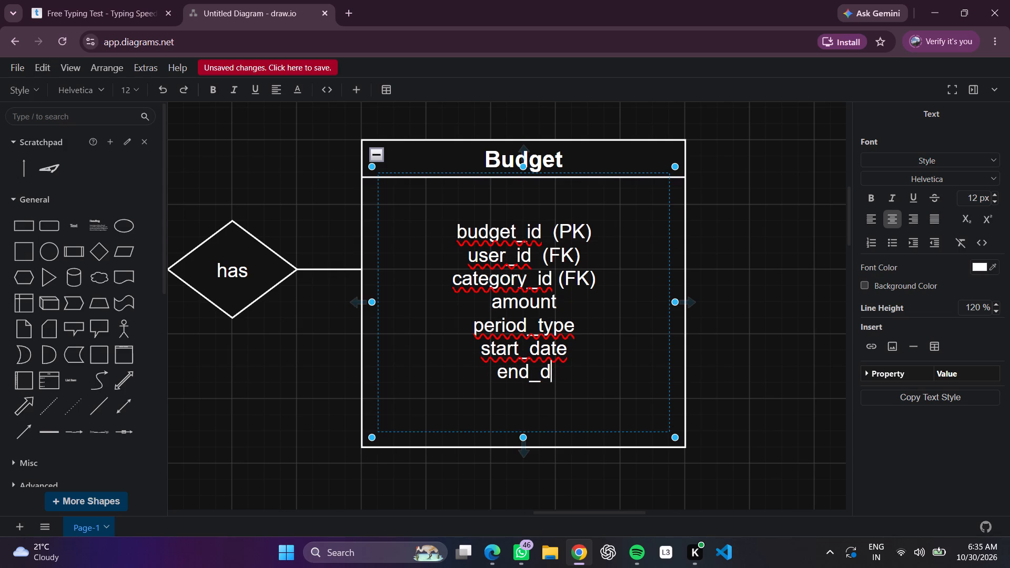
pyautogui.write('ate')
pyautogui.press('Return')
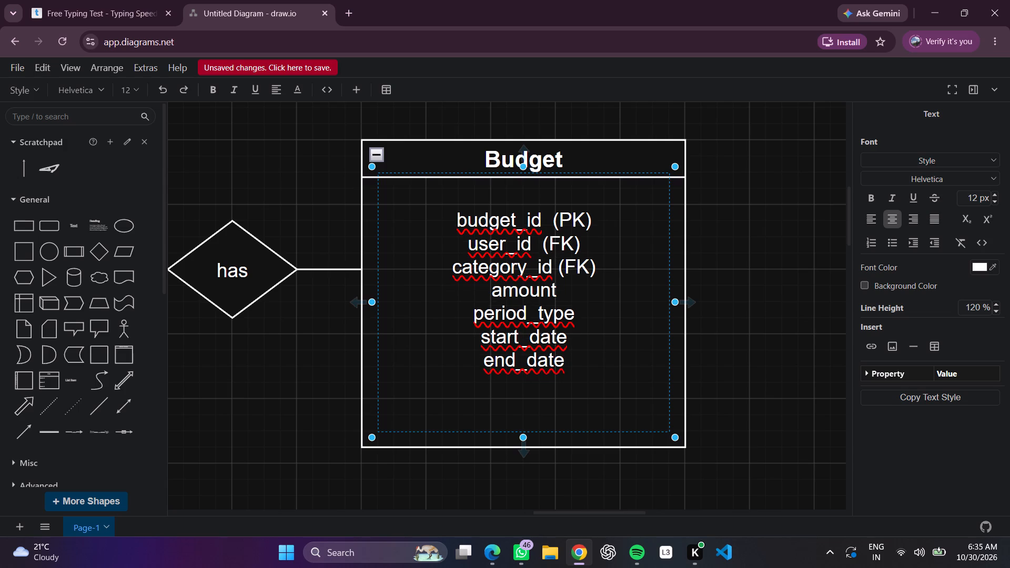
# Finish the Budget attribute list with the lines "created_at" and "update_at", and leave text editing.
pyautogui.write('cre')
pyautogui.write('ated')
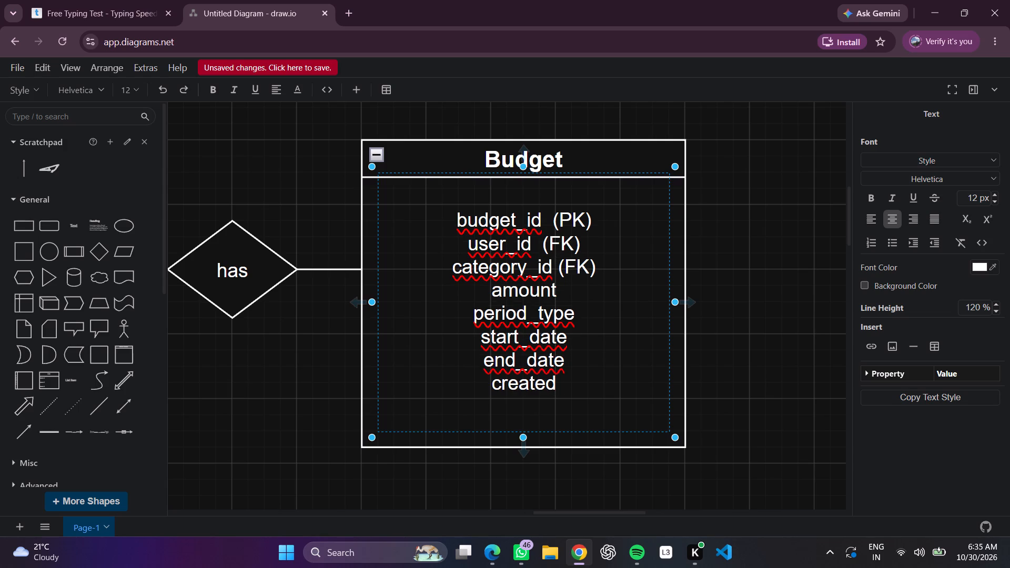
pyautogui.write('_at')
pyautogui.press('Return')
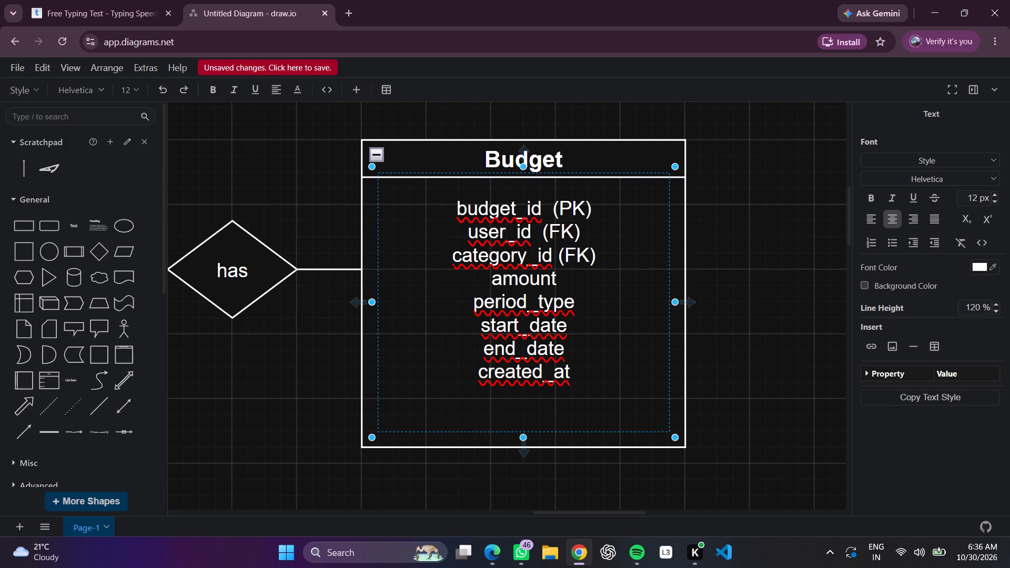
pyautogui.write('updat')
pyautogui.press('e')
pyautogui.write('_at')
pyautogui.click(789, 315)
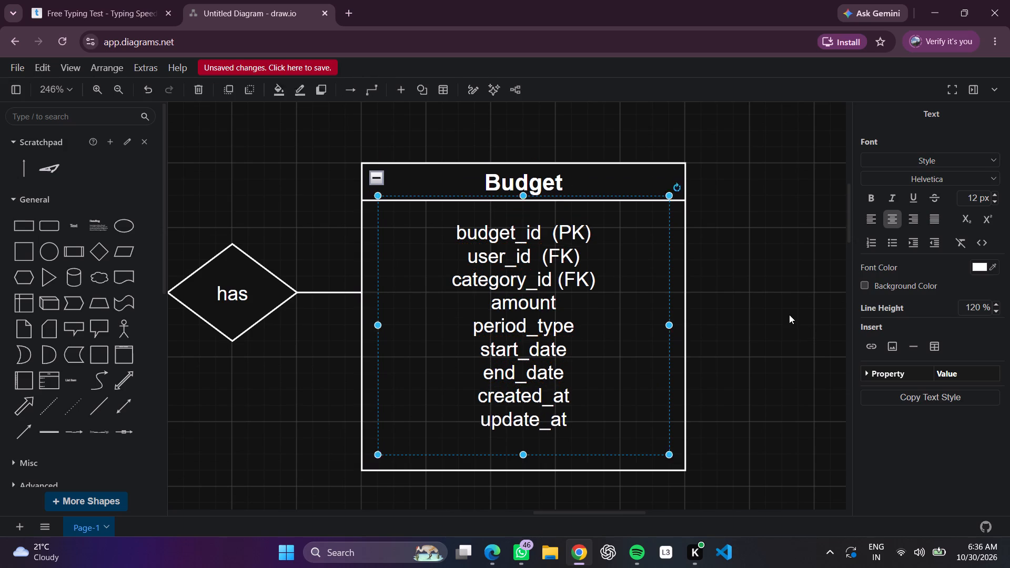
# Apply a bold heading style and left alignment to the Budget attribute list and nudge the list slightly down.
pyautogui.doubleClick(593, 352)
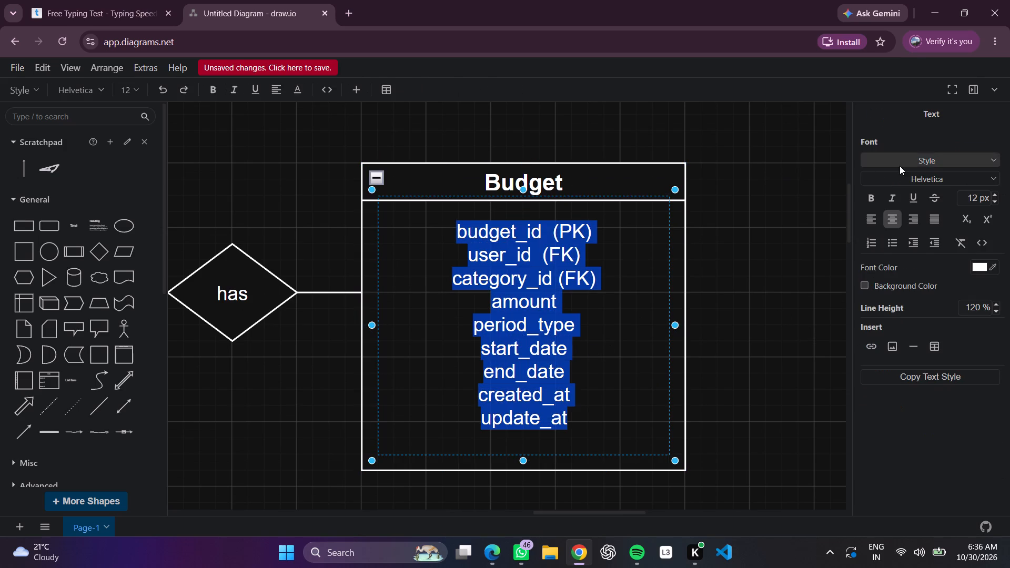
pyautogui.click(900, 166)
pyautogui.click(898, 238)
pyautogui.click(716, 324)
pyautogui.doubleClick(536, 326)
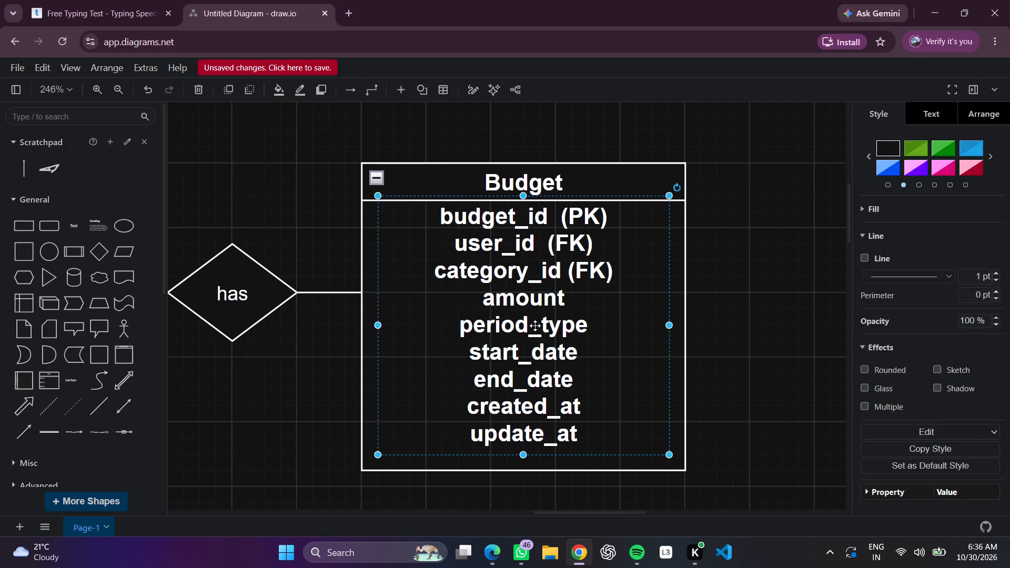
pyautogui.click(871, 218)
pyautogui.click(725, 315)
pyautogui.moveTo(475, 321); pyautogui.dragTo(481, 336)
pyautogui.click(931, 308)
pyautogui.click(796, 346)
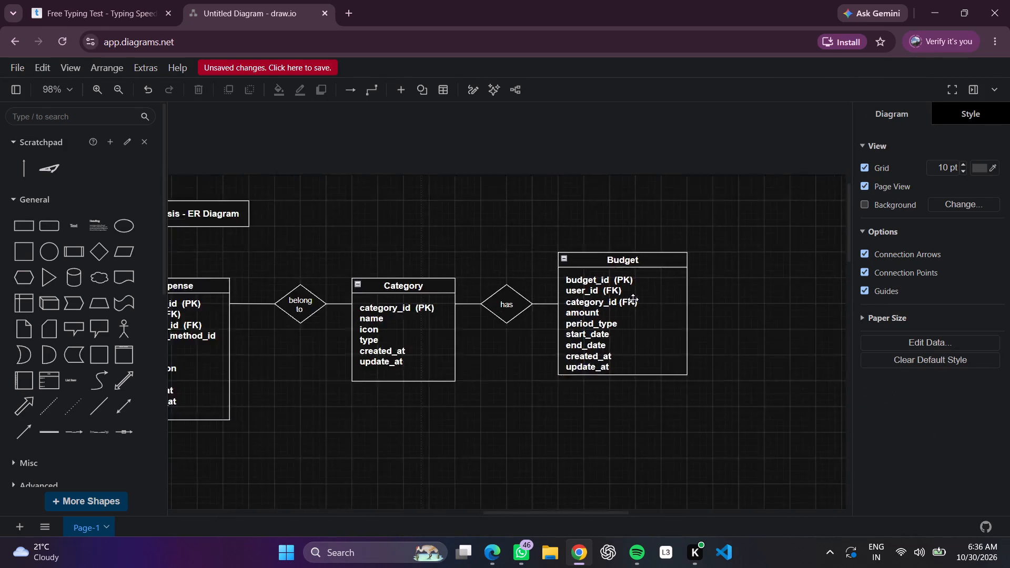
# Move the Budget attribute list down and lower the Budget box's top edge toward the top of the Category box.
pyautogui.moveTo(634, 292); pyautogui.dragTo(635, 298)
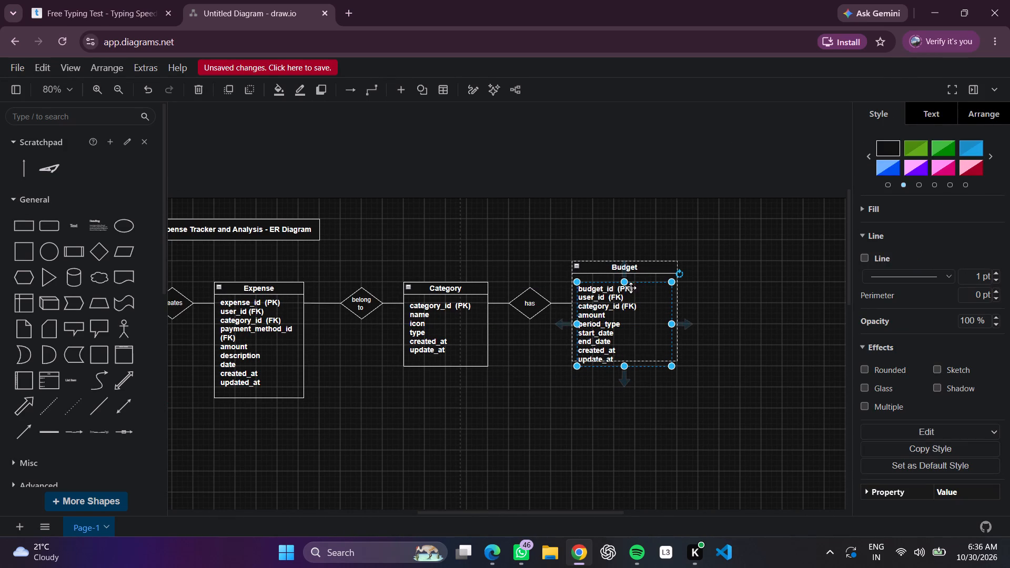
pyautogui.moveTo(629, 297); pyautogui.dragTo(629, 317)
pyautogui.click(601, 268)
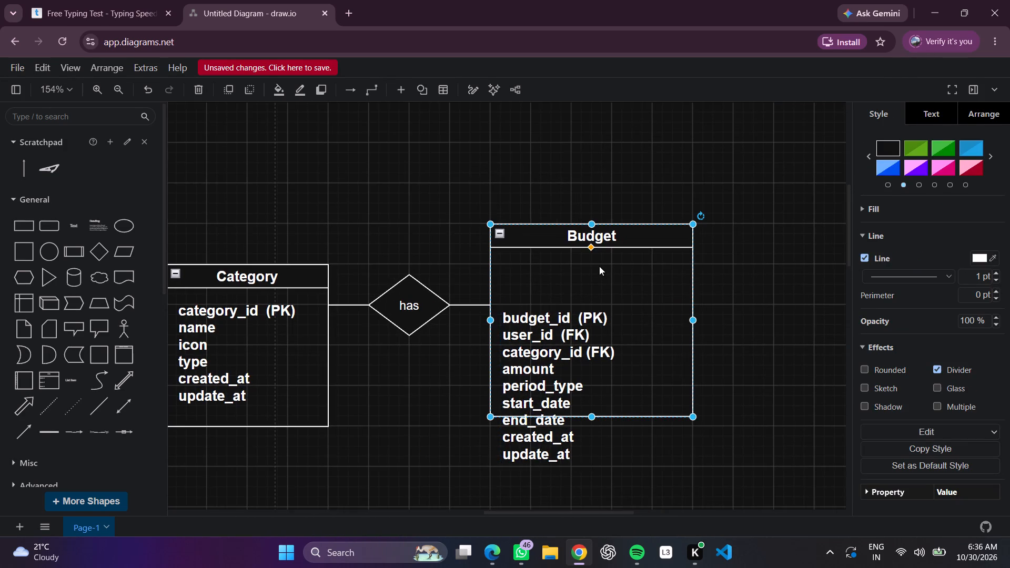
pyautogui.moveTo(592, 226); pyautogui.dragTo(589, 260)
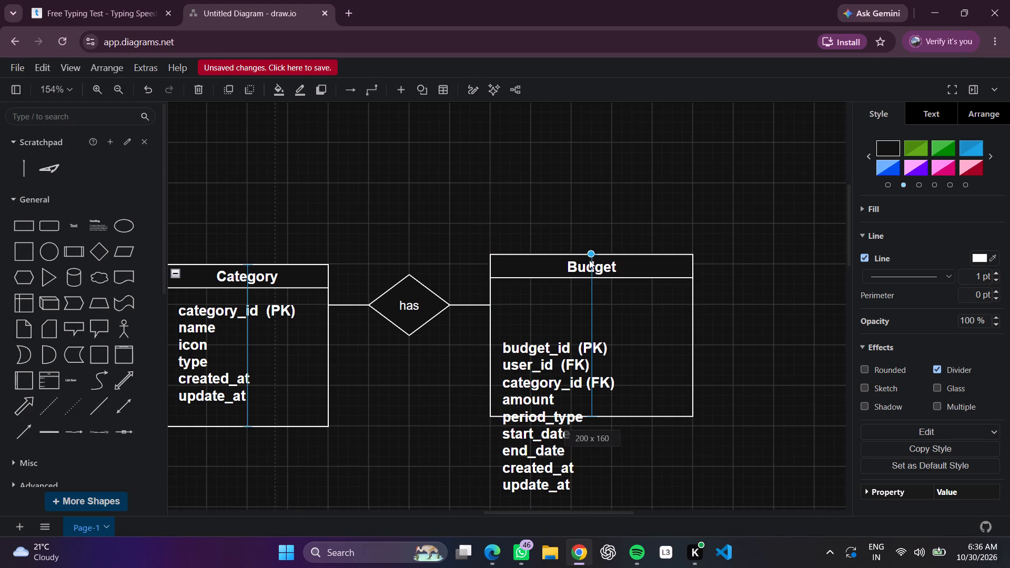
pyautogui.moveTo(589, 260); pyautogui.dragTo(588, 270)
# Move the Budget attribute list up, closer to the Budget header.
pyautogui.click(583, 397)
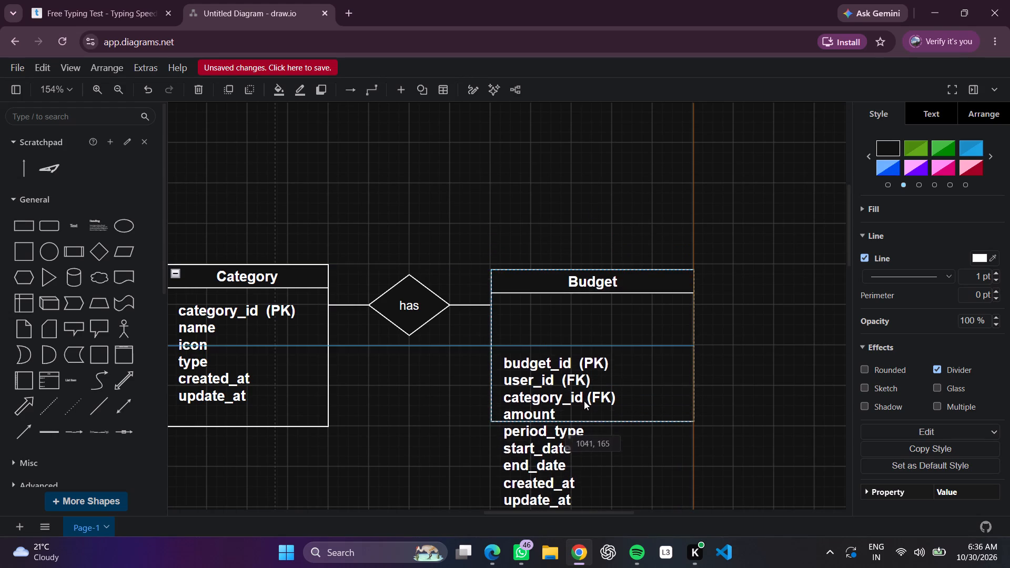
pyautogui.click(584, 401)
pyautogui.moveTo(583, 395); pyautogui.dragTo(587, 369)
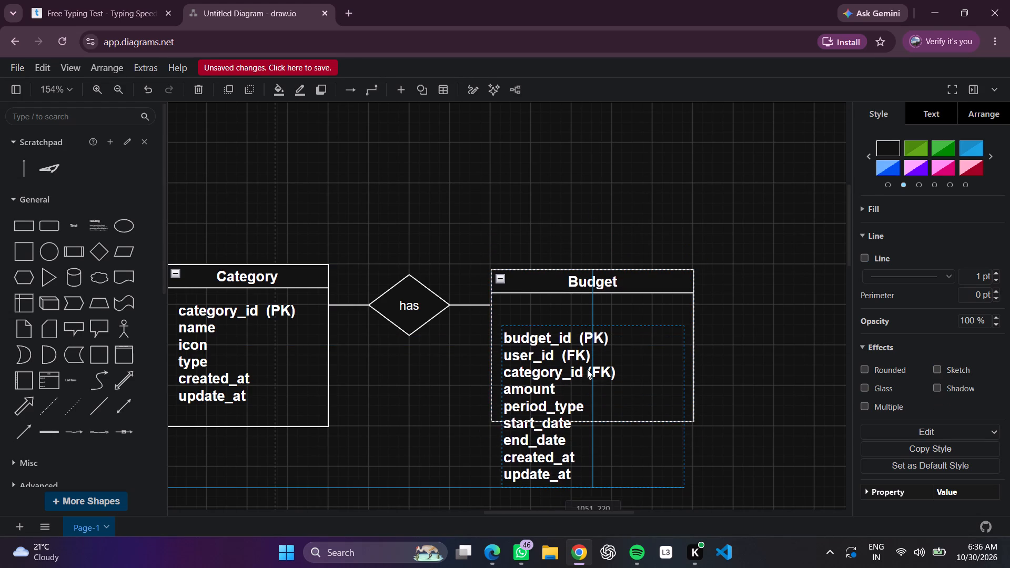
pyautogui.moveTo(587, 369); pyautogui.dragTo(589, 368)
# Fine-tune the Budget box's top edge and upper corner so its header lines up with the Category header.
pyautogui.click(595, 306)
pyautogui.click(593, 269)
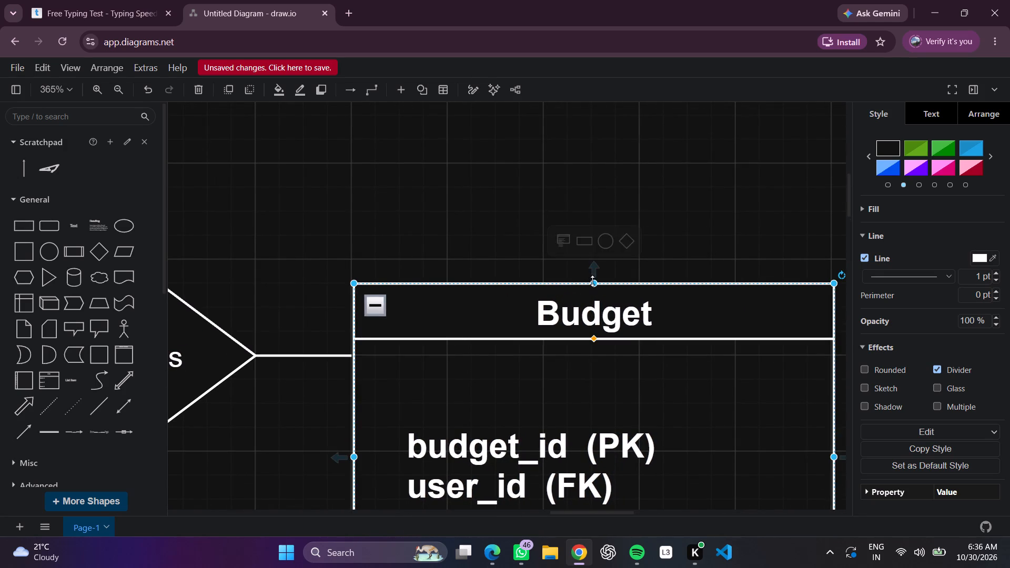
pyautogui.moveTo(593, 281); pyautogui.dragTo(595, 267)
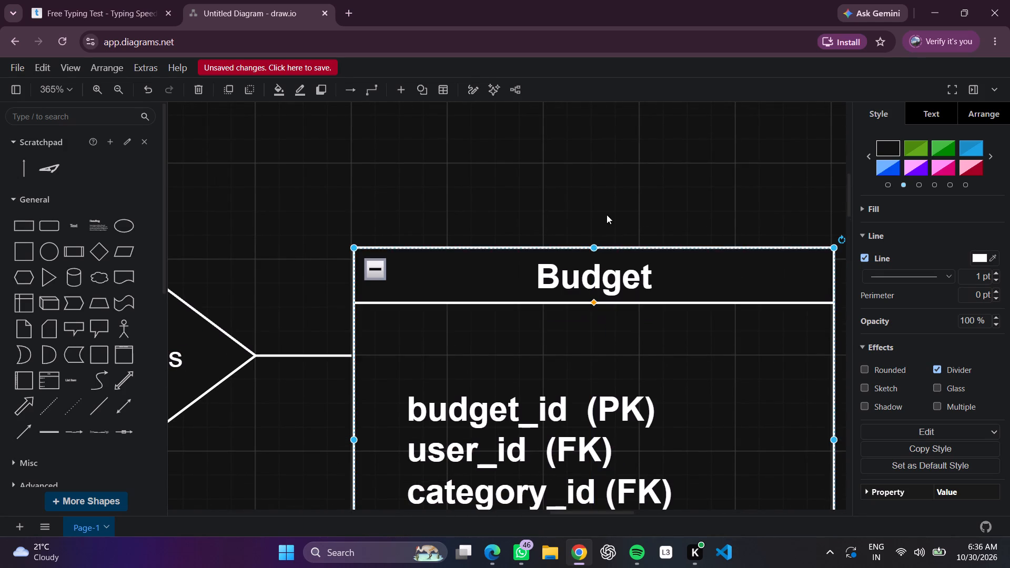
pyautogui.click(605, 213)
pyautogui.click(594, 251)
pyautogui.click(596, 245)
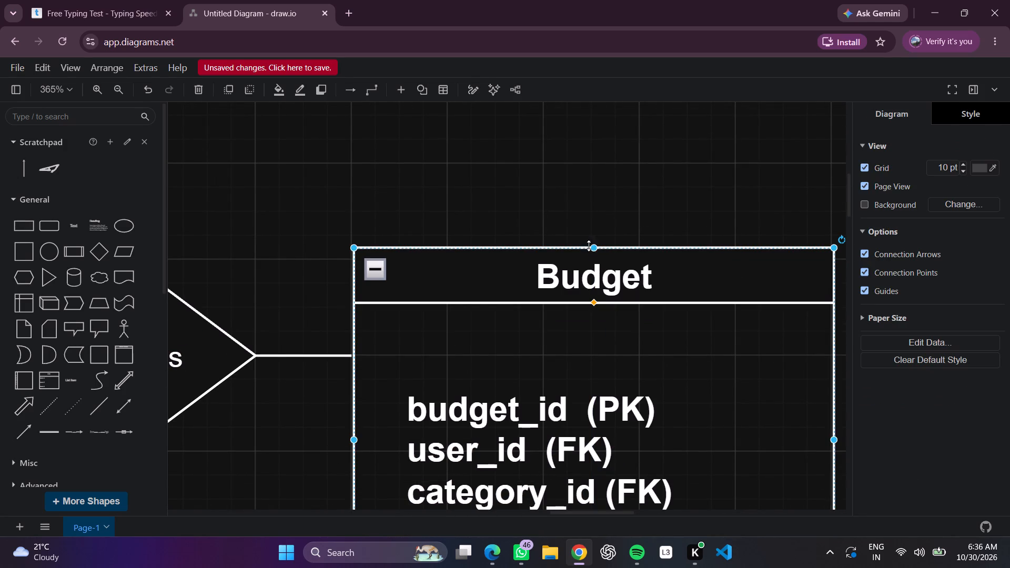
pyautogui.moveTo(358, 246); pyautogui.dragTo(355, 261)
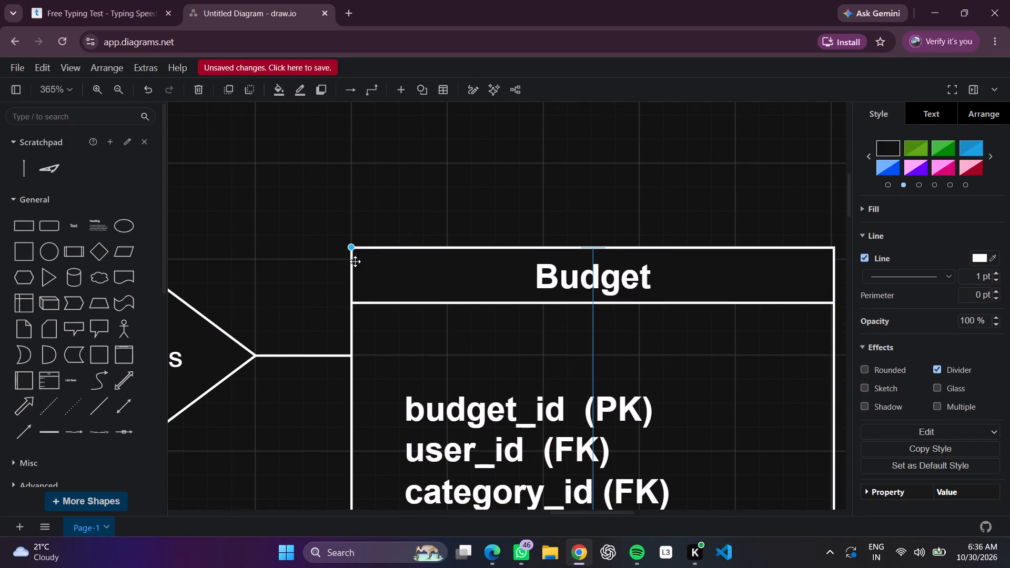
pyautogui.moveTo(355, 261); pyautogui.dragTo(363, 270)
pyautogui.click(464, 231)
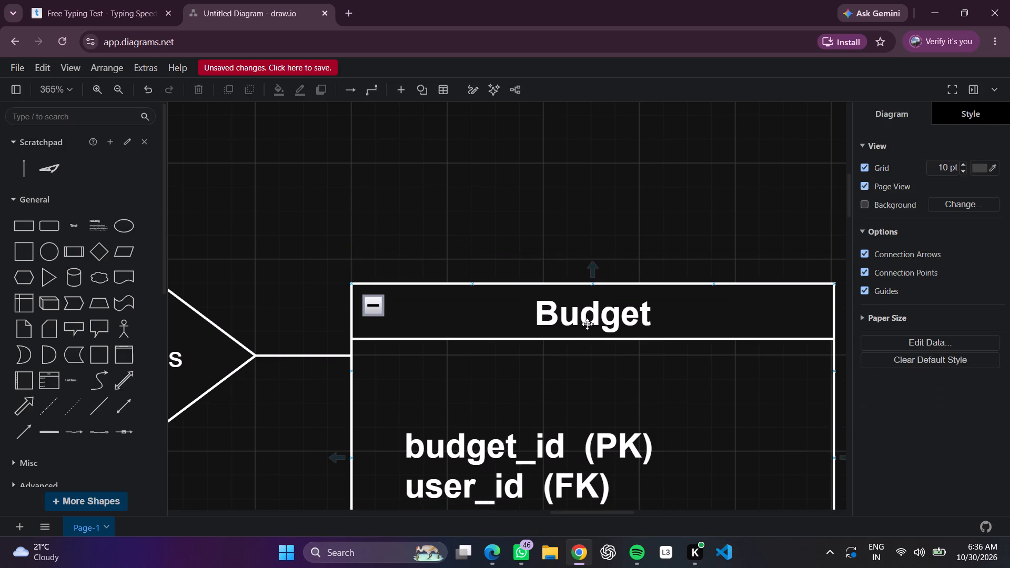
pyautogui.click(613, 309)
pyautogui.hscroll(-3, 716, 293)
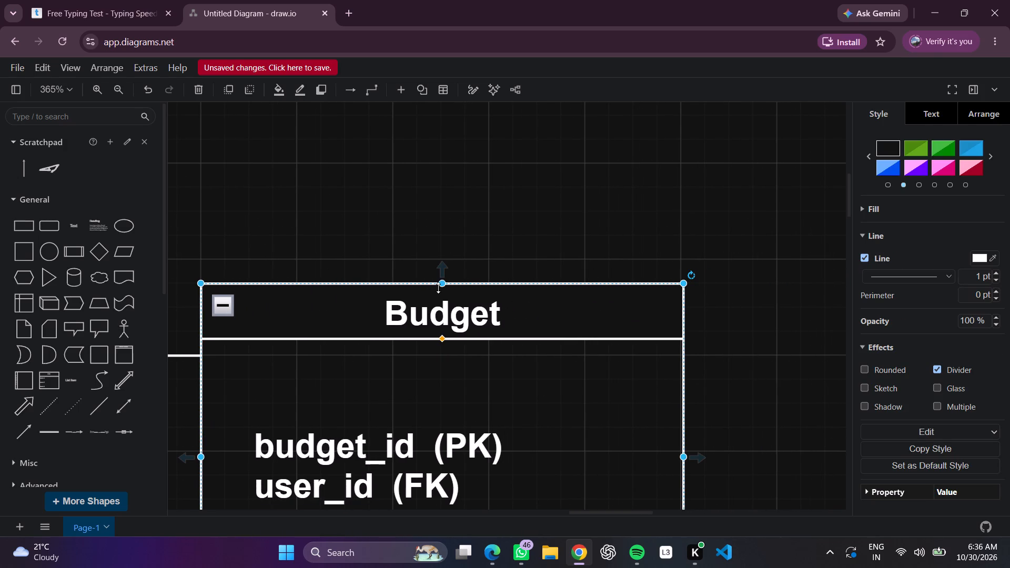
pyautogui.moveTo(441, 283); pyautogui.dragTo(442, 270)
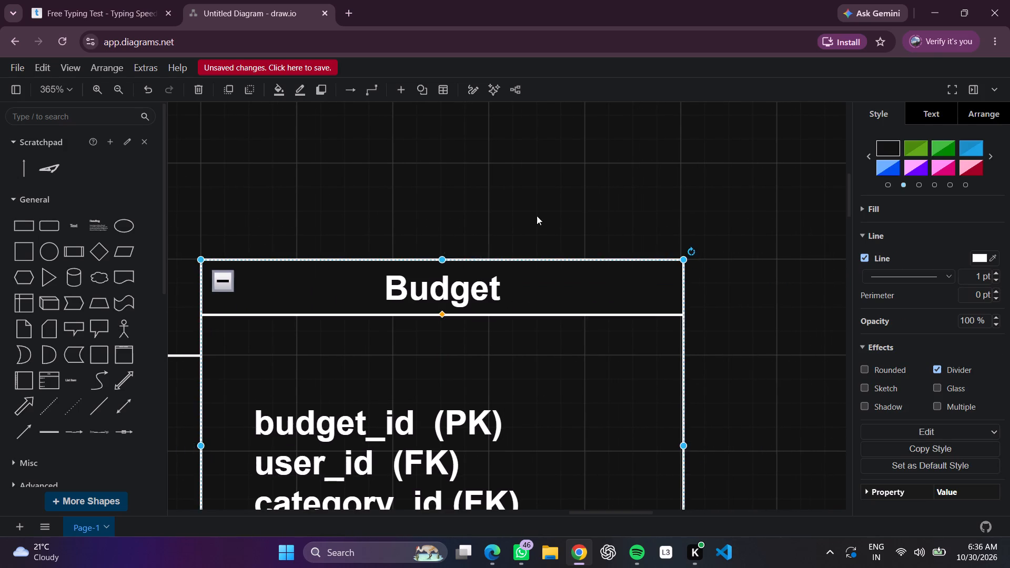
pyautogui.click(538, 216)
# Move the Budget attribute list up so it starts just below the header divider.
pyautogui.click(510, 387)
pyautogui.moveTo(494, 393); pyautogui.dragTo(478, 358)
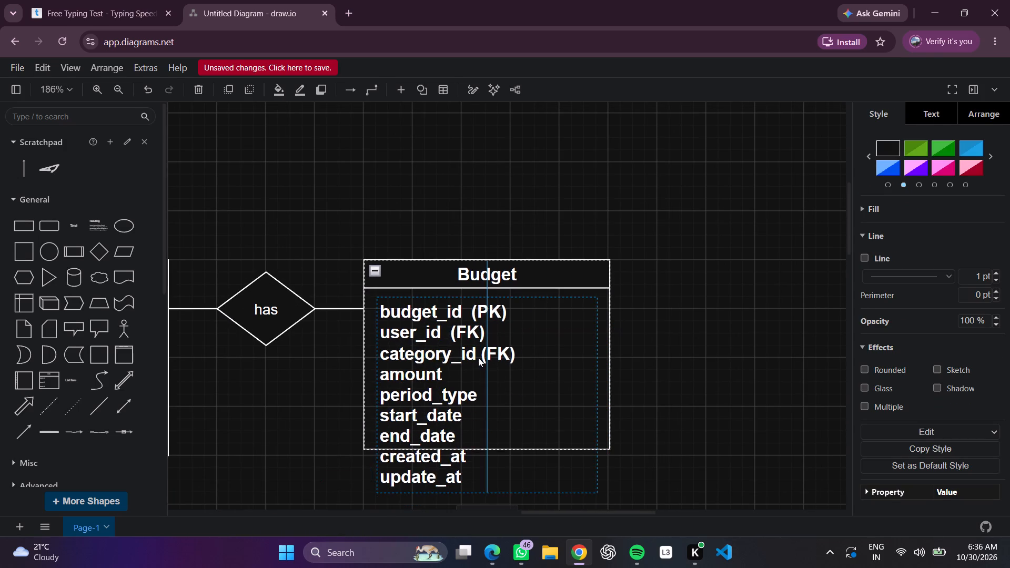
pyautogui.moveTo(478, 358); pyautogui.dragTo(478, 357)
pyautogui.click(665, 369)
# Extend the Budget box's bottom edge downward so the box encloses the attribute list through update_at.
pyautogui.scroll(-1, 587, 397)
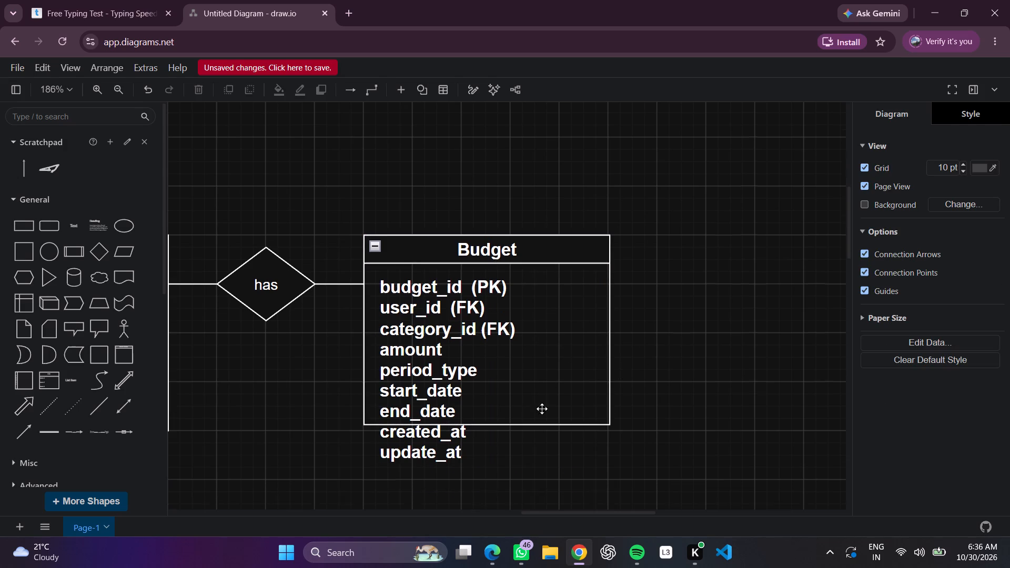
pyautogui.click(490, 403)
pyautogui.click(489, 398)
pyautogui.moveTo(487, 397); pyautogui.dragTo(489, 408)
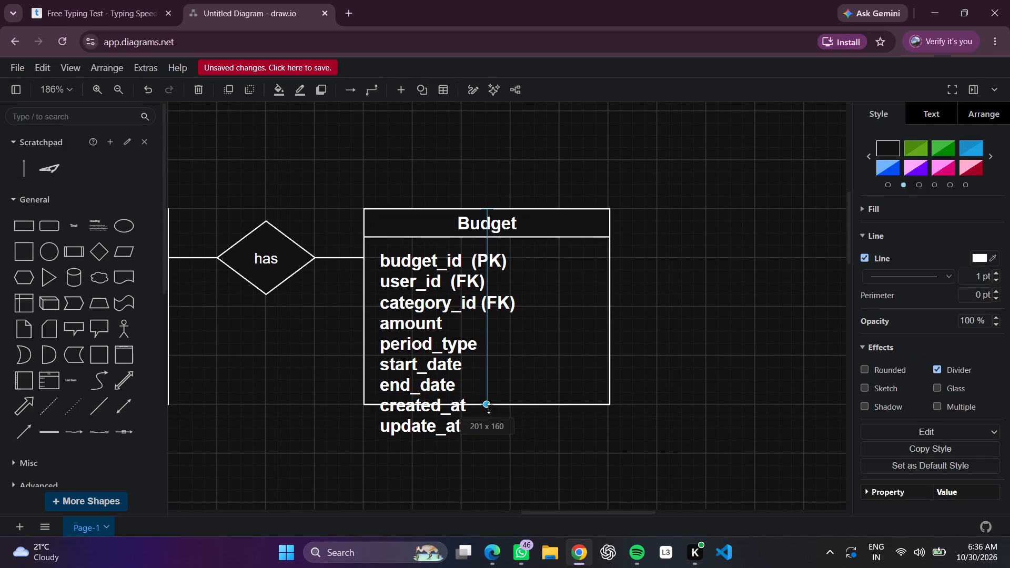
pyautogui.moveTo(489, 408); pyautogui.dragTo(488, 451)
pyautogui.click(701, 464)
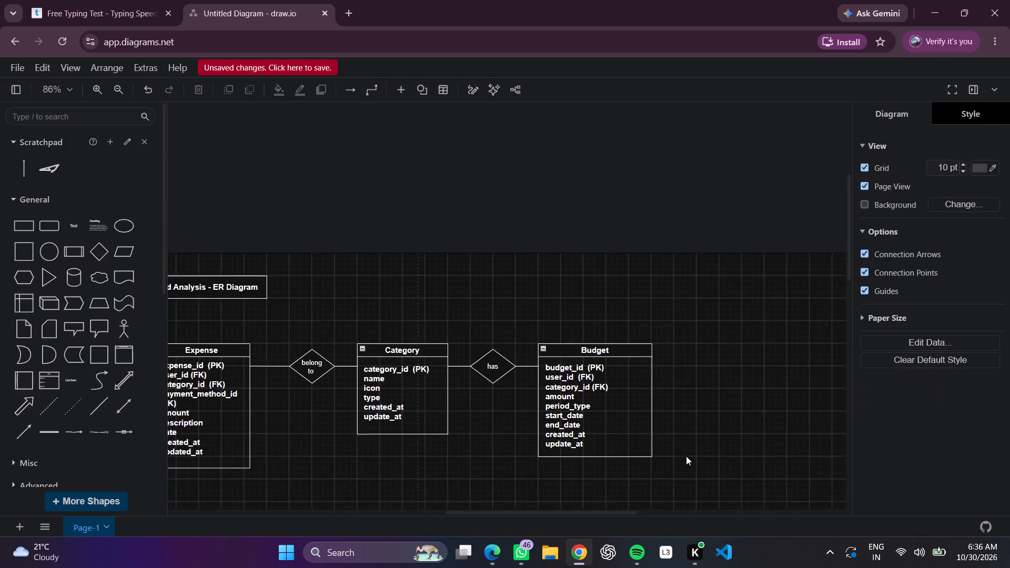
# Insert a plain line in the empty area below the User entity and bring one end under the User box.
pyautogui.hscroll(4, 685, 454)
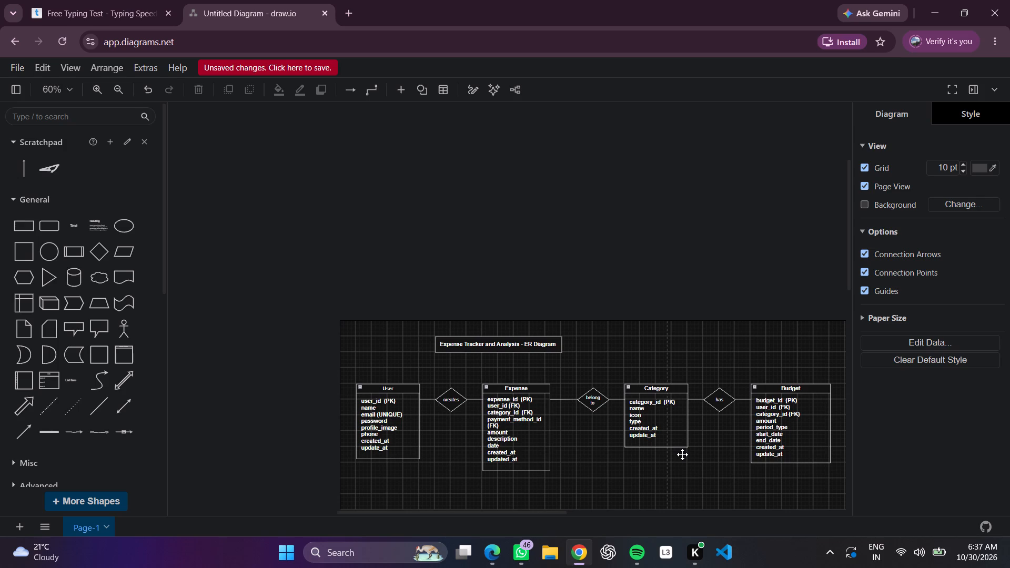
pyautogui.scroll(-3, 682, 454)
pyautogui.hscroll(4, 682, 454)
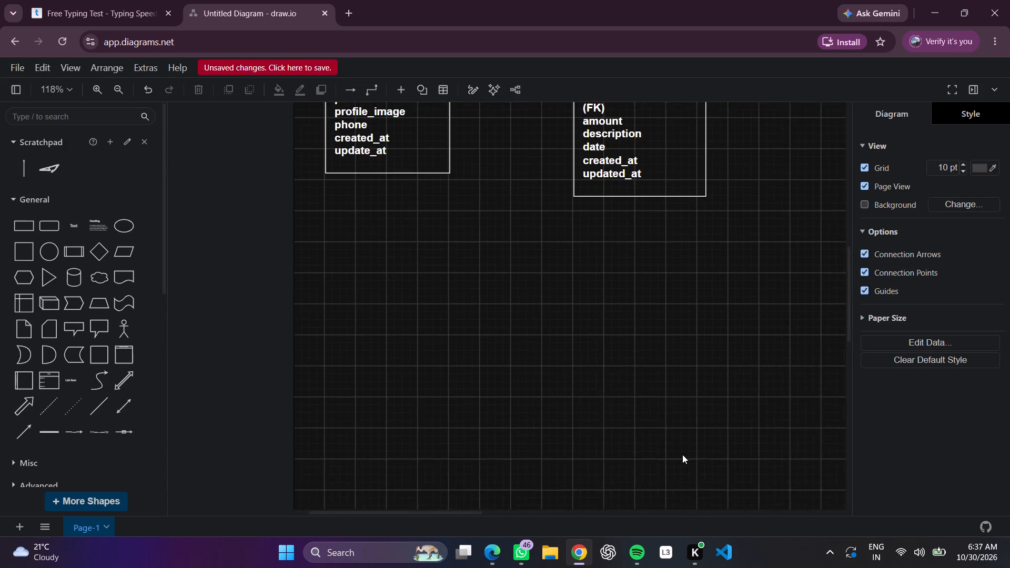
pyautogui.scroll(1, 682, 454)
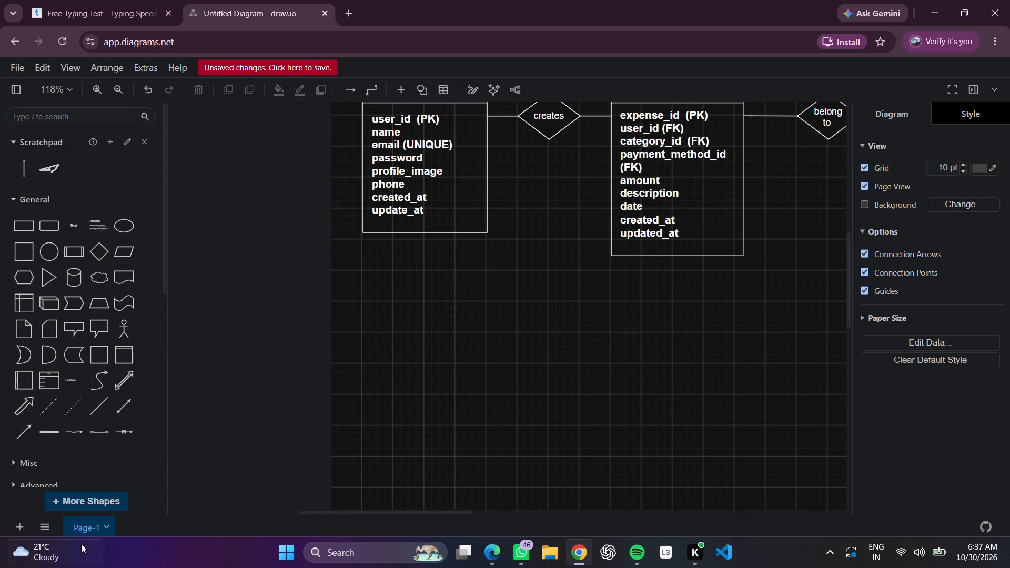
pyautogui.click(96, 411)
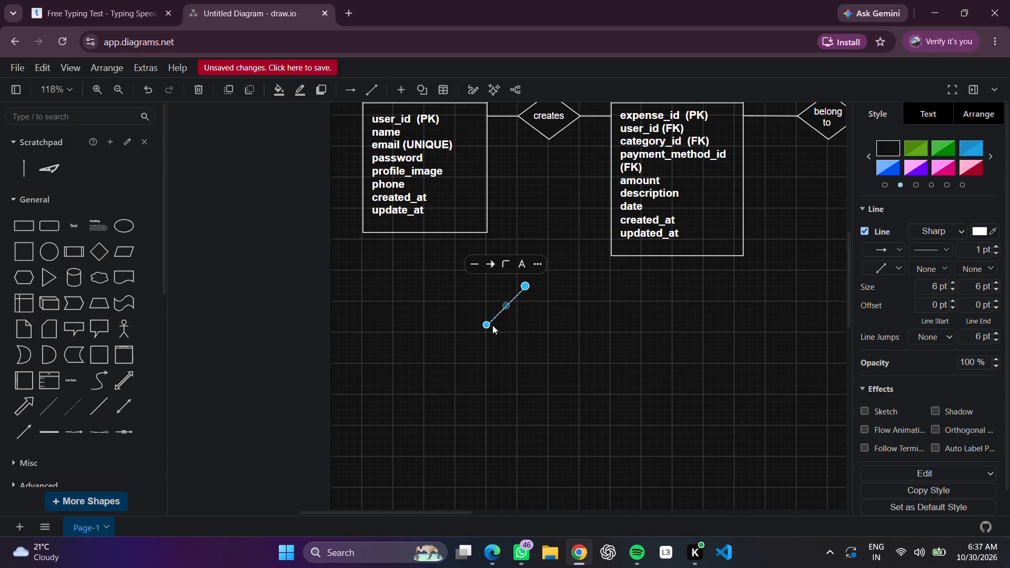
pyautogui.moveTo(484, 325); pyautogui.dragTo(422, 236)
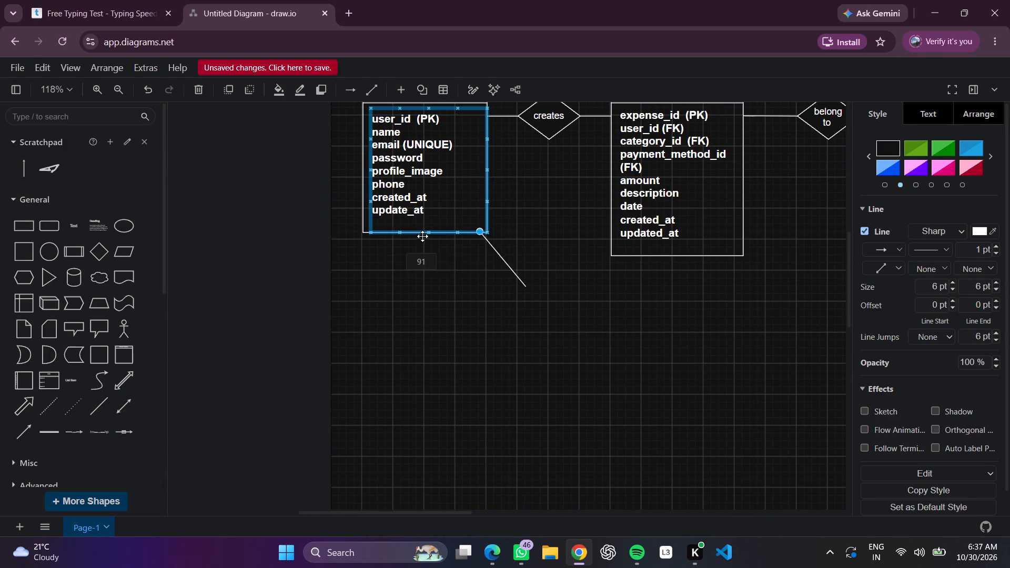
pyautogui.moveTo(422, 236); pyautogui.dragTo(419, 266)
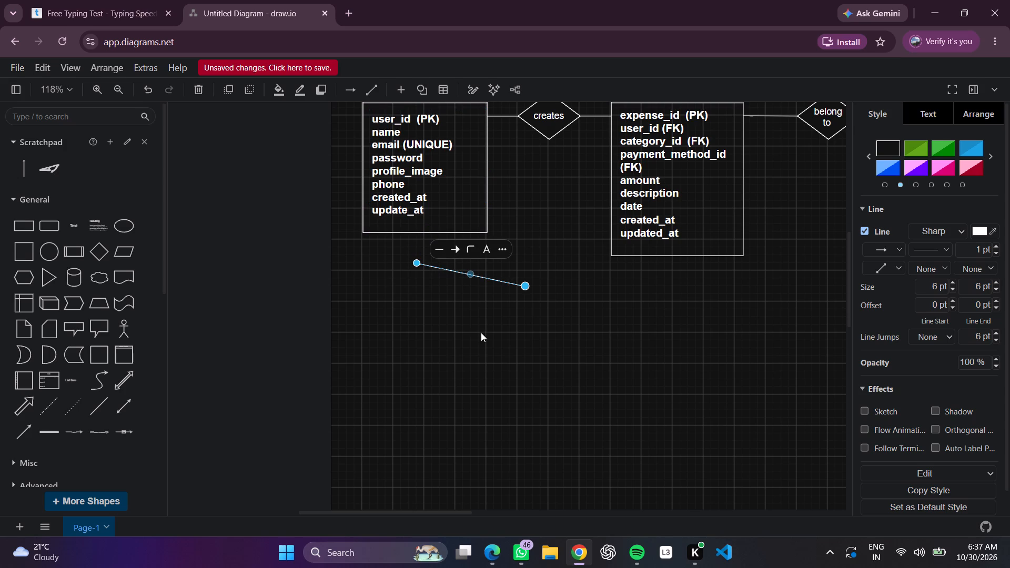
# Reposition both ends of the new line to make it a short segment directly beneath the User box.
pyautogui.hscroll(-1, 482, 331)
pyautogui.scroll(3, 480, 329)
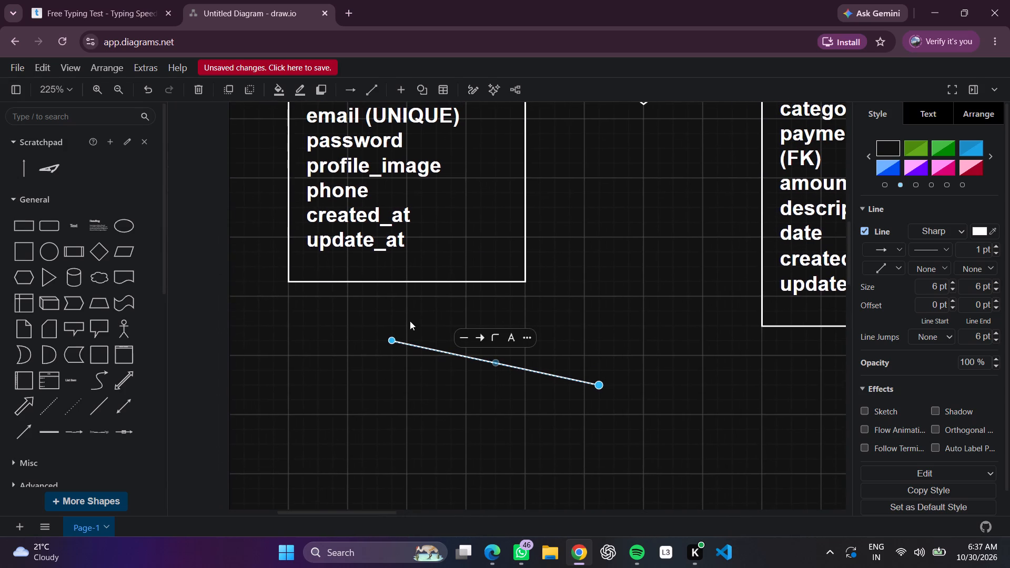
pyautogui.moveTo(389, 339); pyautogui.dragTo(397, 293)
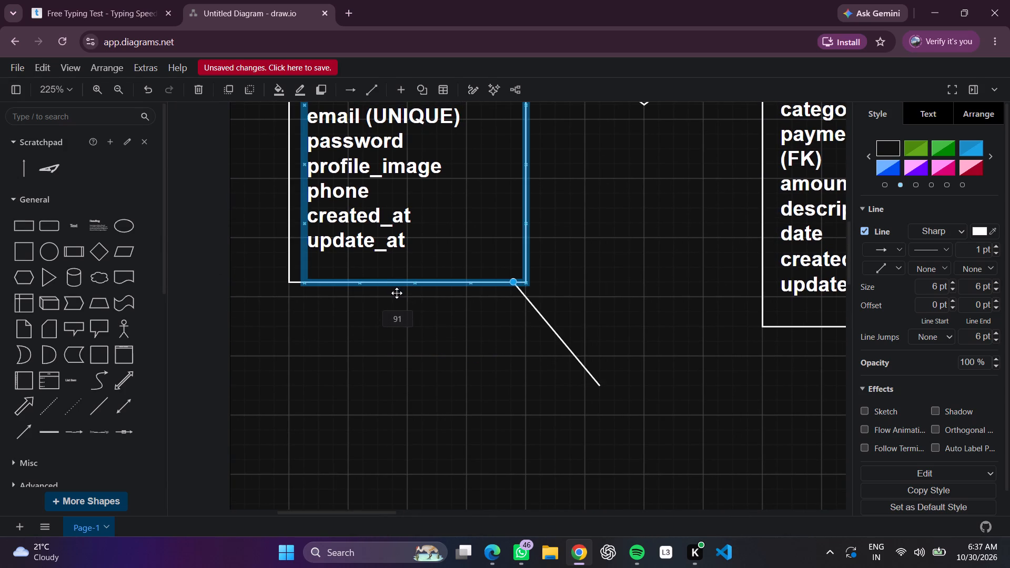
pyautogui.moveTo(397, 293); pyautogui.dragTo(385, 317)
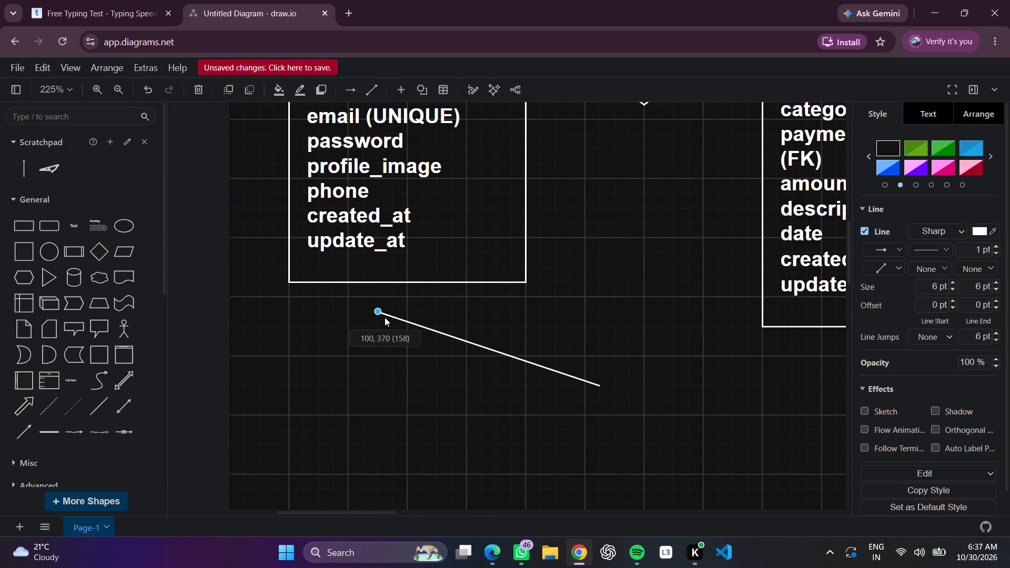
pyautogui.moveTo(385, 317); pyautogui.dragTo(385, 317)
pyautogui.moveTo(598, 382); pyautogui.dragTo(393, 359)
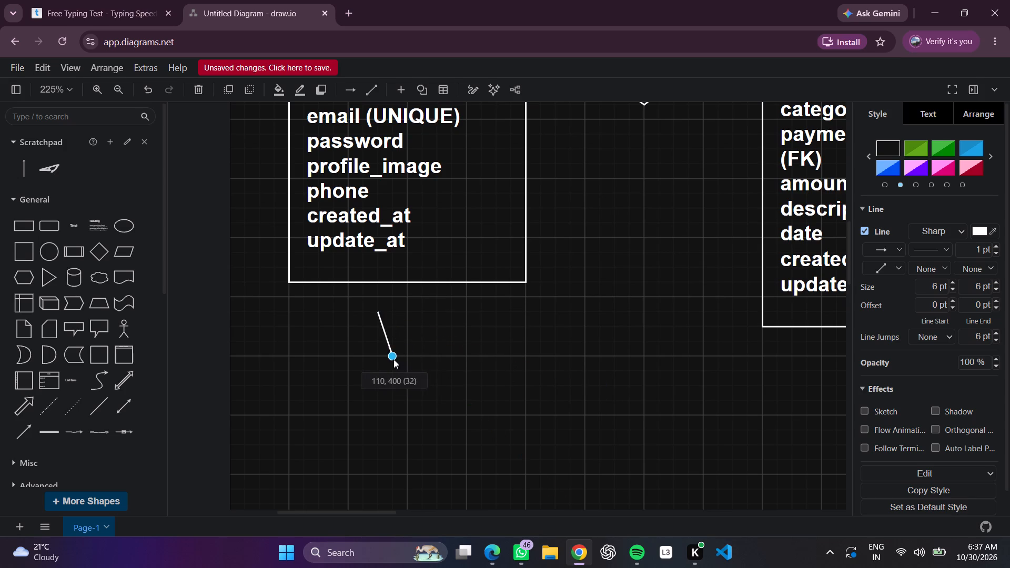
pyautogui.moveTo(393, 359); pyautogui.dragTo(400, 354)
pyautogui.click(458, 367)
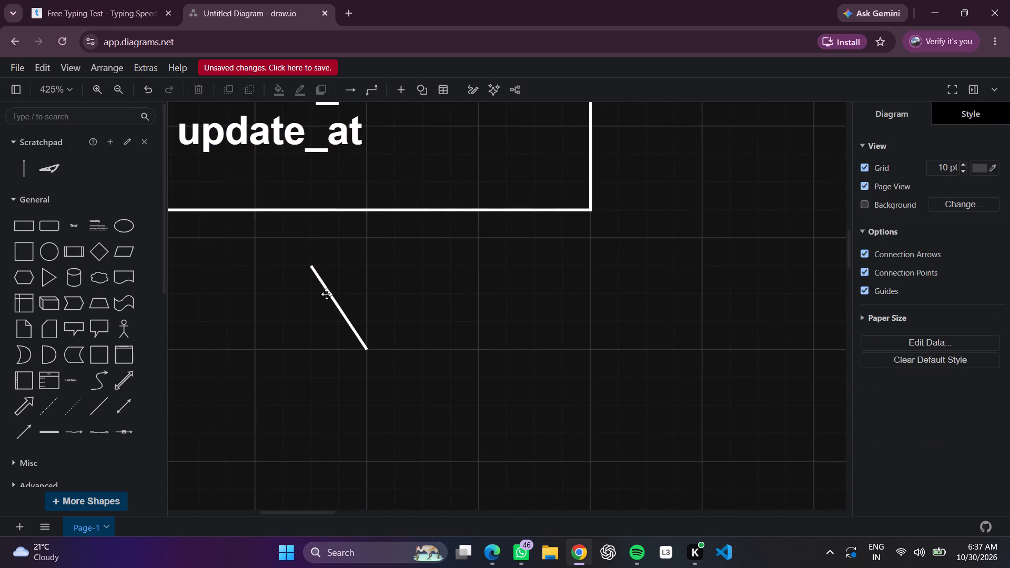
# Attach the short line's upper end to the bottom edge of the User box, making the line nearly vertical.
pyautogui.scroll(1, 326, 290)
pyautogui.click(312, 327)
pyautogui.moveTo(311, 328); pyautogui.dragTo(340, 297)
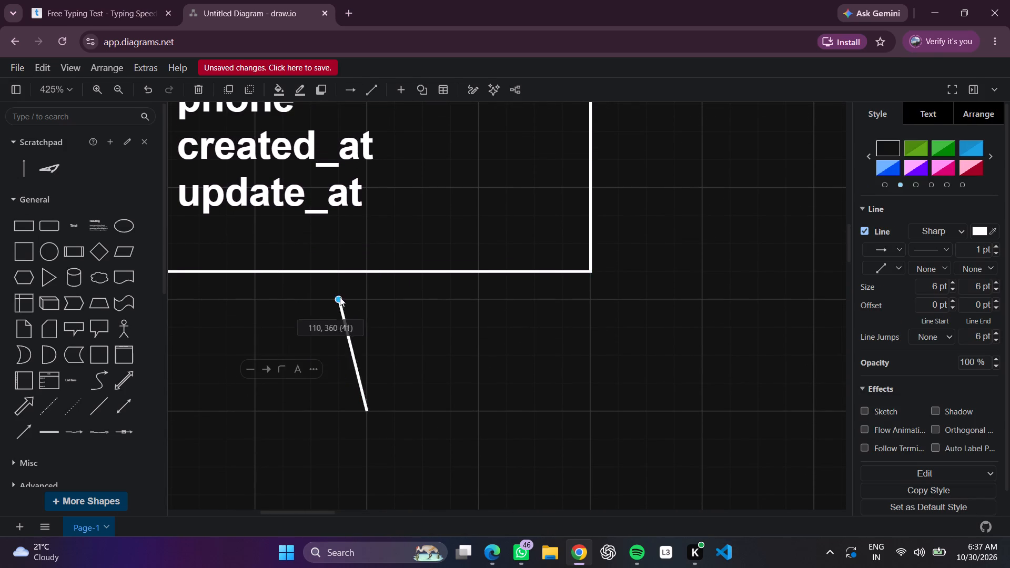
pyautogui.moveTo(340, 297); pyautogui.dragTo(345, 289)
pyautogui.click(422, 308)
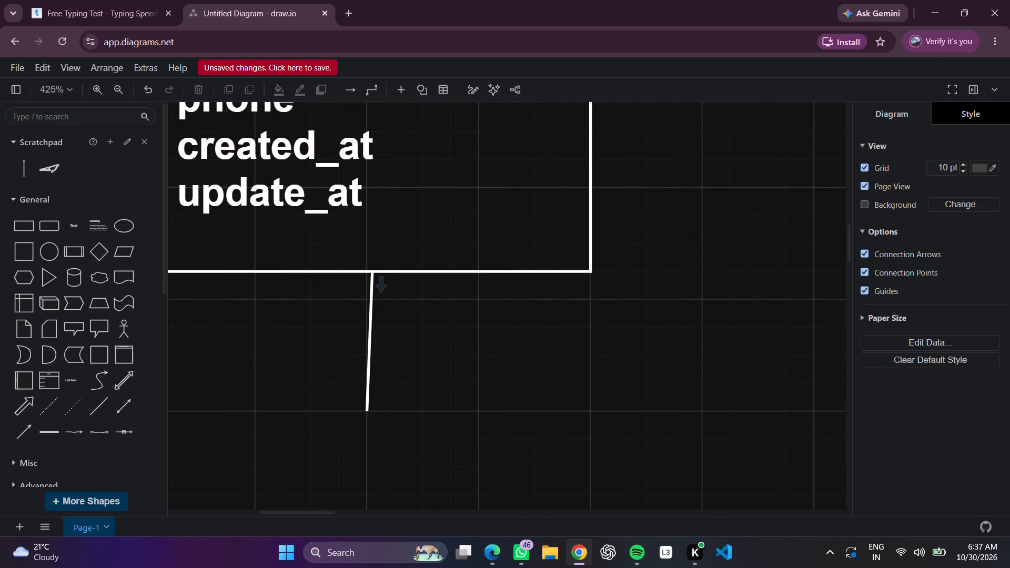
# Straighten the short connector line beneath the User box so it runs exactly vertical.
pyautogui.click(372, 273)
pyautogui.click(436, 324)
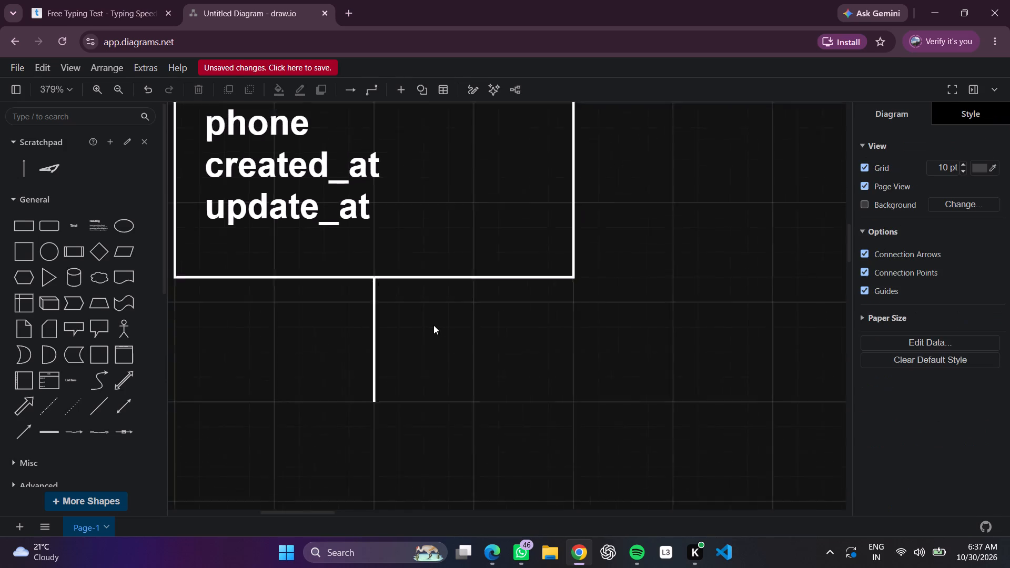
# Add a diamond at the lower end of the line under the User box and reduce its height to a flatter shape.
pyautogui.hscroll(2, 433, 327)
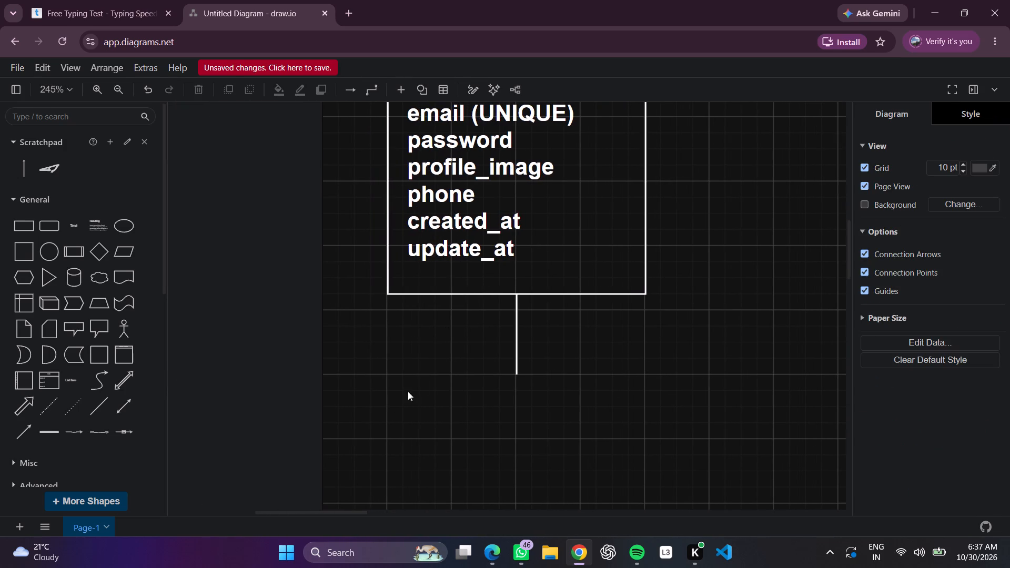
pyautogui.click(98, 248)
pyautogui.moveTo(497, 309); pyautogui.dragTo(514, 369)
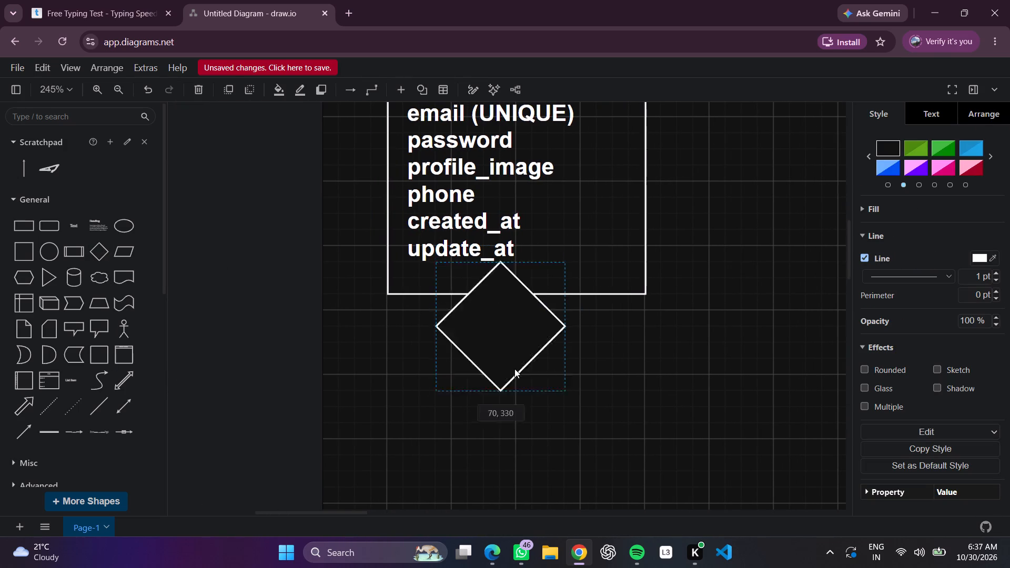
pyautogui.moveTo(514, 369); pyautogui.dragTo(516, 439)
pyautogui.scroll(-1, 574, 435)
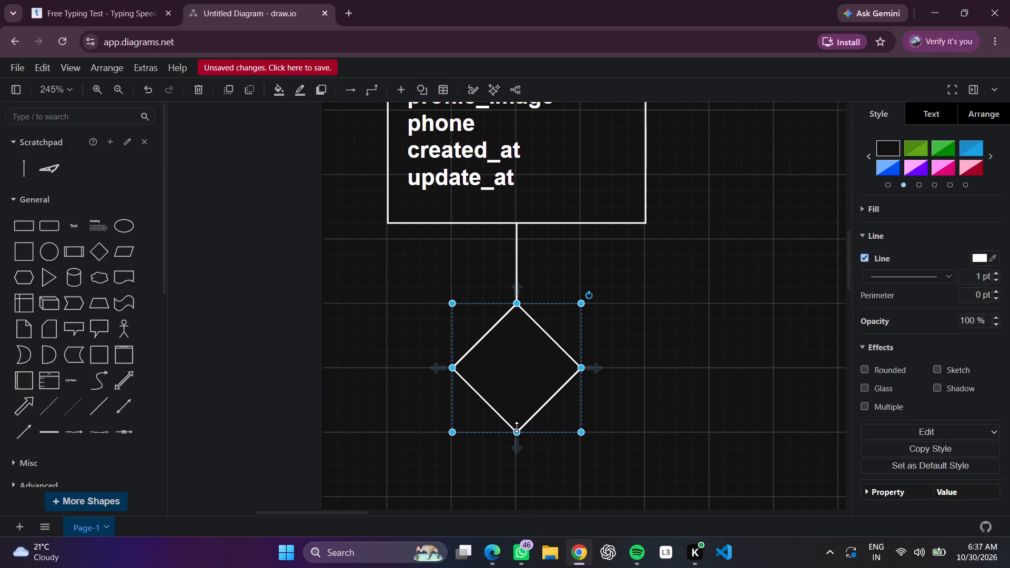
pyautogui.moveTo(517, 432); pyautogui.dragTo(517, 405)
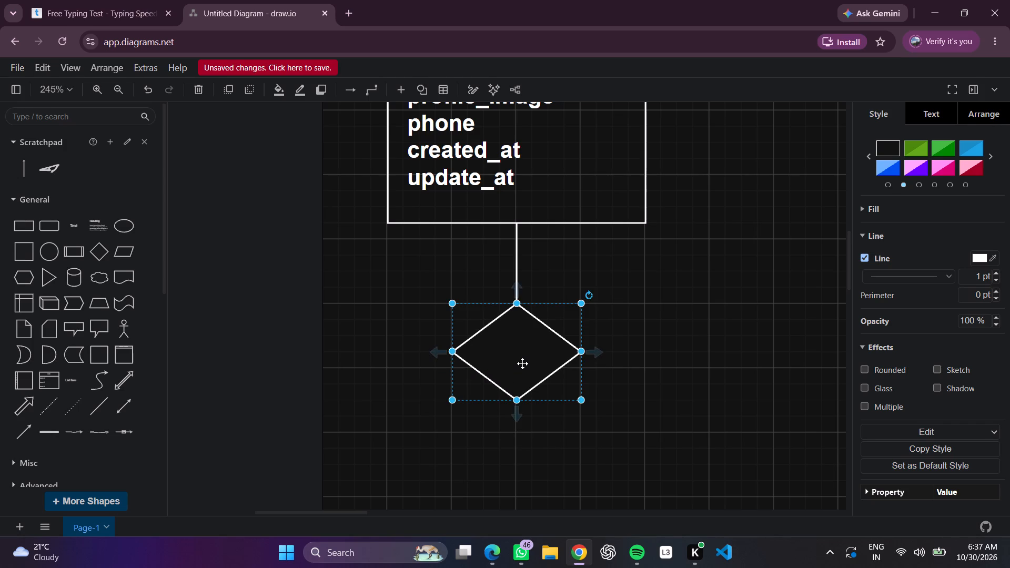
# Label the diamond below the User box "uses".
pyautogui.doubleClick(522, 361)
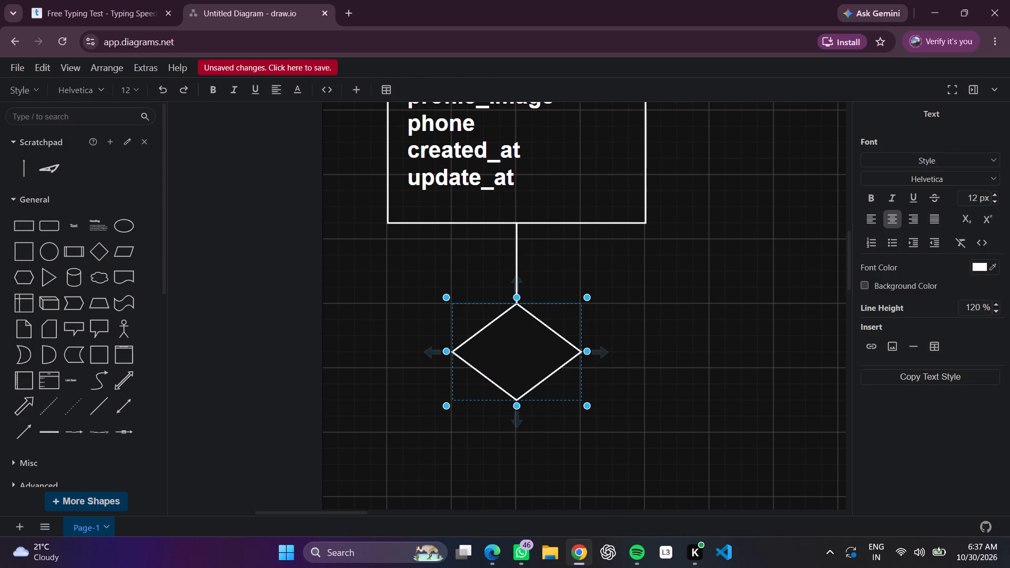
pyautogui.write('user')
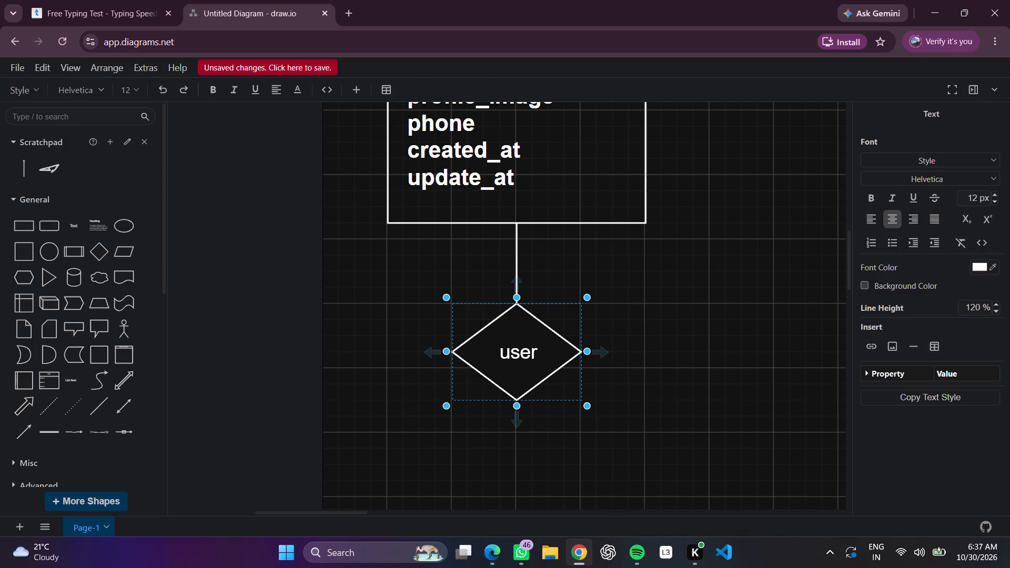
pyautogui.press('BackSpace')
pyautogui.press('BackSpace')
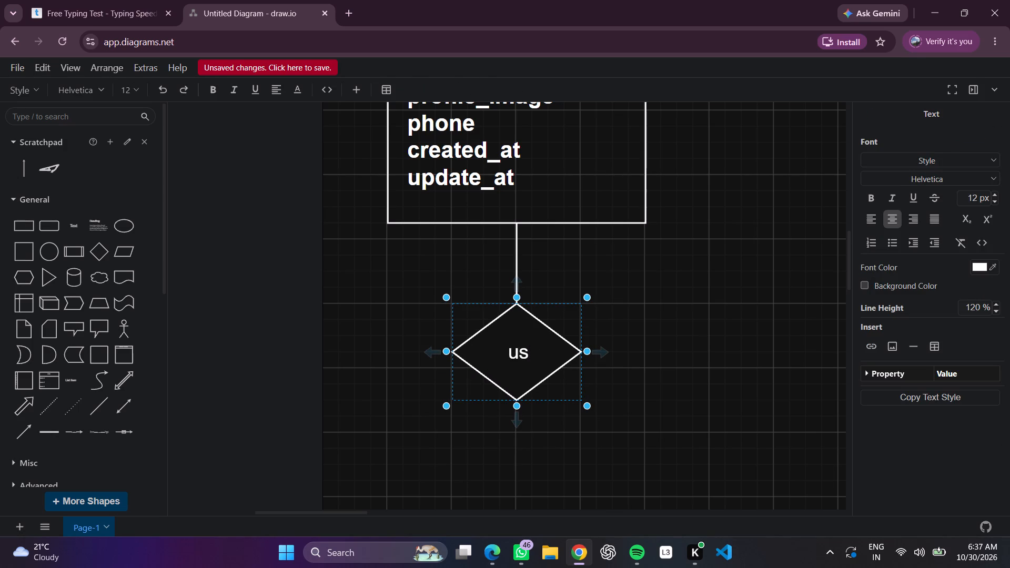
pyautogui.write('es')
pyautogui.hscroll(-1, 588, 370)
pyautogui.click(656, 369)
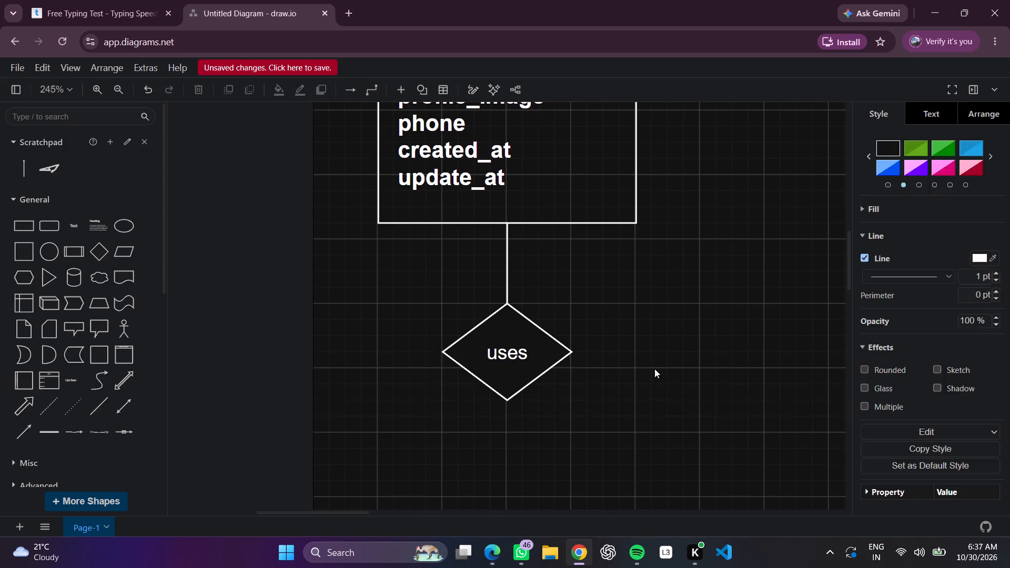
# Add a plain vertical line running down from the bottom corner of the "uses" diamond, attached to it at the upper end.
pyautogui.hscroll(-1, 382, 382)
pyautogui.click(96, 404)
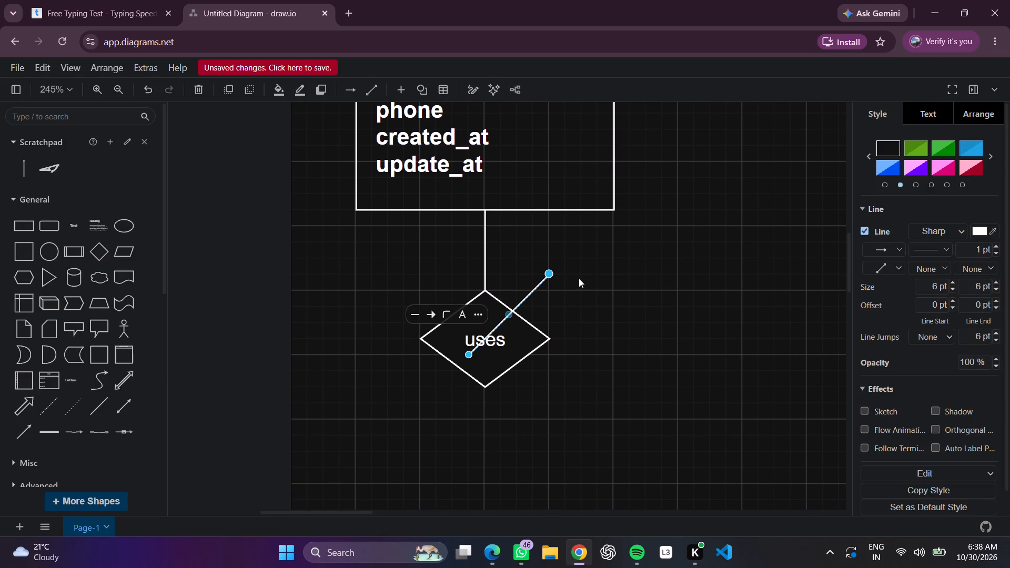
pyautogui.moveTo(548, 271); pyautogui.dragTo(488, 473)
pyautogui.moveTo(465, 336); pyautogui.dragTo(481, 371)
pyautogui.click(746, 419)
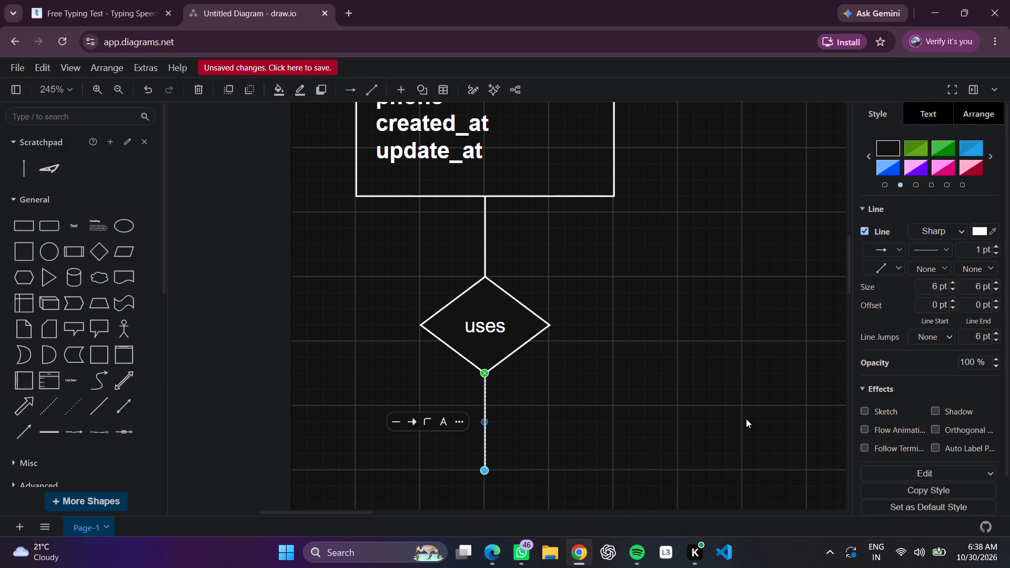
# Insert a vertical container at the lower end of the line below "uses" and resize it to match the User box's width.
pyautogui.scroll(-1, 733, 422)
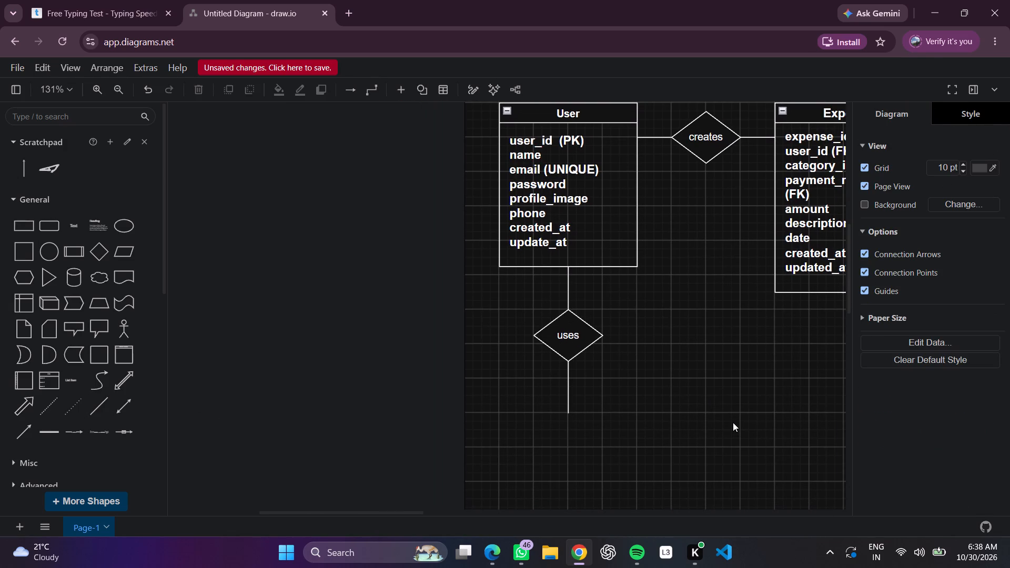
pyautogui.scroll(-1, 731, 438)
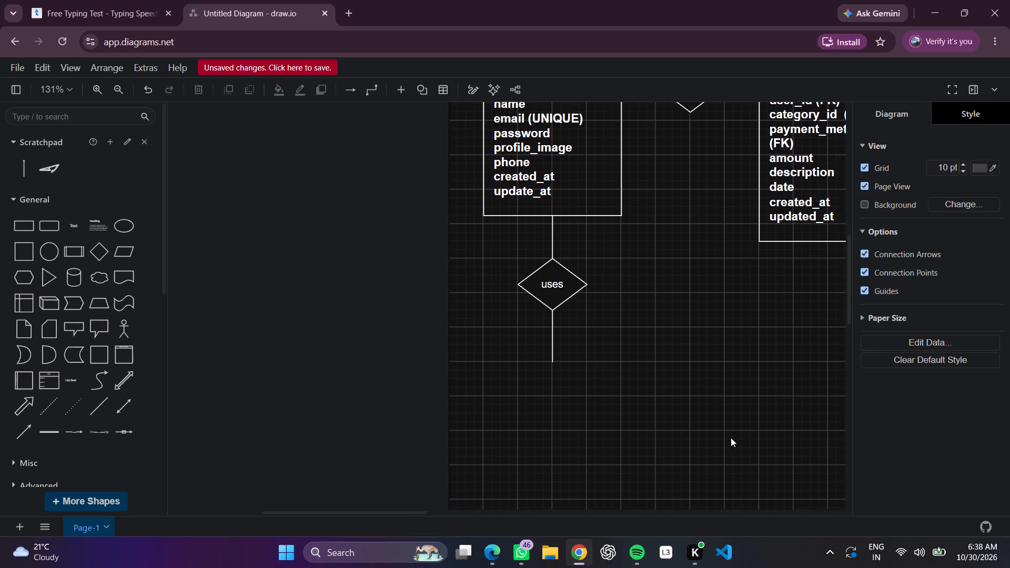
pyautogui.scroll(-1, 731, 438)
pyautogui.hscroll(-1, 93, 395)
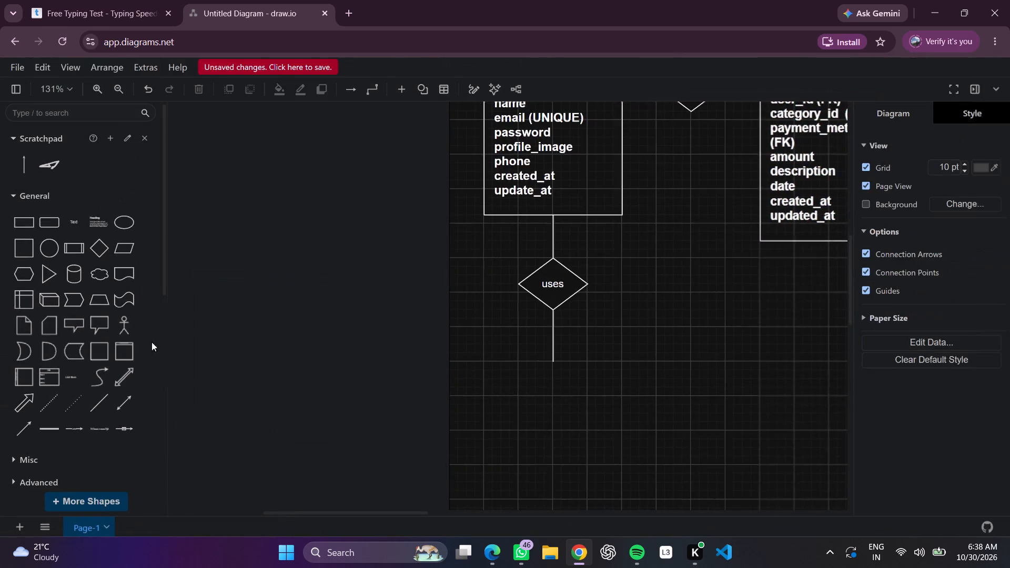
pyautogui.click(126, 354)
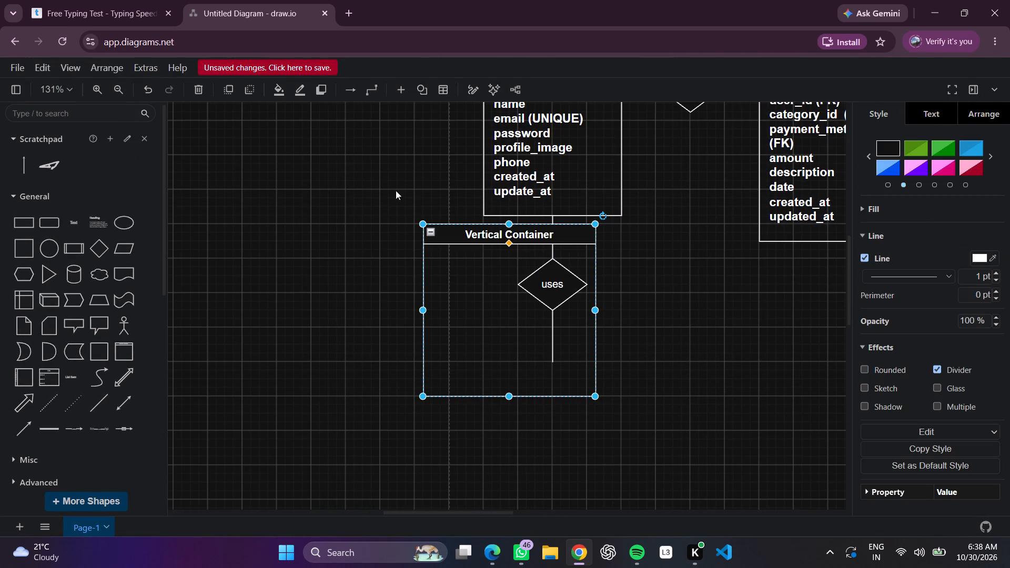
pyautogui.moveTo(424, 224); pyautogui.dragTo(499, 364)
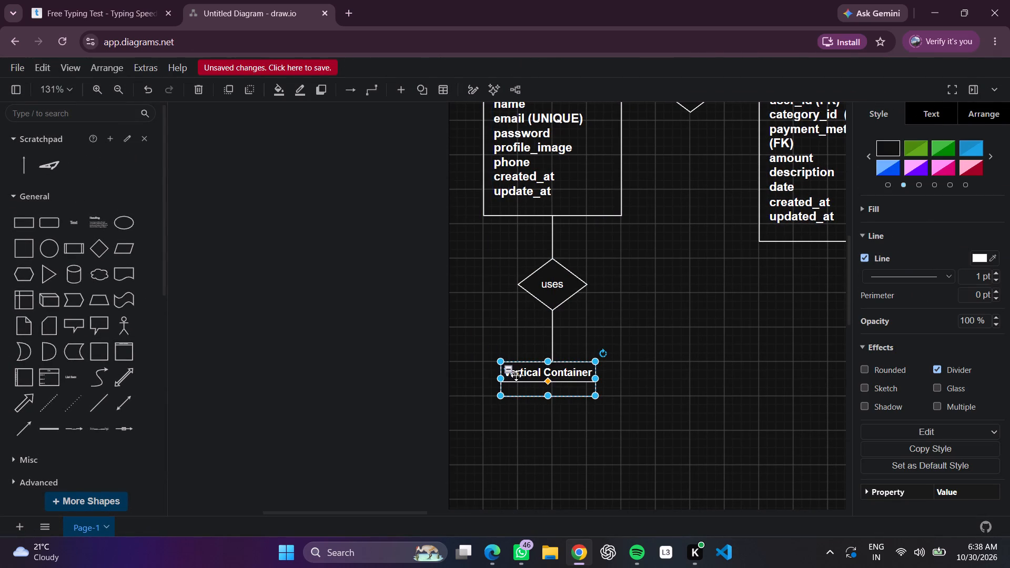
pyautogui.moveTo(500, 392); pyautogui.dragTo(491, 484)
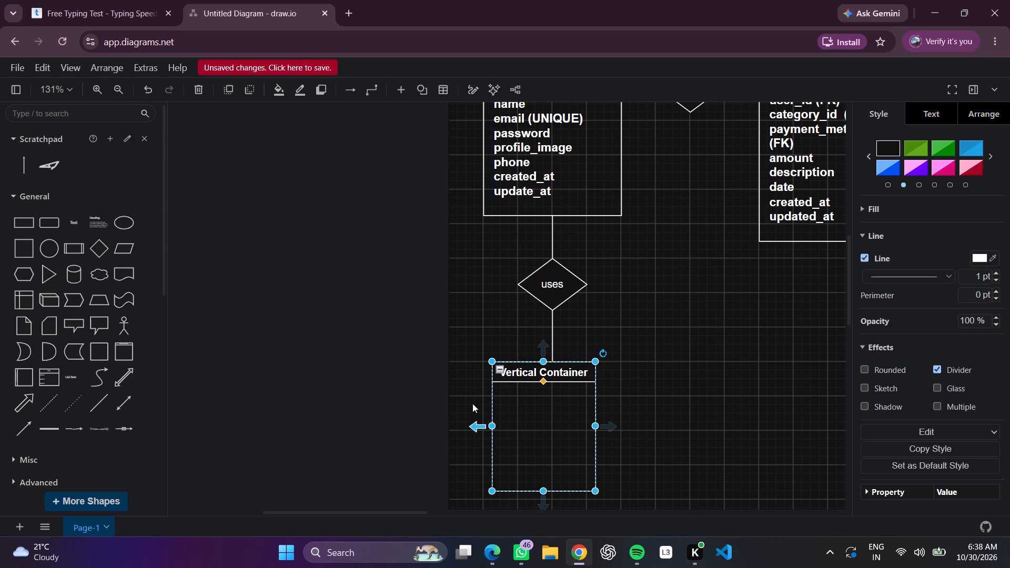
pyautogui.moveTo(494, 427); pyautogui.dragTo(486, 429)
pyautogui.scroll(-1, 542, 435)
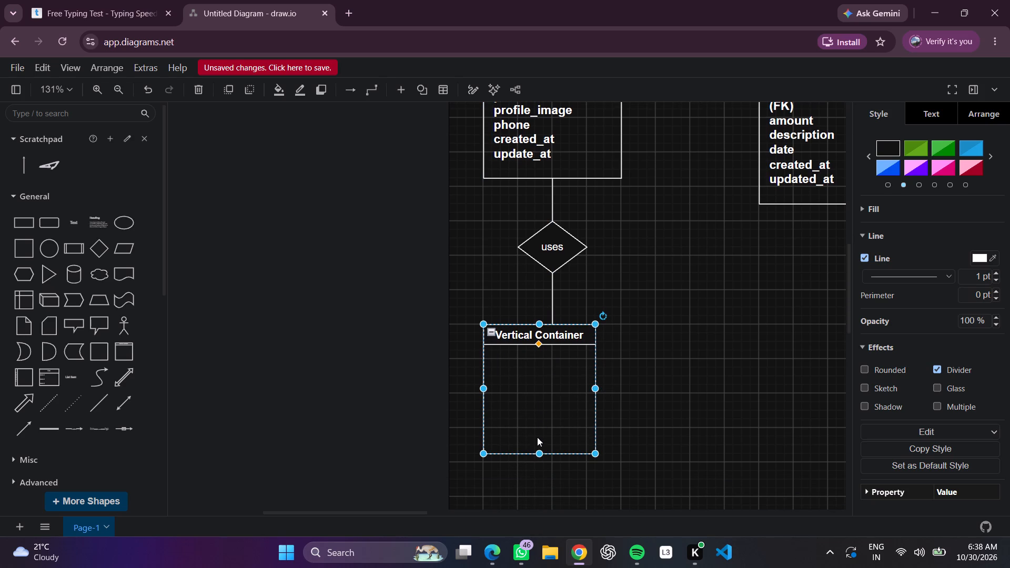
pyautogui.scroll(-1, 537, 437)
pyautogui.click(538, 447)
pyautogui.moveTo(535, 455); pyautogui.dragTo(536, 461)
pyautogui.moveTo(595, 390); pyautogui.dragTo(613, 391)
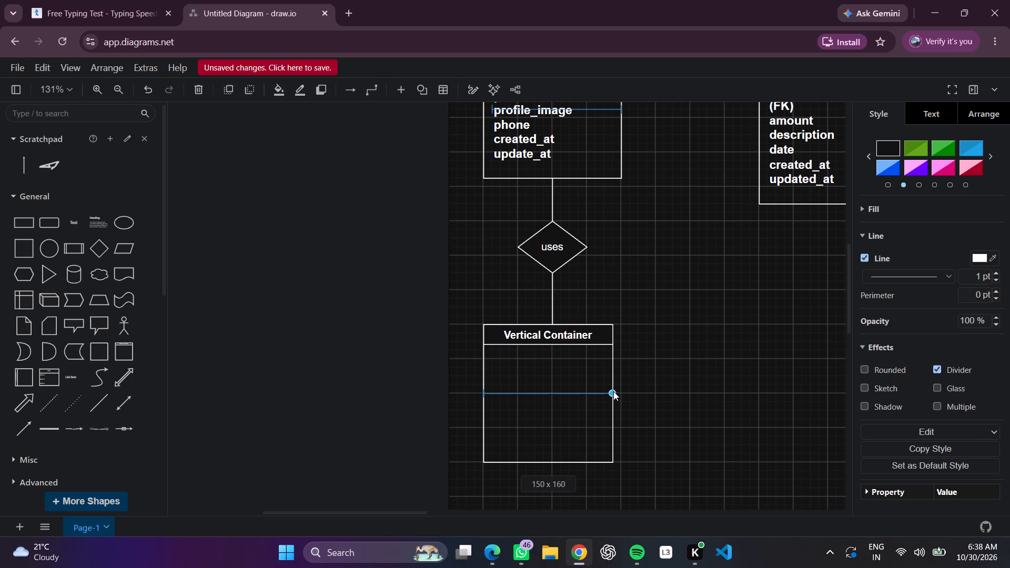
pyautogui.moveTo(613, 391); pyautogui.dragTo(617, 392)
# Add a text element inside the new container and resize it to fill the area below the container's header.
pyautogui.click(506, 366)
pyautogui.doubleClick(496, 363)
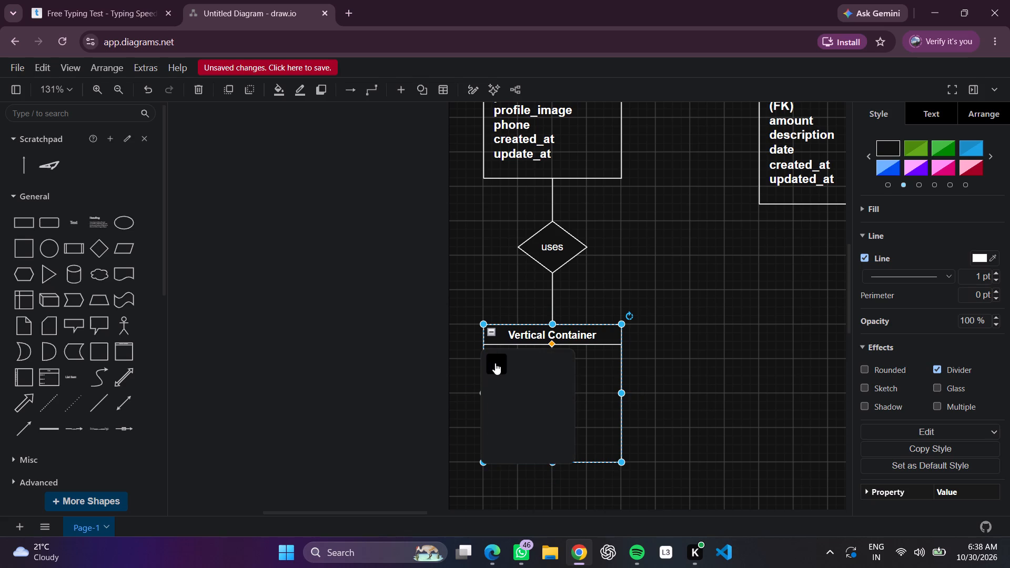
pyautogui.click(495, 363)
pyautogui.moveTo(522, 380); pyautogui.dragTo(599, 441)
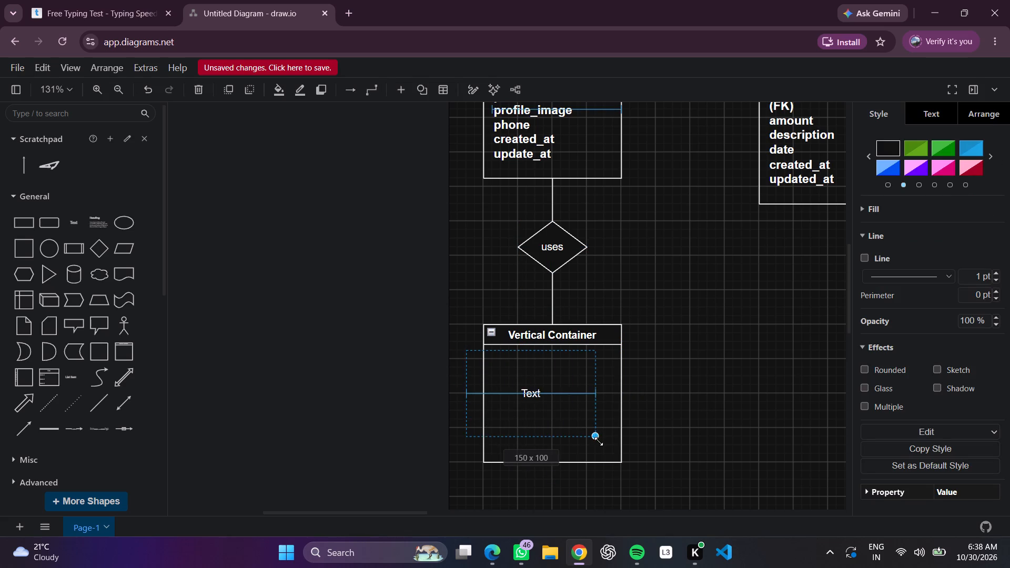
pyautogui.moveTo(599, 441); pyautogui.dragTo(614, 454)
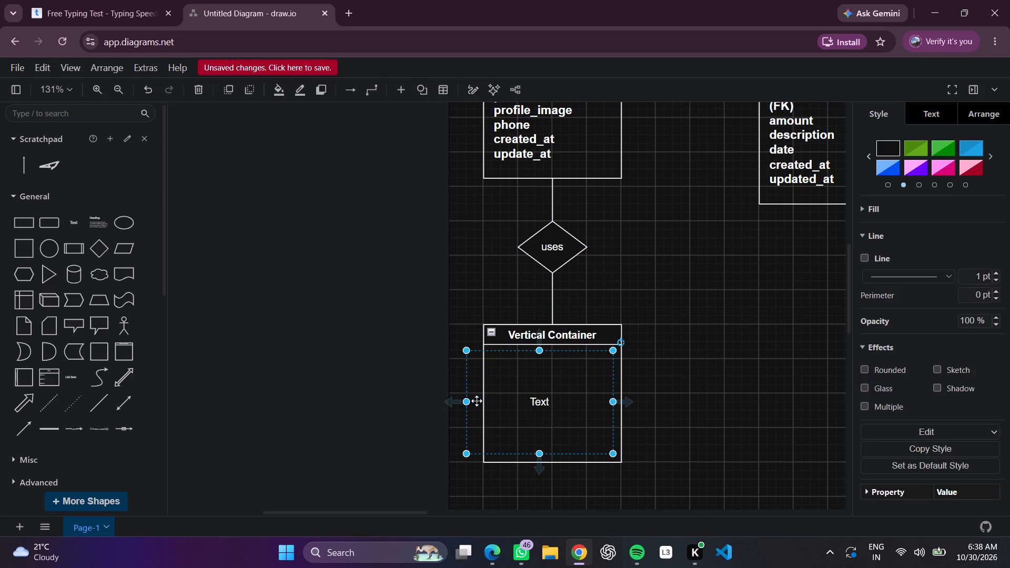
pyautogui.moveTo(468, 401); pyautogui.dragTo(493, 402)
# Replace the placeholder text inside the new container with the attribute "payment_method_id (PK)".
pyautogui.click(574, 404)
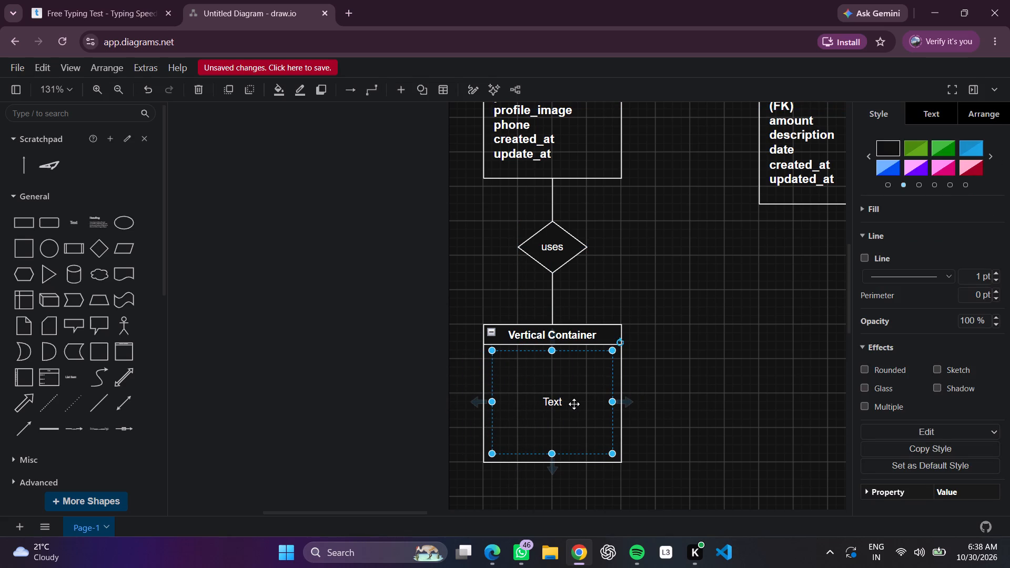
pyautogui.tripleClick(572, 404)
pyautogui.doubleClick(574, 405)
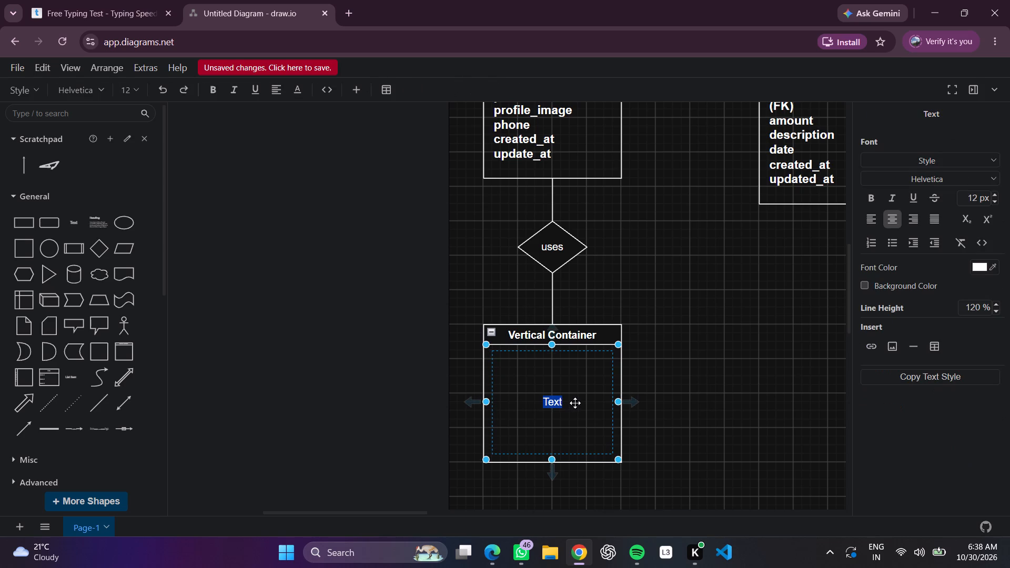
pyautogui.press('BackSpace')
pyautogui.write('pa')
pyautogui.write('yment')
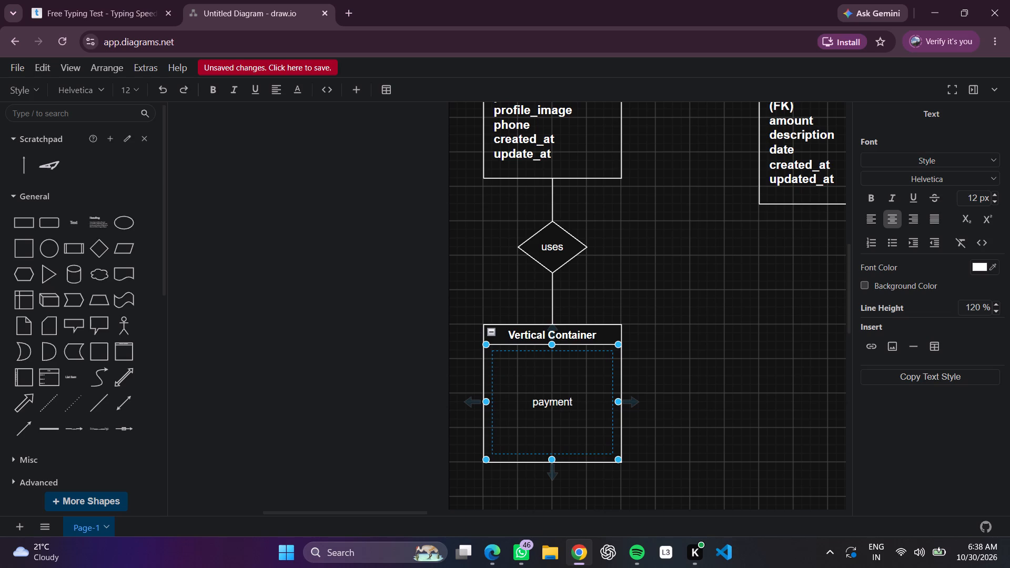
pyautogui.hotkey('shift', '_')
pyautogui.write('method')
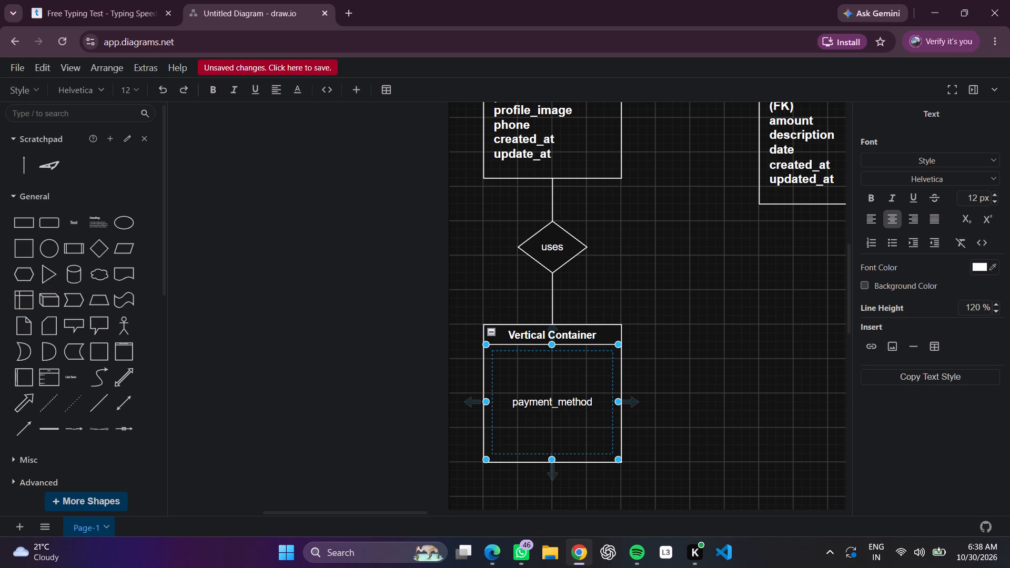
pyautogui.hotkey('shift', '_')
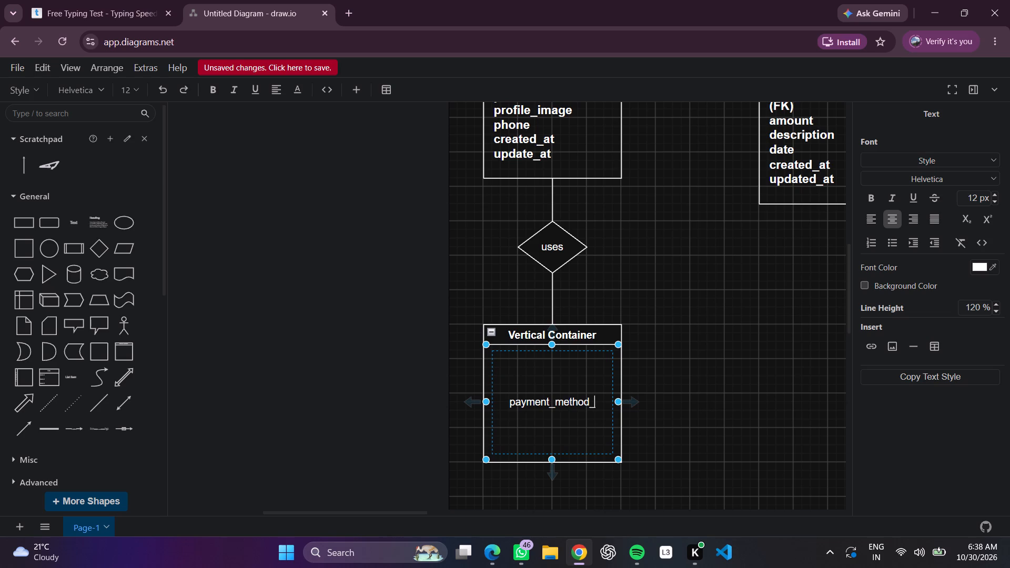
pyautogui.write('id')
pyautogui.press('space')
pyautogui.press('space')
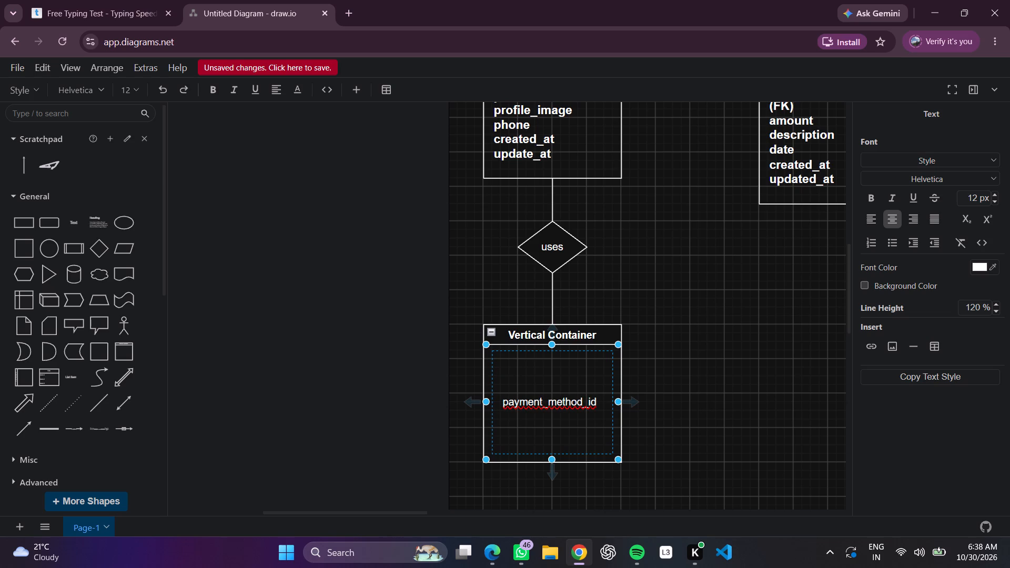
pyautogui.hotkey('shift', '(')
pyautogui.write('PK(')
pyautogui.hotkey('shift', 'BackSpace')
pyautogui.hotkey('shift', ')')
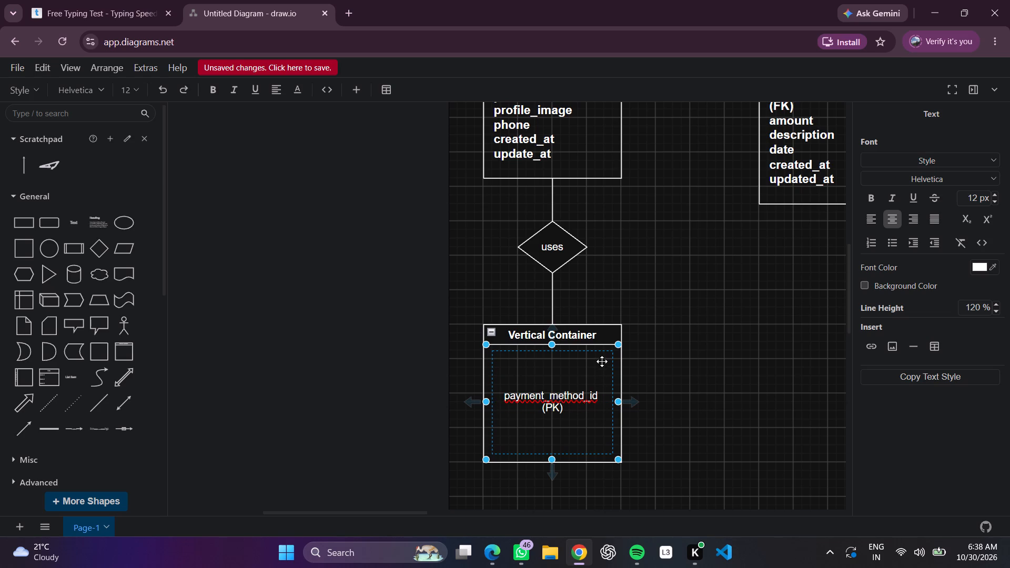
# Add the attributes "name", "details", "created_at" and "update_at" on separate lines below "payment_method_id (PK)".
pyautogui.press('Return')
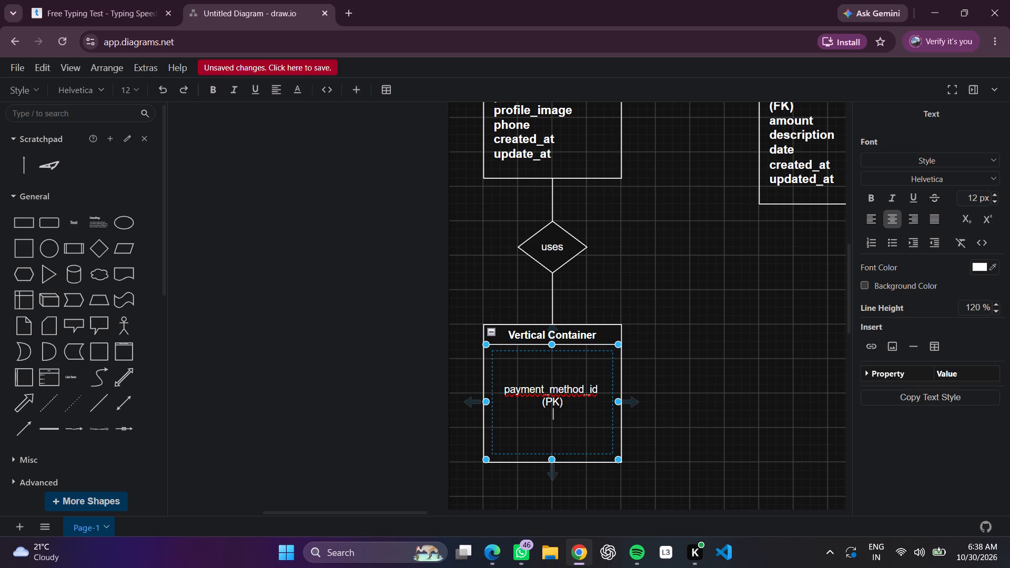
pyautogui.write("name'")
pyautogui.press('BackSpace')
pyautogui.press('Return')
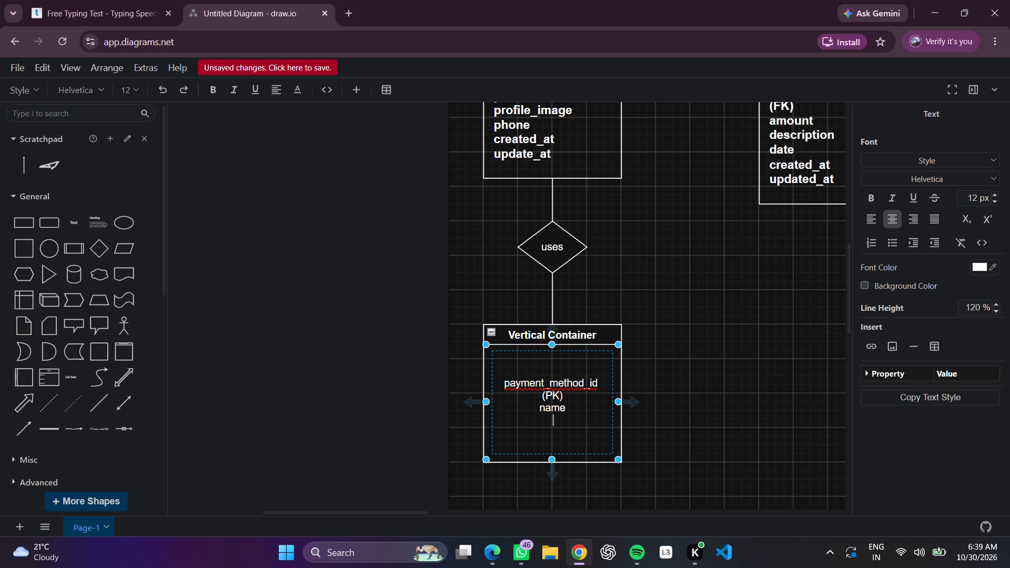
pyautogui.write('details')
pyautogui.press('Return')
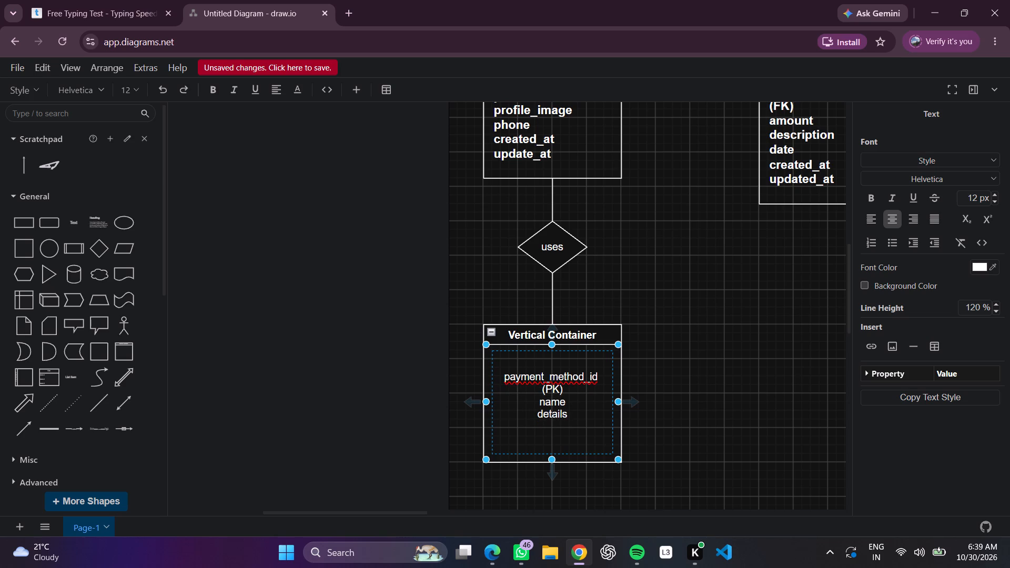
pyautogui.write('created')
pyautogui.write('_at')
pyautogui.press('Return')
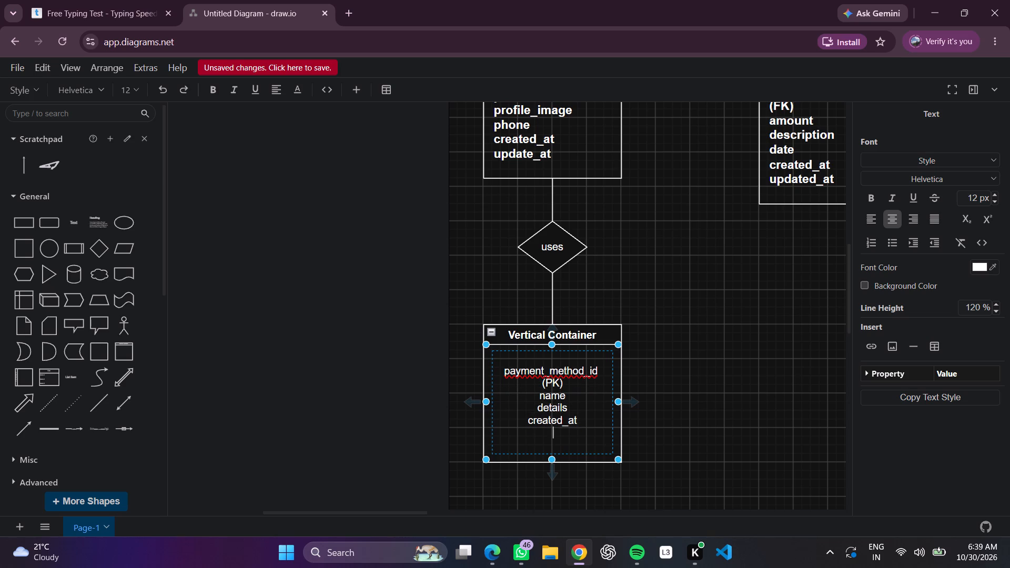
pyautogui.write('upd')
pyautogui.write('ate')
pyautogui.write('_at')
pyautogui.scroll(-1, 608, 359)
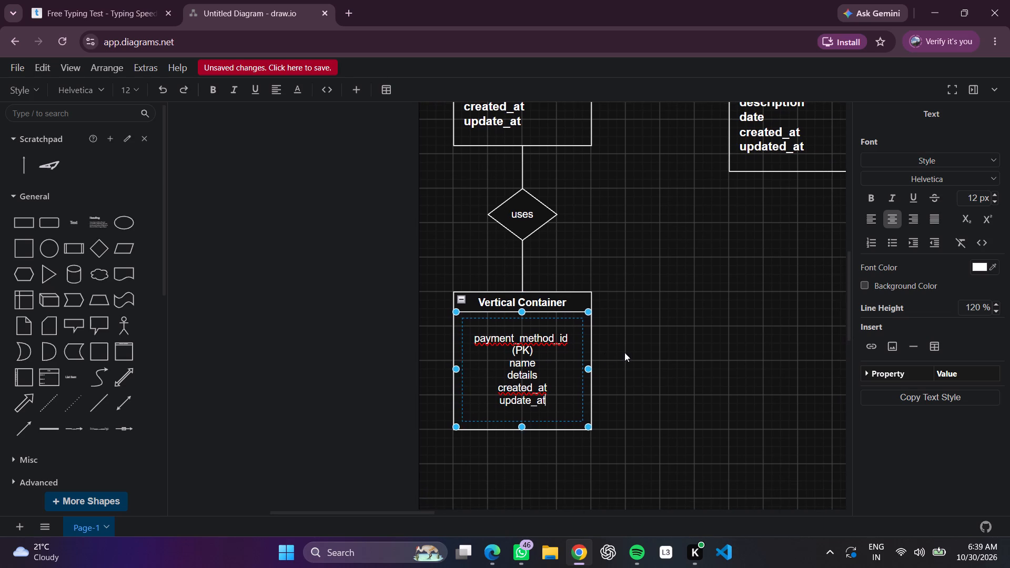
pyautogui.click(624, 352)
# Rename the header of the container below "uses" to "PaymentMethod".
pyautogui.click(543, 297)
pyautogui.doubleClick(539, 305)
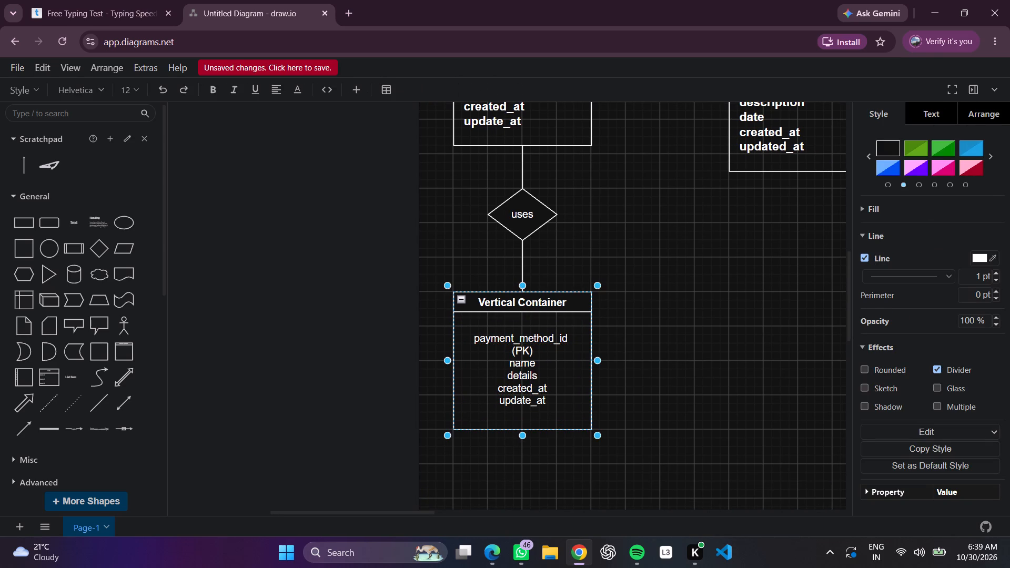
pyautogui.press('BackSpace')
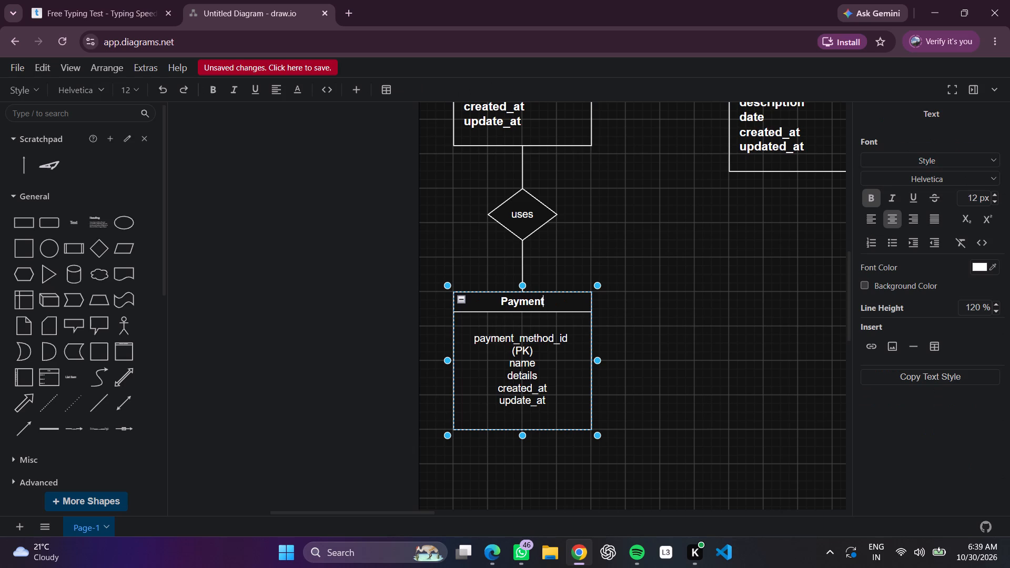
pyautogui.write('ethod')
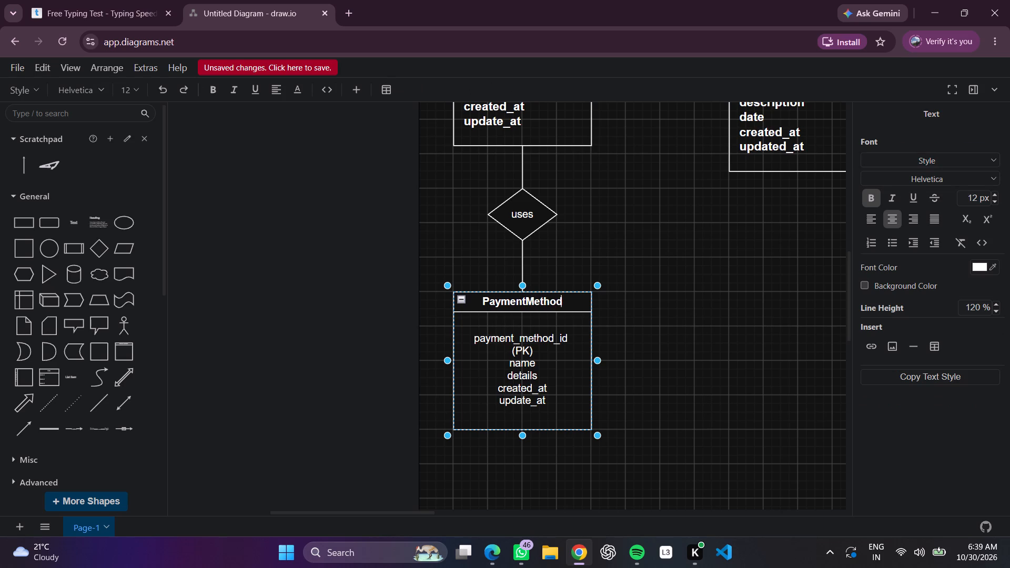
pyautogui.click(523, 308)
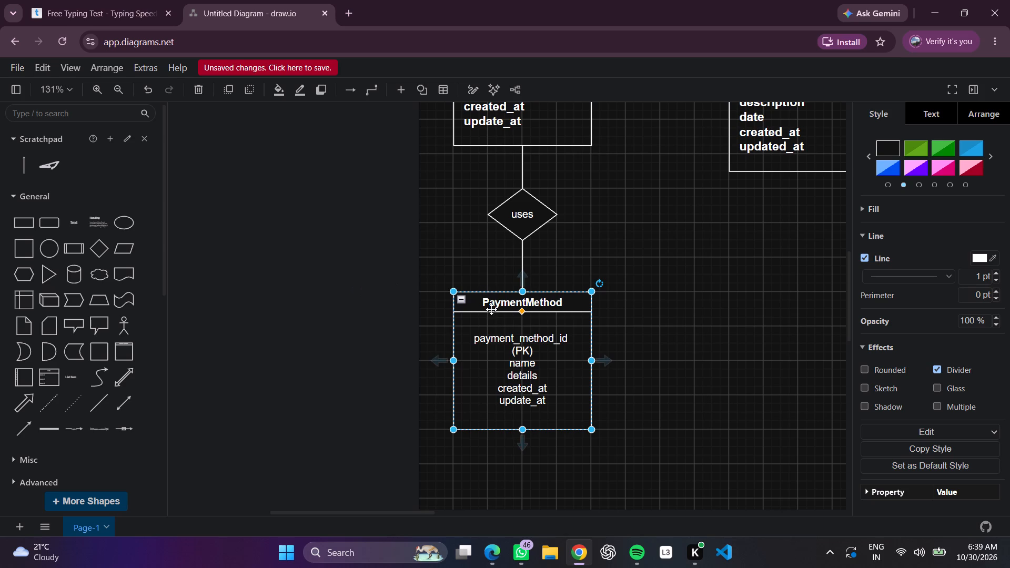
# Apply the Heading 3 style to the "PaymentMethod" header text.
pyautogui.click(491, 309)
pyautogui.doubleClick(492, 306)
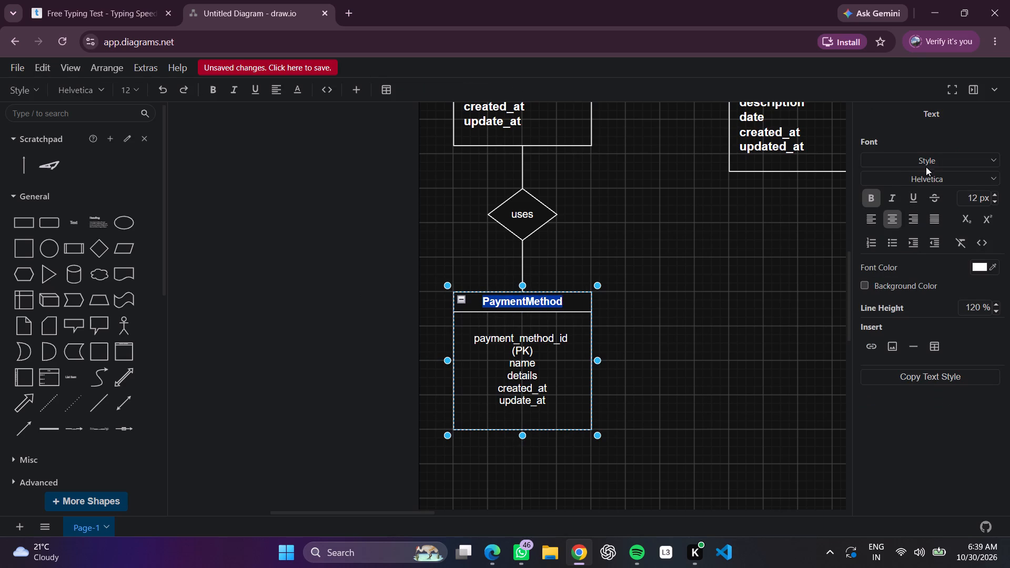
pyautogui.click(927, 159)
pyautogui.click(911, 242)
pyautogui.click(751, 330)
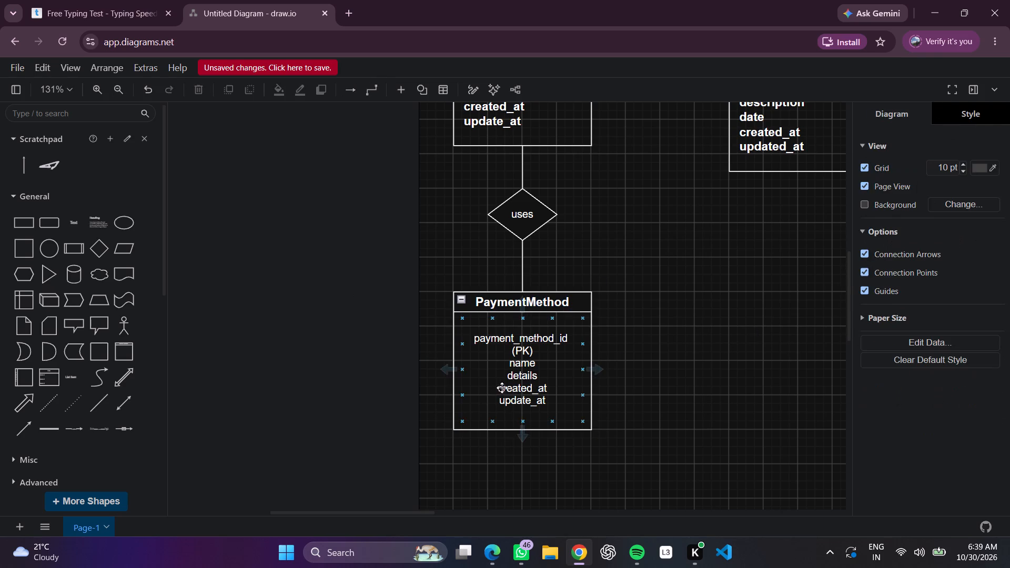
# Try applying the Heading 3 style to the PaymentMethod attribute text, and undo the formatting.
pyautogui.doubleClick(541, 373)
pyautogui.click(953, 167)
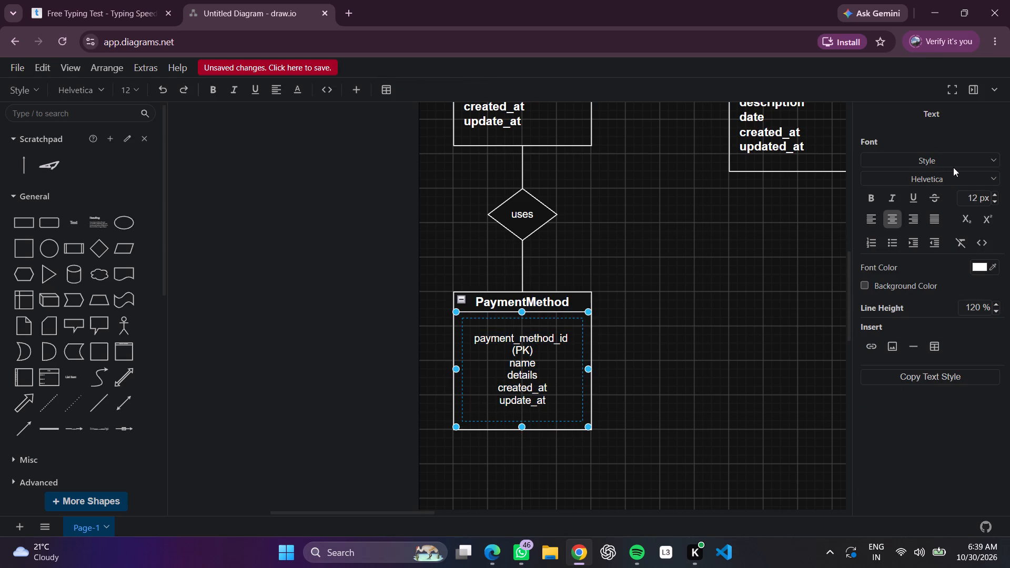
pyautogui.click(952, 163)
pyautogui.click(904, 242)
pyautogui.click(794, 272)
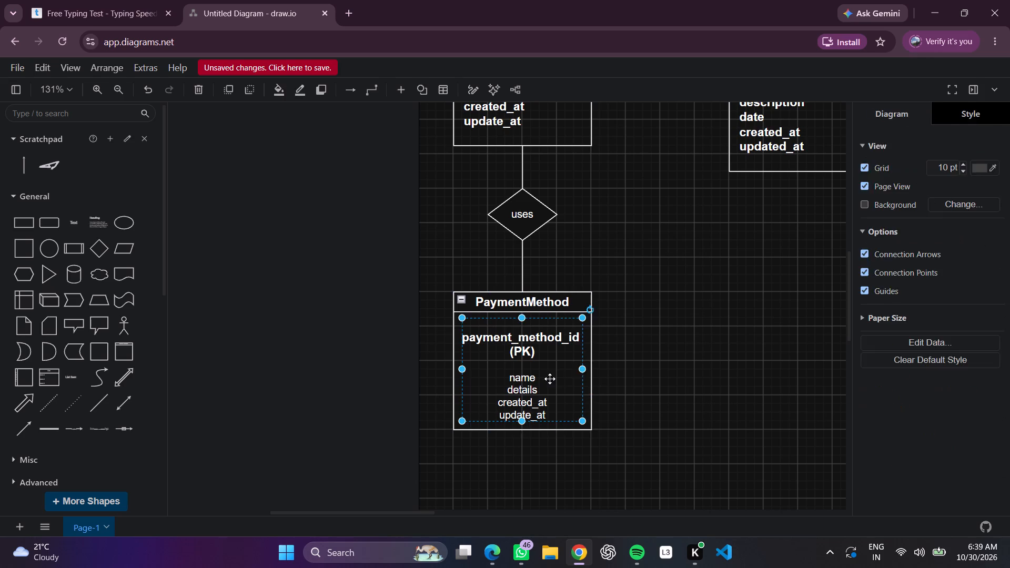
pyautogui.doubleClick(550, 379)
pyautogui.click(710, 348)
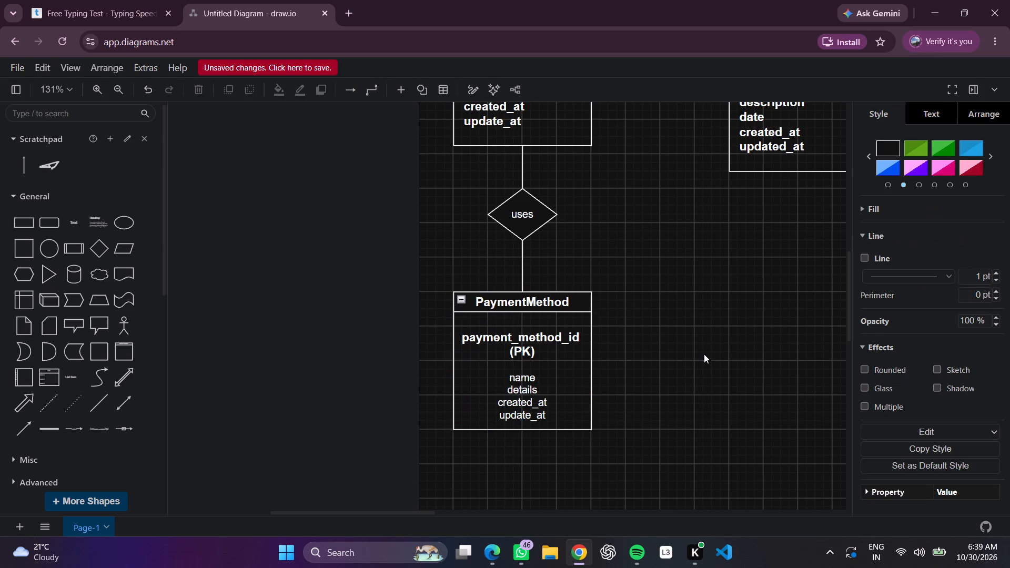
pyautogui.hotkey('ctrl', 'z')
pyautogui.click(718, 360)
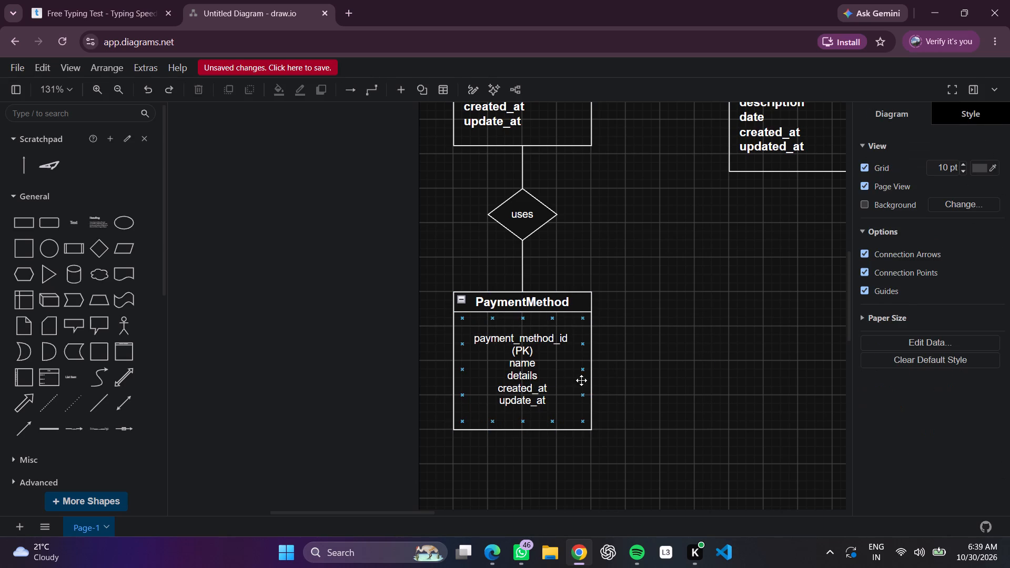
# Widen the PaymentMethod attribute text box to the container's right edge so "payment_method_id (PK)" fits on one line.
pyautogui.click(592, 339)
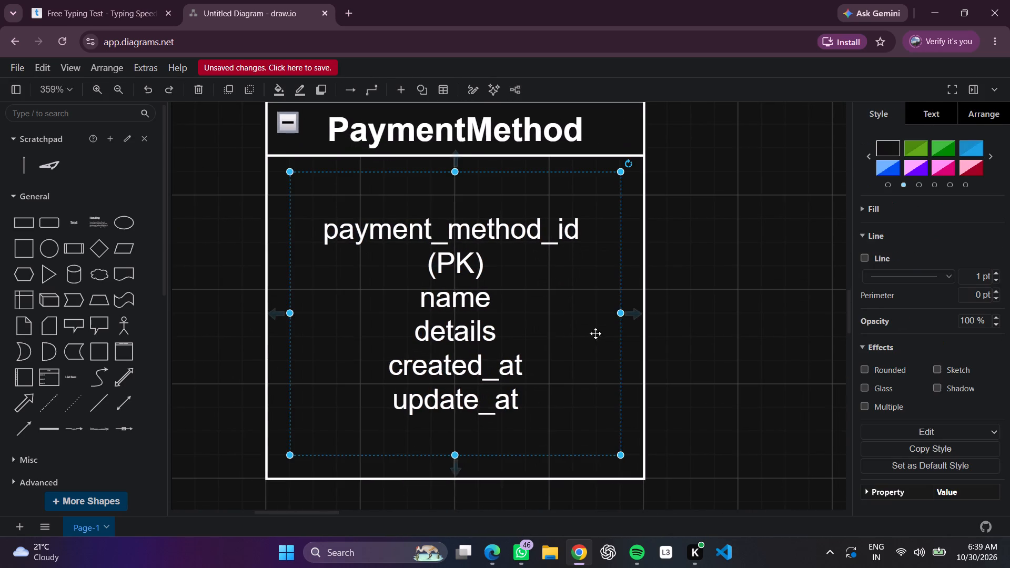
pyautogui.moveTo(617, 314); pyautogui.dragTo(629, 312)
pyautogui.click(762, 297)
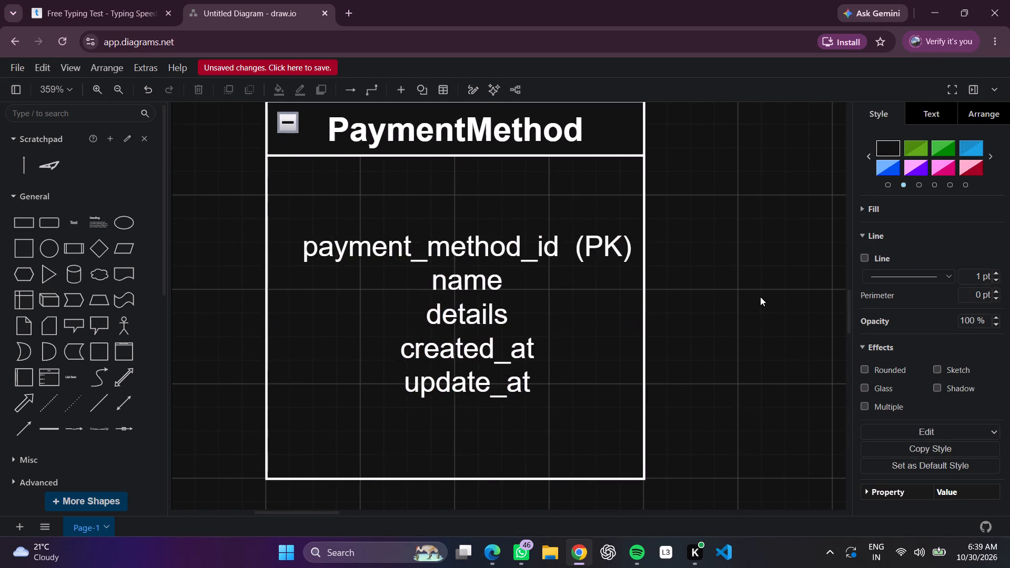
# Apply the Heading 3 style to the whole attribute list inside PaymentMethod.
pyautogui.doubleClick(573, 329)
pyautogui.click(947, 164)
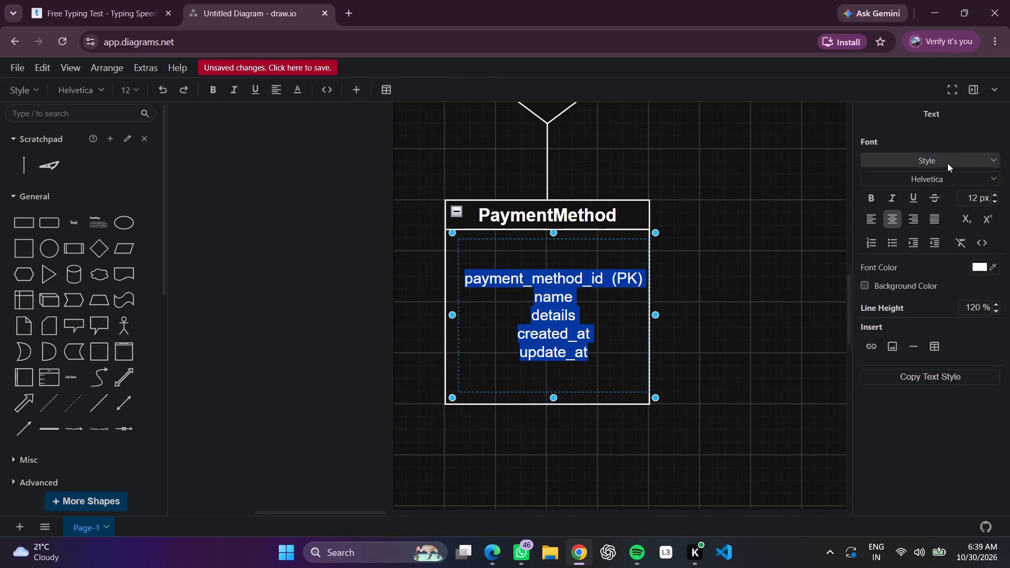
pyautogui.click(877, 250)
pyautogui.click(773, 275)
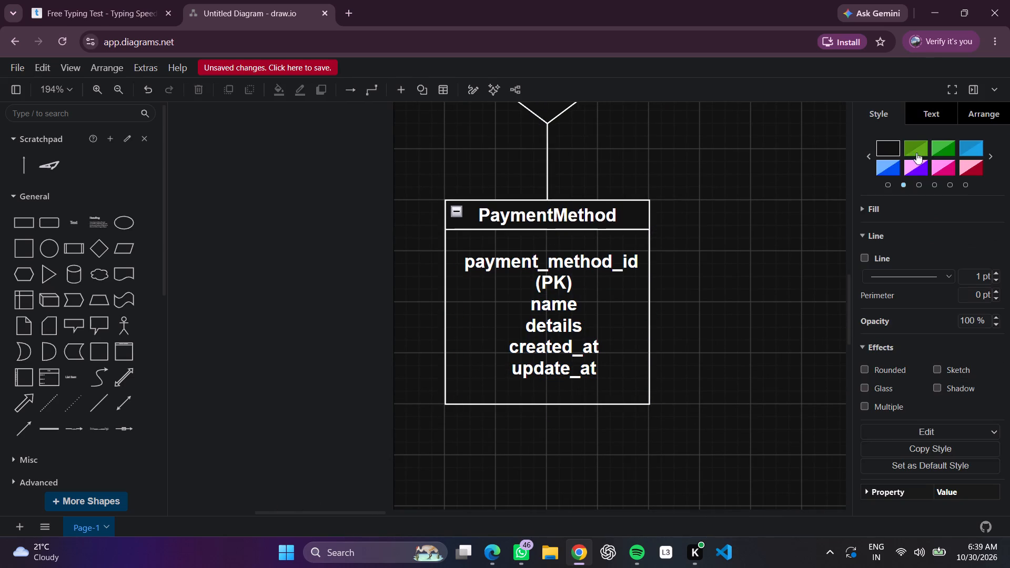
pyautogui.click(752, 245)
# Extend the attribute text box on both sides so the enlarged "payment_method_id (PK)" fits on a single line.
pyautogui.doubleClick(571, 335)
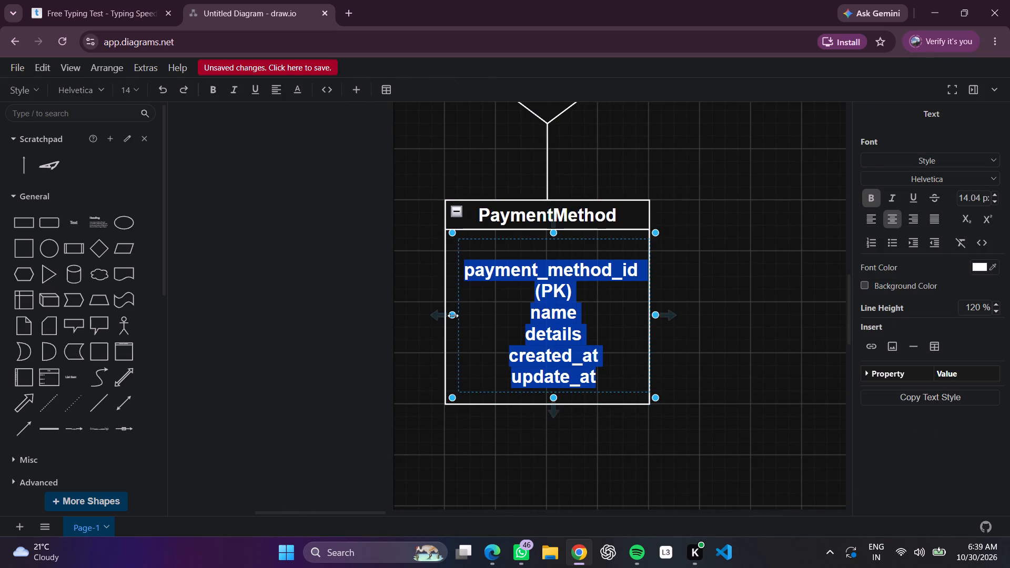
pyautogui.moveTo(453, 316); pyautogui.dragTo(439, 317)
pyautogui.click(607, 296)
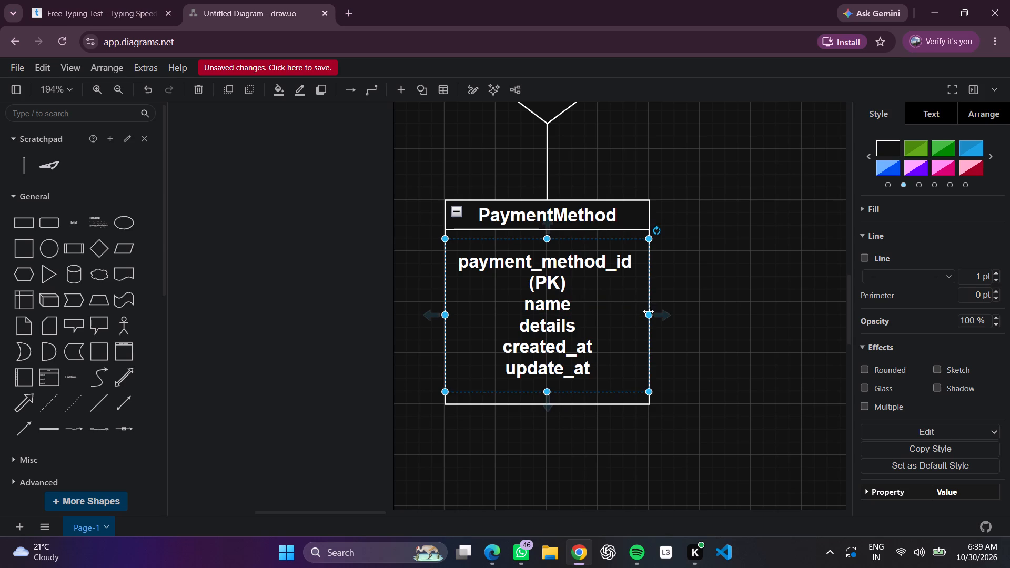
pyautogui.moveTo(648, 312); pyautogui.dragTo(669, 309)
pyautogui.click(722, 295)
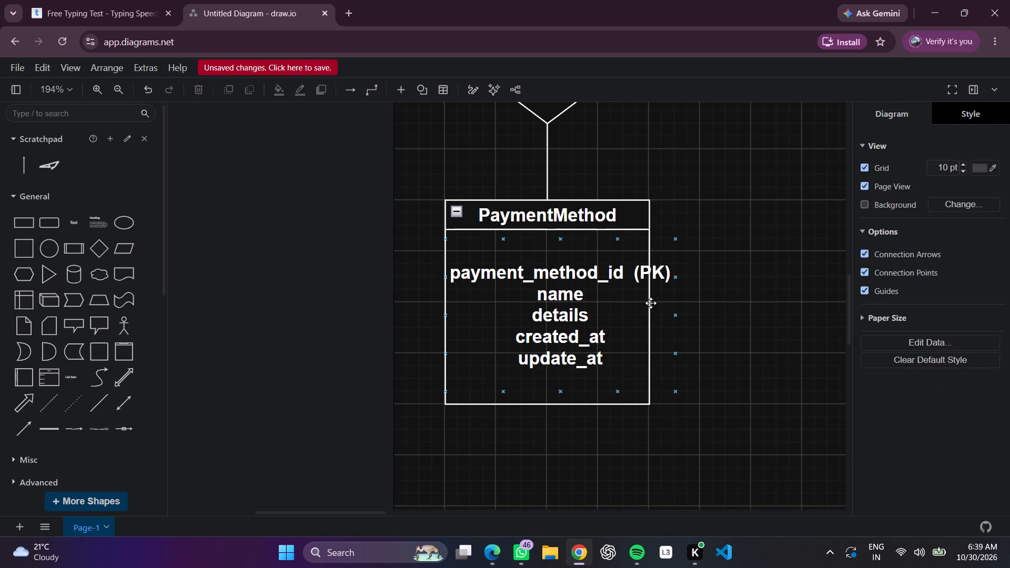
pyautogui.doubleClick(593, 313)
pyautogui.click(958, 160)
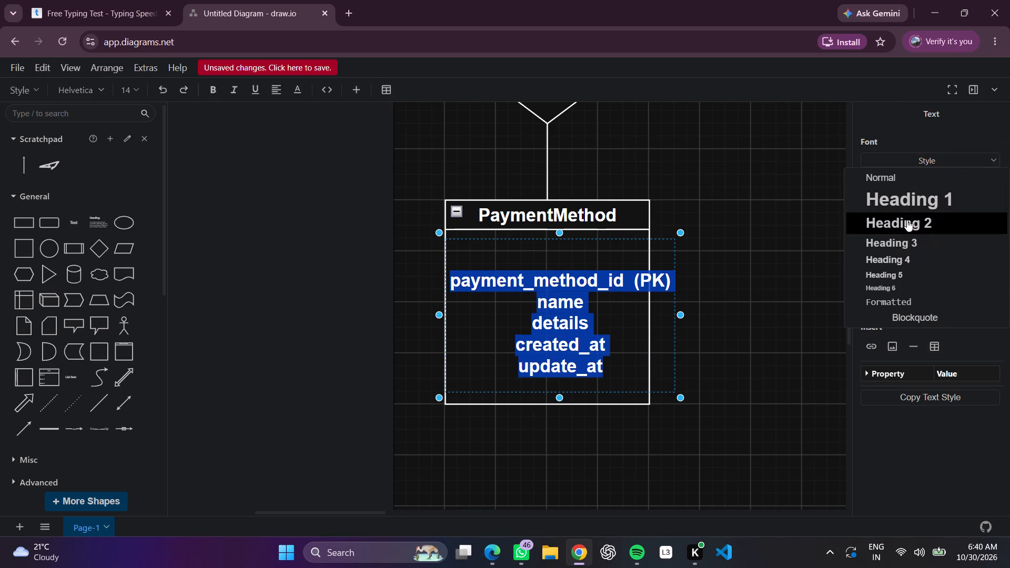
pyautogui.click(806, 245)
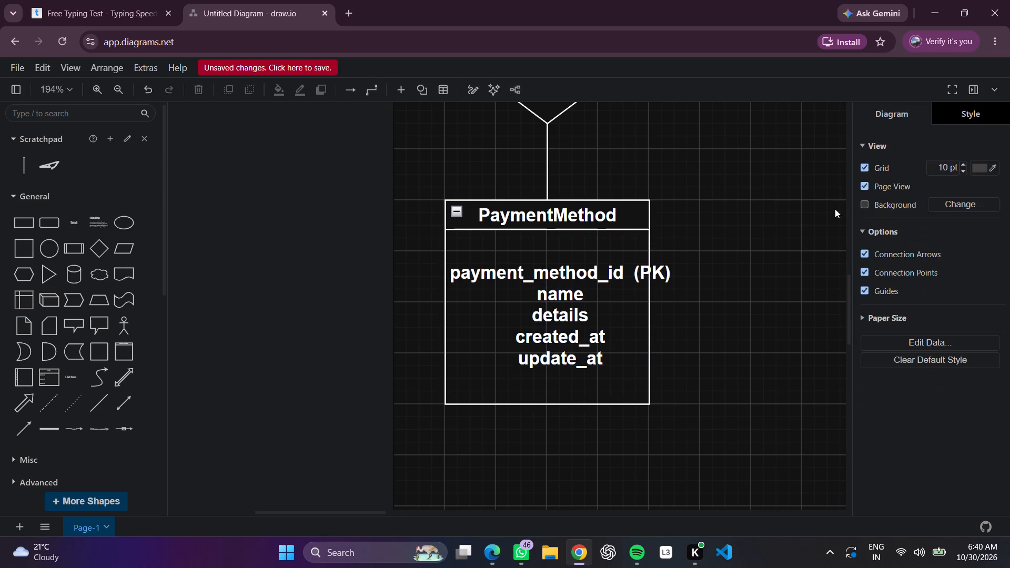
# Left-align the attribute list inside PaymentMethod.
pyautogui.doubleClick(611, 302)
pyautogui.click(869, 212)
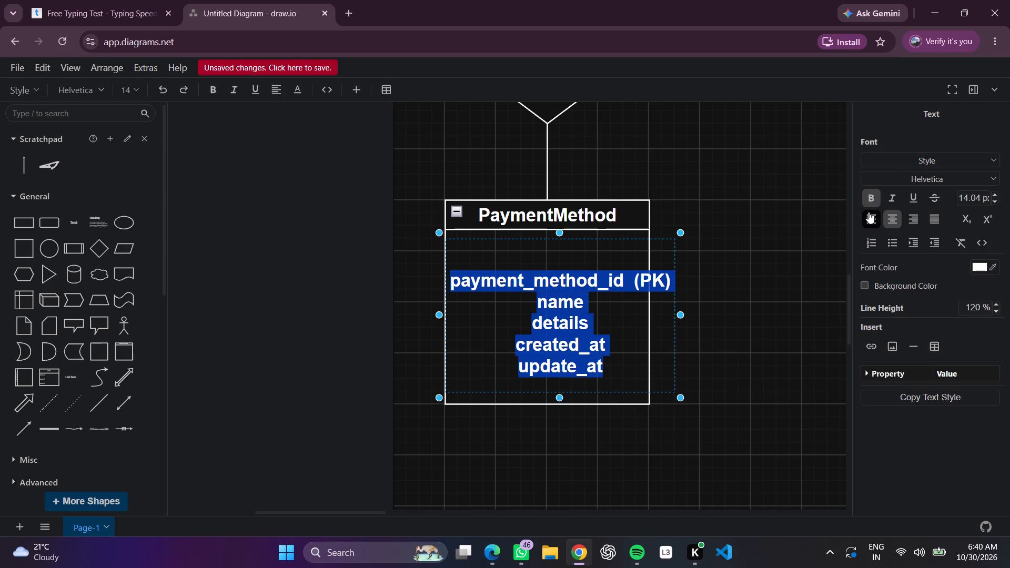
pyautogui.click(780, 270)
# Move the attribute text slightly right and up so it starts just below the PaymentMethod header, widening the container around it.
pyautogui.moveTo(570, 330); pyautogui.dragTo(578, 312)
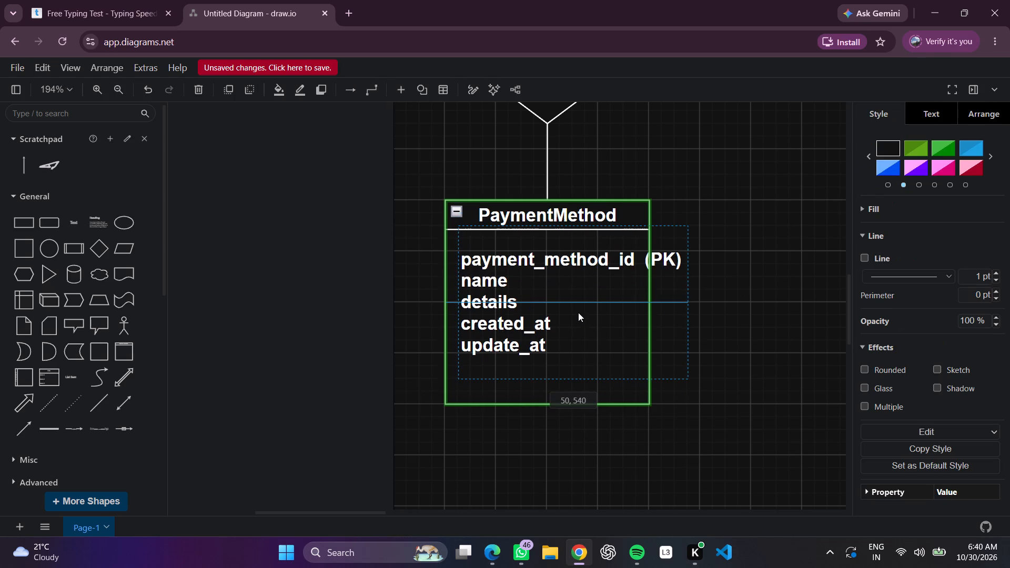
pyautogui.moveTo(578, 312); pyautogui.dragTo(578, 308)
pyautogui.click(795, 298)
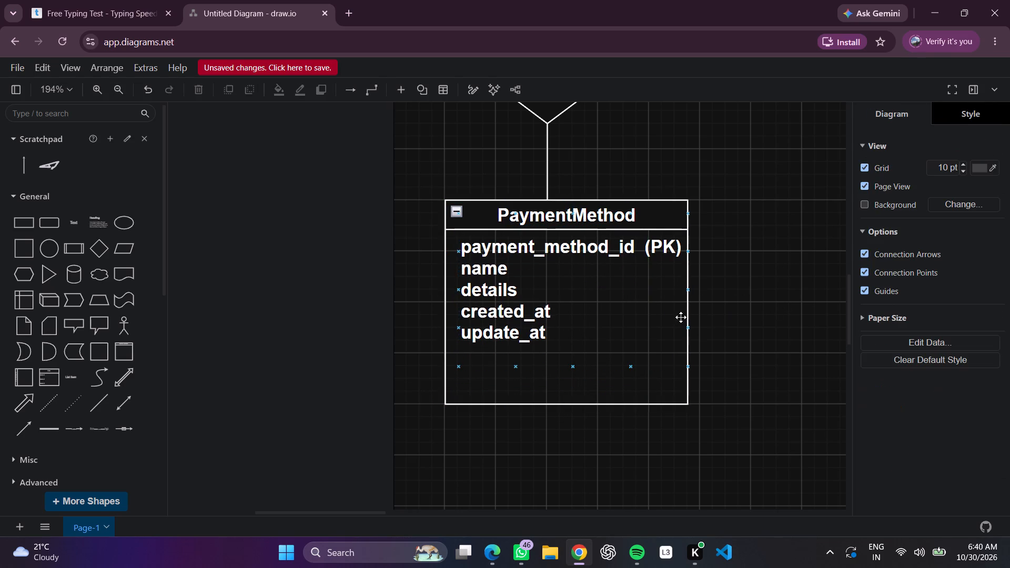
# Shorten the PaymentMethod container from its bottom edge, closer to the last attribute "update_at".
pyautogui.click(570, 405)
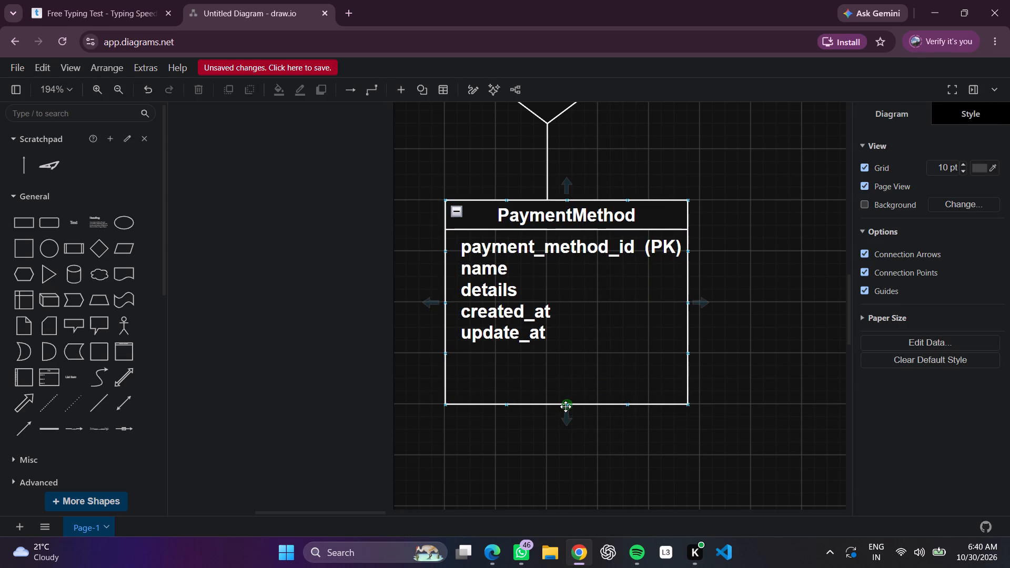
pyautogui.click(565, 407)
pyautogui.moveTo(564, 402); pyautogui.dragTo(570, 378)
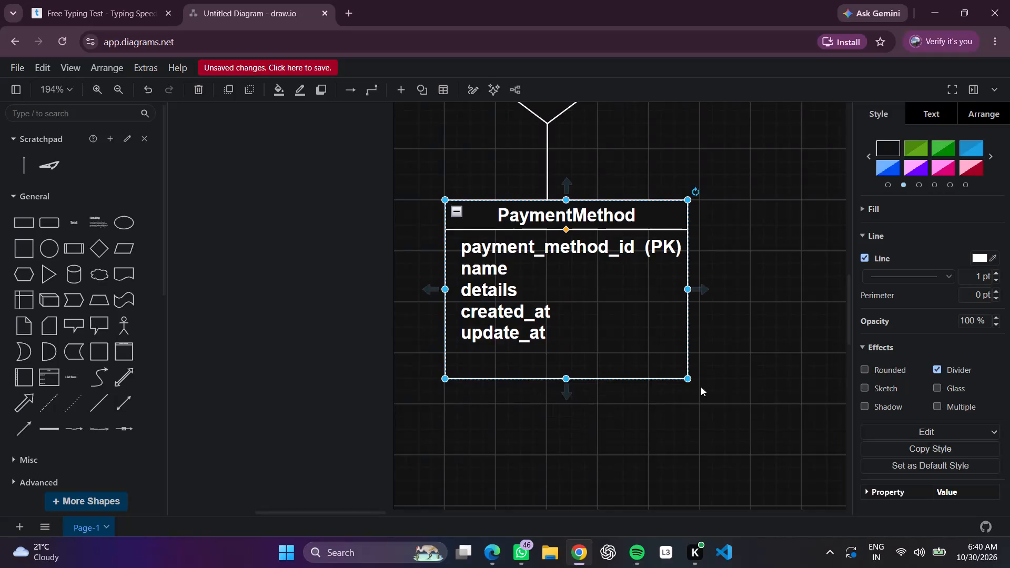
pyautogui.click(775, 389)
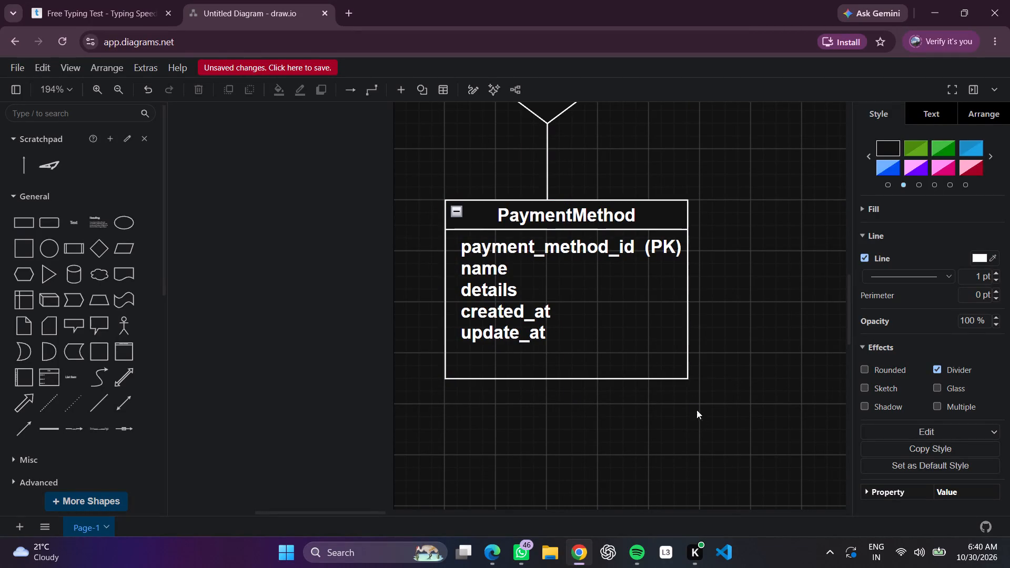
# Draw a short horizontal line outward from PaymentMethod's right edge, level with the "payment_method_id (PK)" attribute.
pyautogui.hscroll(-5, 711, 438)
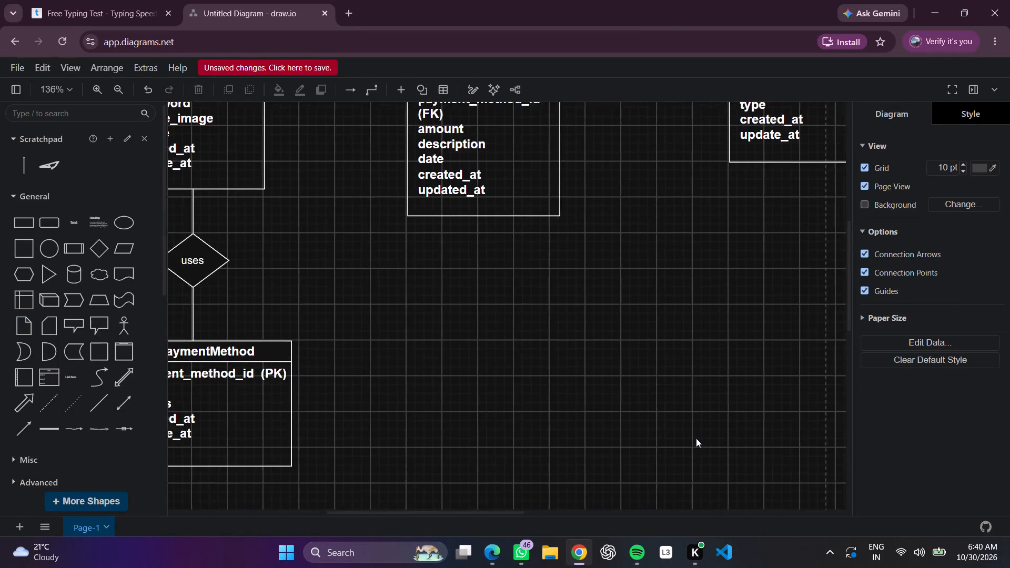
pyautogui.hscroll(2, 693, 438)
pyautogui.click(97, 405)
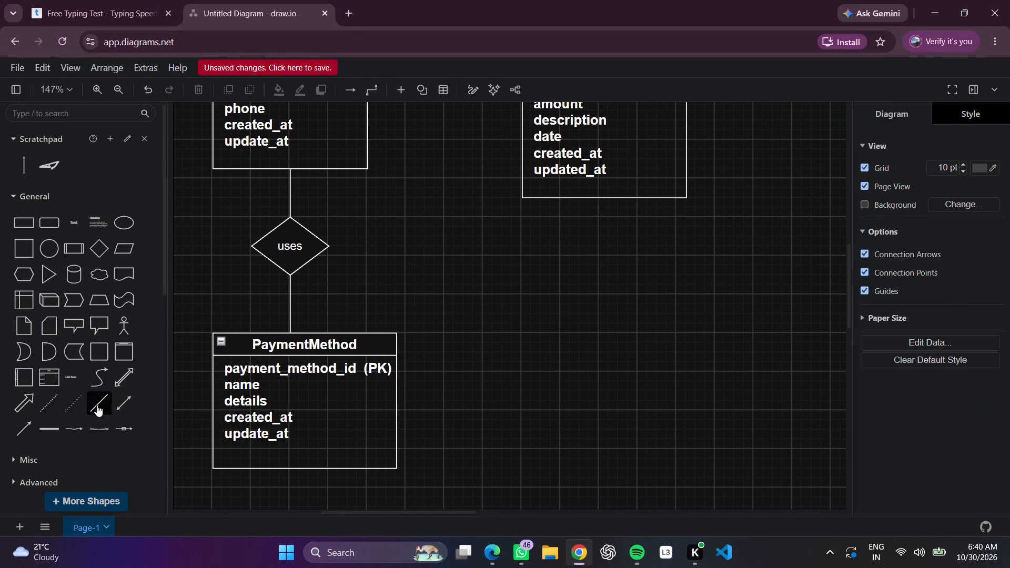
pyautogui.moveTo(480, 330); pyautogui.dragTo(426, 349)
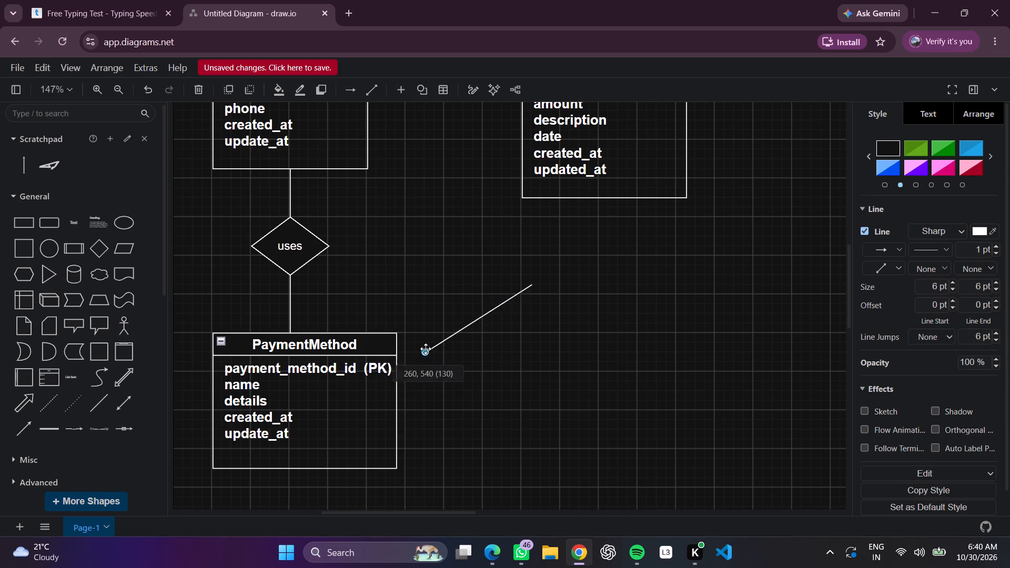
pyautogui.moveTo(426, 349); pyautogui.dragTo(395, 369)
pyautogui.click(469, 381)
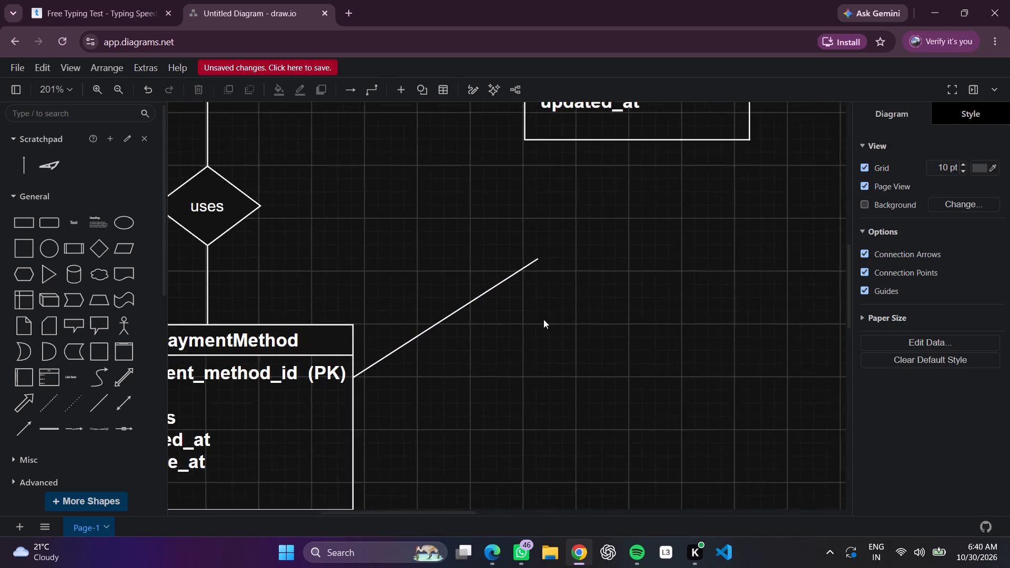
pyautogui.click(537, 246)
pyautogui.moveTo(537, 246); pyautogui.dragTo(402, 377)
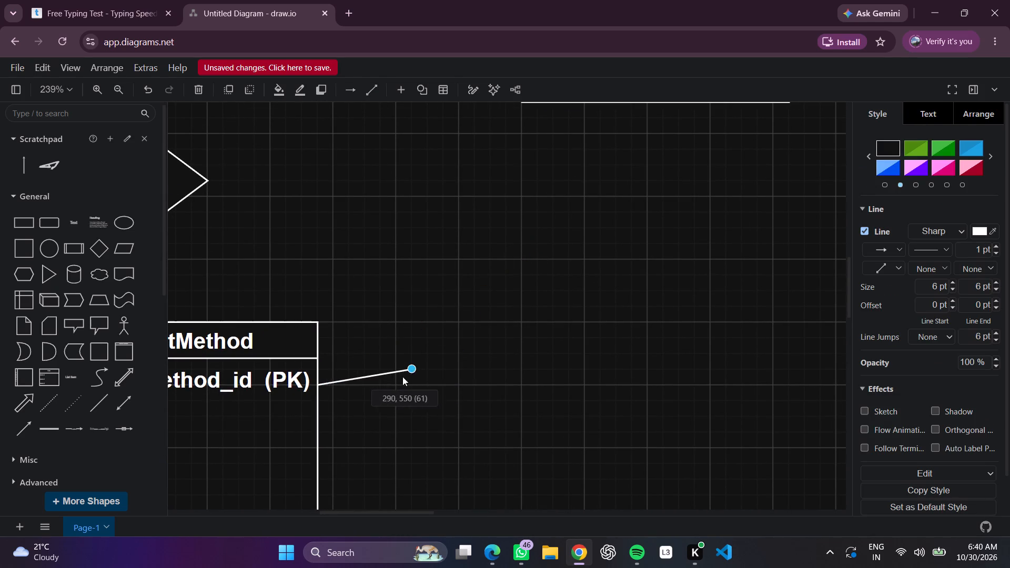
pyautogui.moveTo(402, 377); pyautogui.dragTo(395, 380)
pyautogui.click(679, 357)
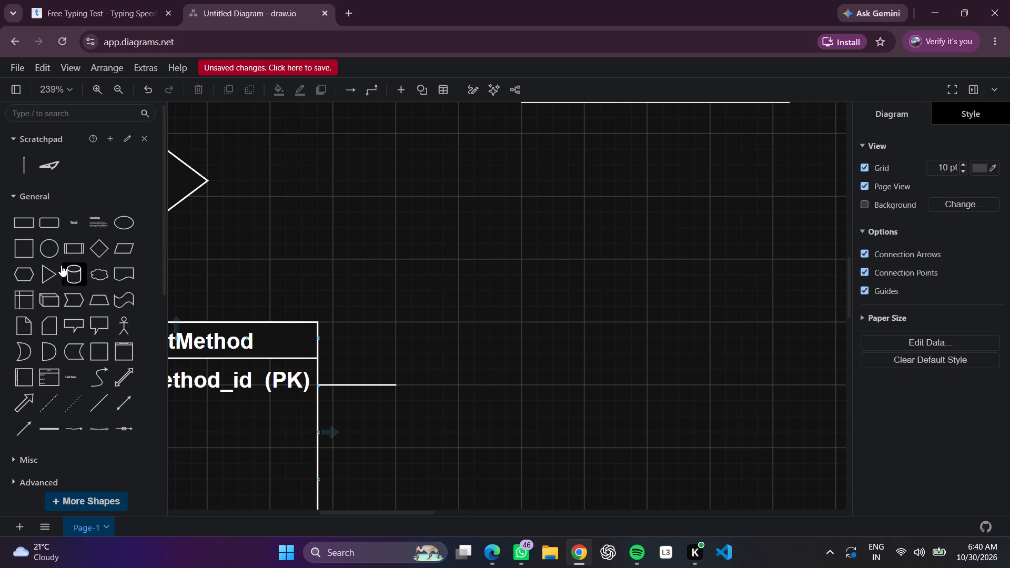
# Add a relationship diamond at the free end of the PaymentMethod line and flatten it evenly so its corner stays on the line.
pyautogui.click(89, 245)
pyautogui.moveTo(505, 302); pyautogui.dragTo(496, 367)
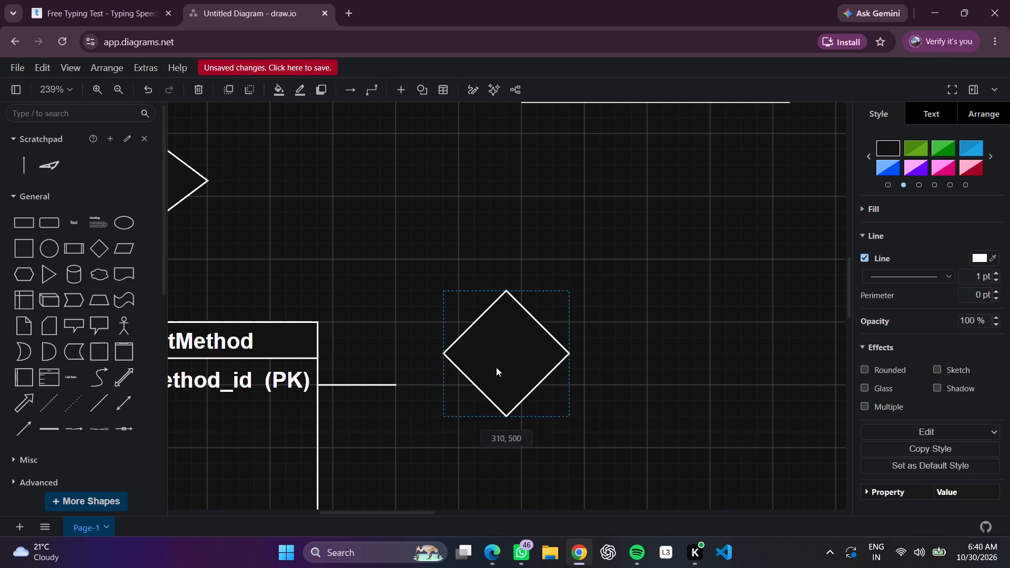
pyautogui.moveTo(496, 367); pyautogui.dragTo(459, 388)
pyautogui.moveTo(462, 319); pyautogui.dragTo(460, 319)
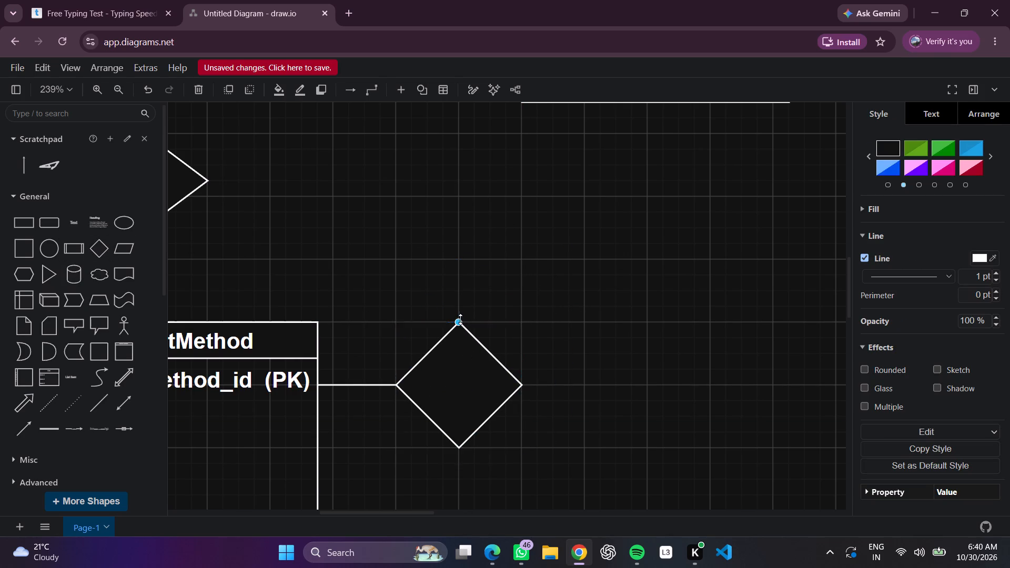
pyautogui.moveTo(460, 319); pyautogui.dragTo(458, 330)
pyautogui.moveTo(458, 443); pyautogui.dragTo(460, 445)
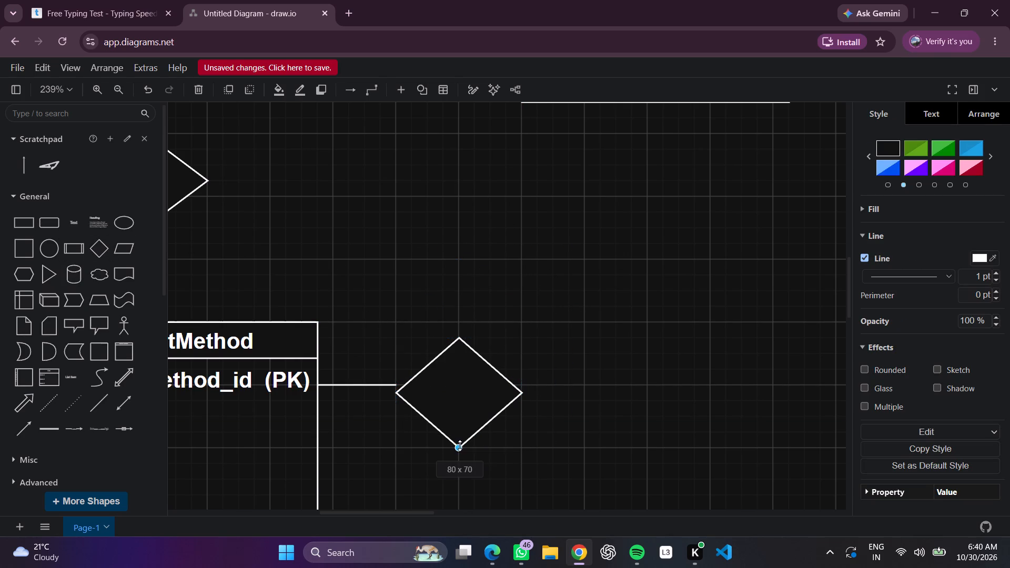
pyautogui.moveTo(460, 445); pyautogui.dragTo(461, 432)
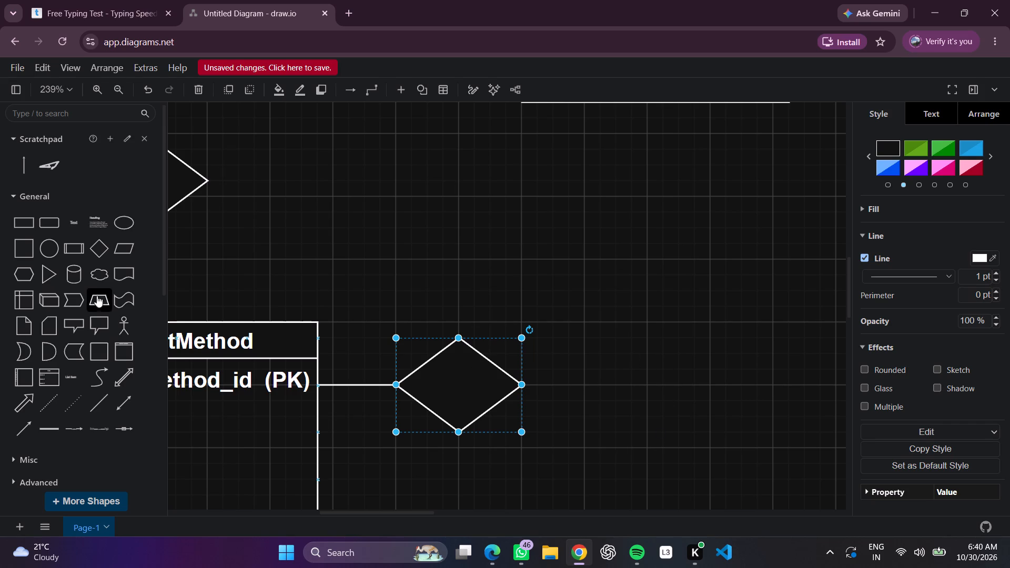
# Draw a vertical line from the bottom edge of Expense down to the level of the new diamond's right corner.
pyautogui.click(99, 409)
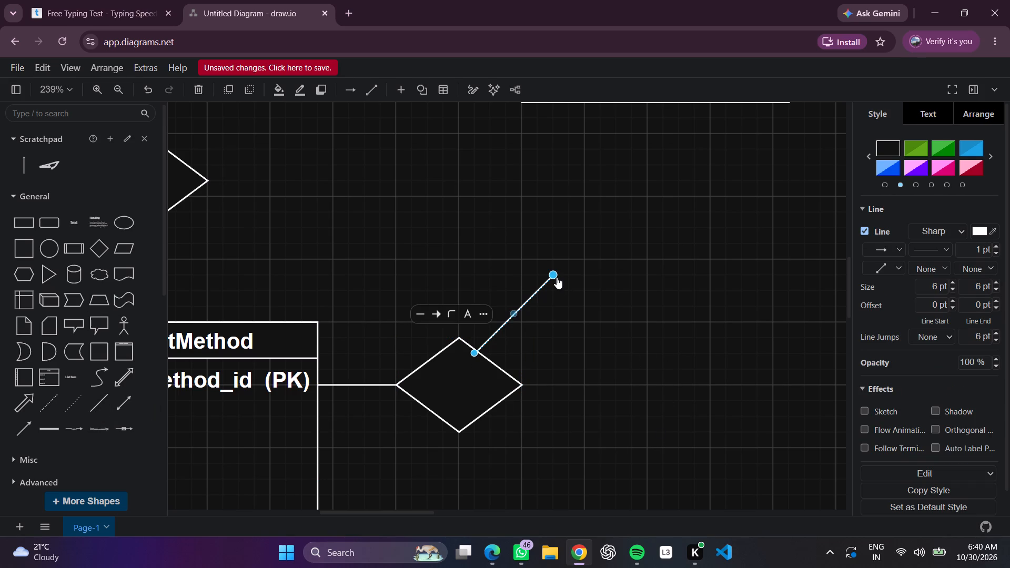
pyautogui.moveTo(557, 277); pyautogui.dragTo(588, 106)
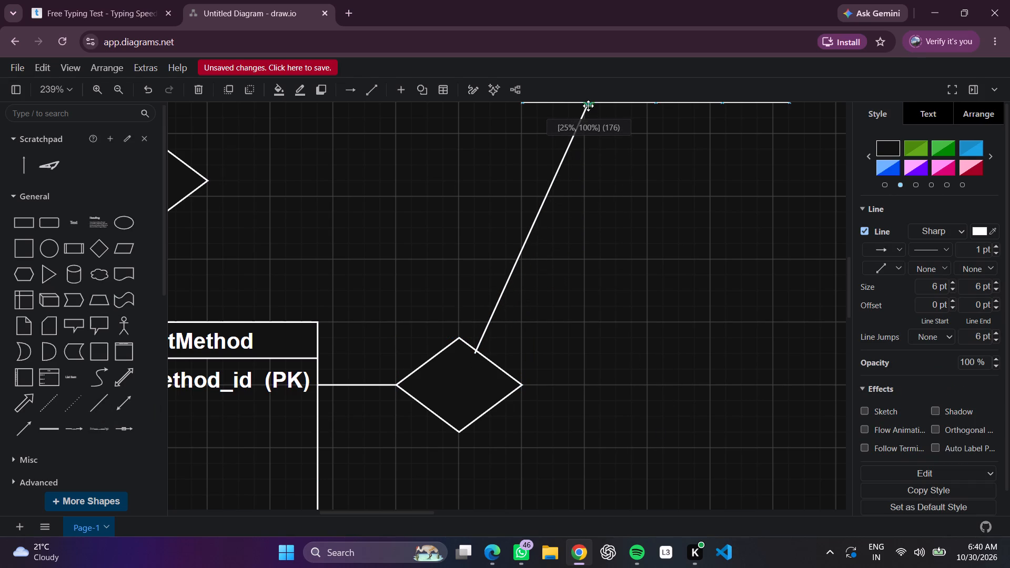
pyautogui.moveTo(588, 106); pyautogui.dragTo(584, 106)
pyautogui.click(601, 125)
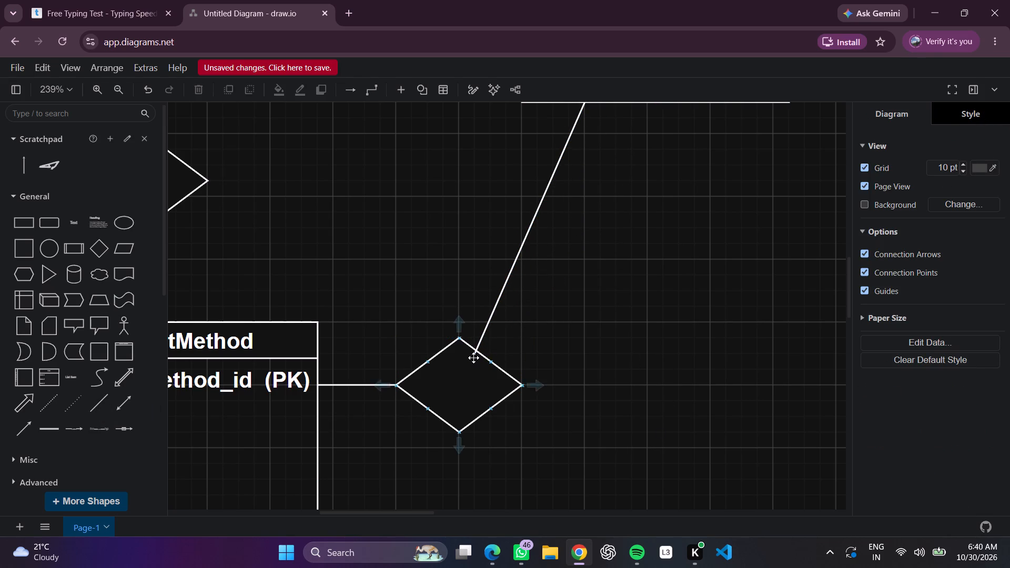
pyautogui.click(473, 357)
pyautogui.moveTo(477, 354); pyautogui.dragTo(573, 374)
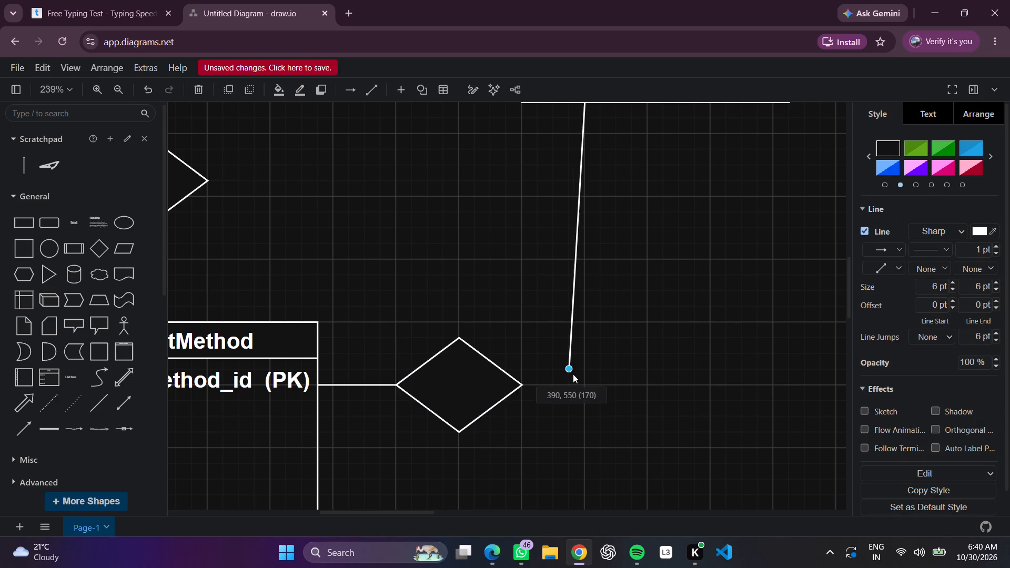
pyautogui.moveTo(573, 374); pyautogui.dragTo(591, 384)
pyautogui.click(654, 379)
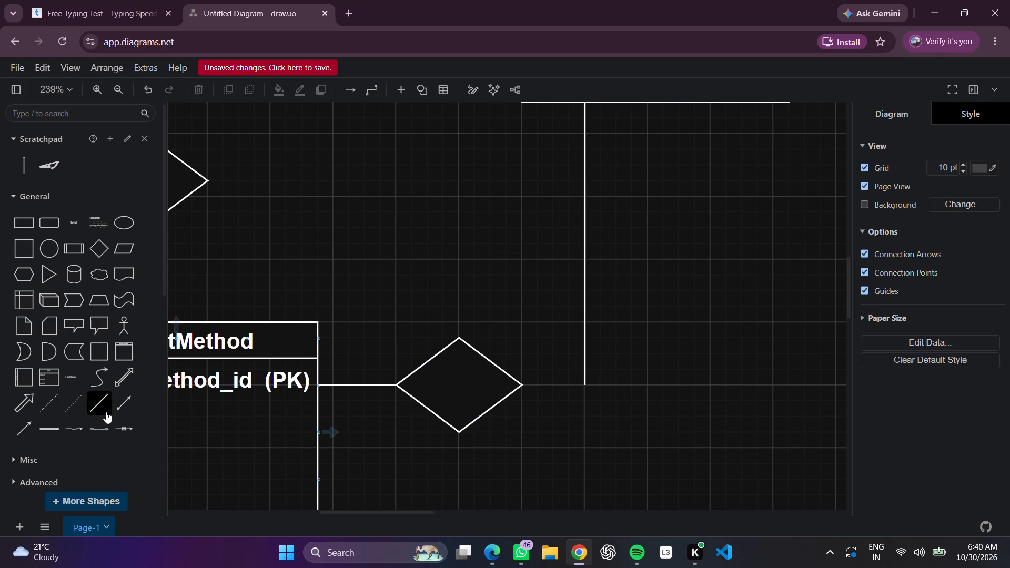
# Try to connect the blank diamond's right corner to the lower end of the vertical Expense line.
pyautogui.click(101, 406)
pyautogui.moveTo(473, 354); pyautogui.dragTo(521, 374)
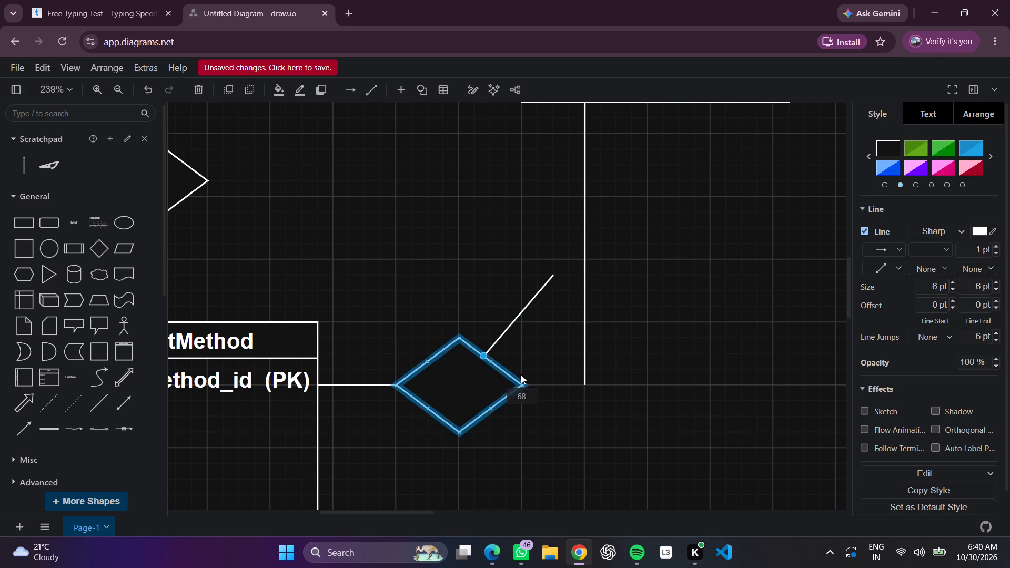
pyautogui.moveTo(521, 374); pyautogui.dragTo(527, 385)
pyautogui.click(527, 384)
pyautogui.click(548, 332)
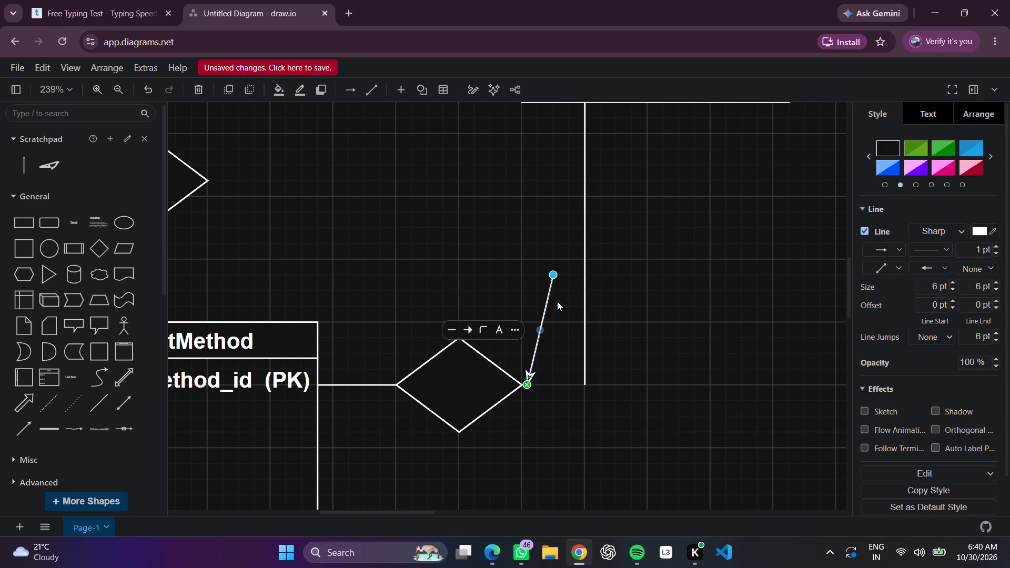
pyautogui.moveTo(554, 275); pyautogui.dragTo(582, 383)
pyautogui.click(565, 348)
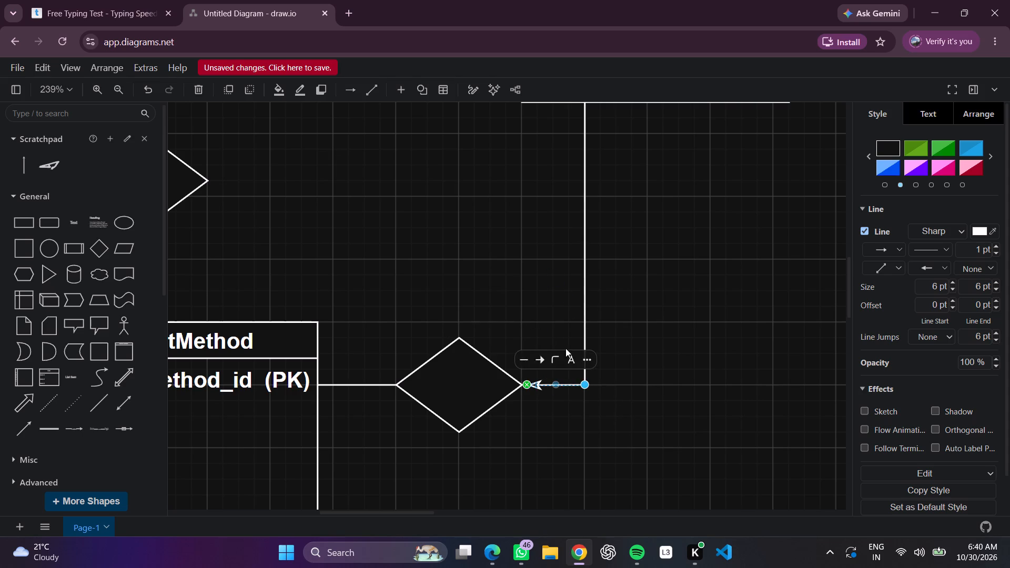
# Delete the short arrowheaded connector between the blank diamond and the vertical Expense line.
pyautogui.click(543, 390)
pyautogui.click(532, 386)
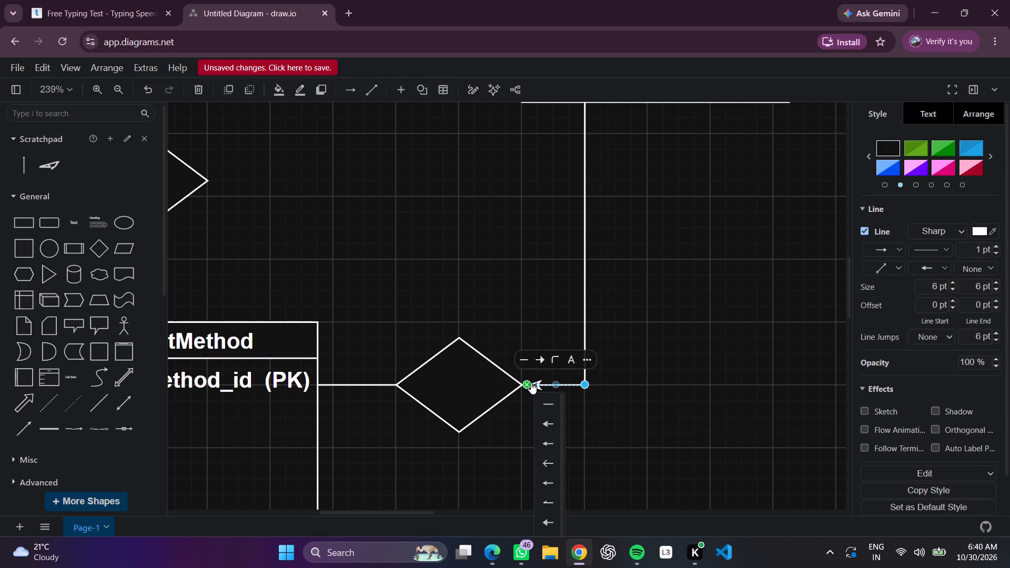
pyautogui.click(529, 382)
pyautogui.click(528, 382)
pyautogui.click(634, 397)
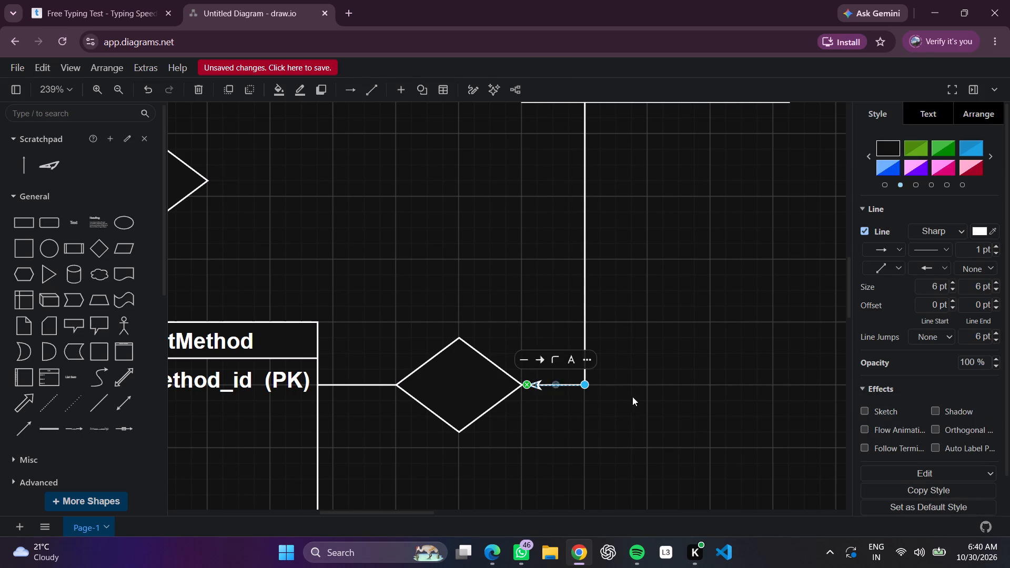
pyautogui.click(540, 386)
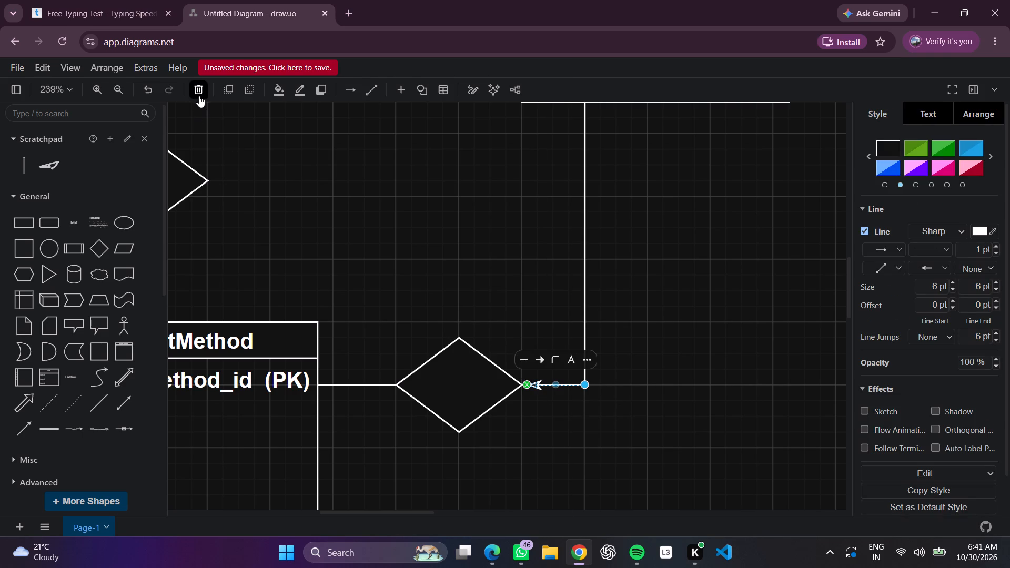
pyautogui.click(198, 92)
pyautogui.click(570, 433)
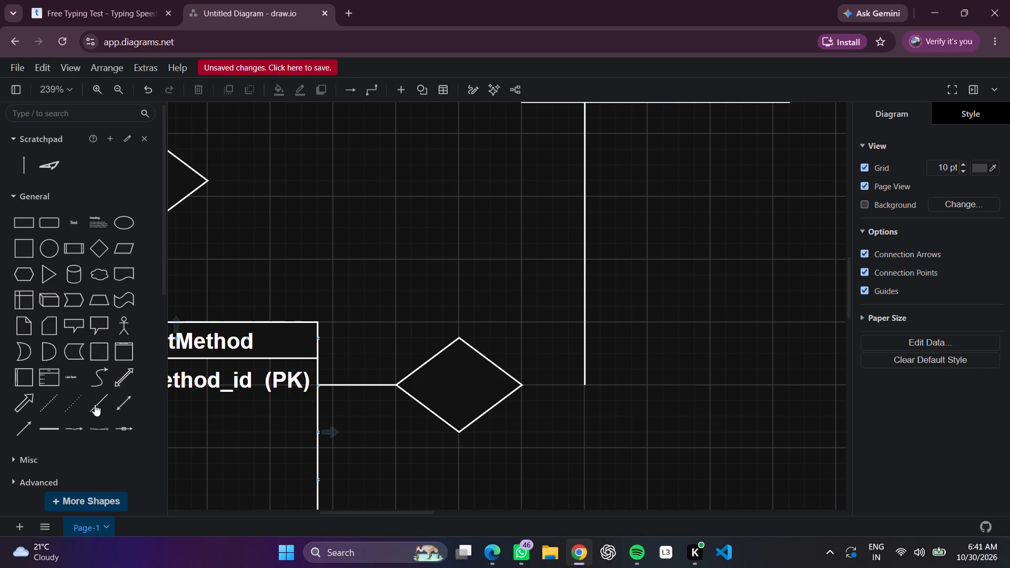
# Connect the blank diamond's right corner to the lower end of the vertical Expense line with a plain horizontal line.
pyautogui.click(95, 406)
pyautogui.moveTo(476, 353); pyautogui.dragTo(524, 373)
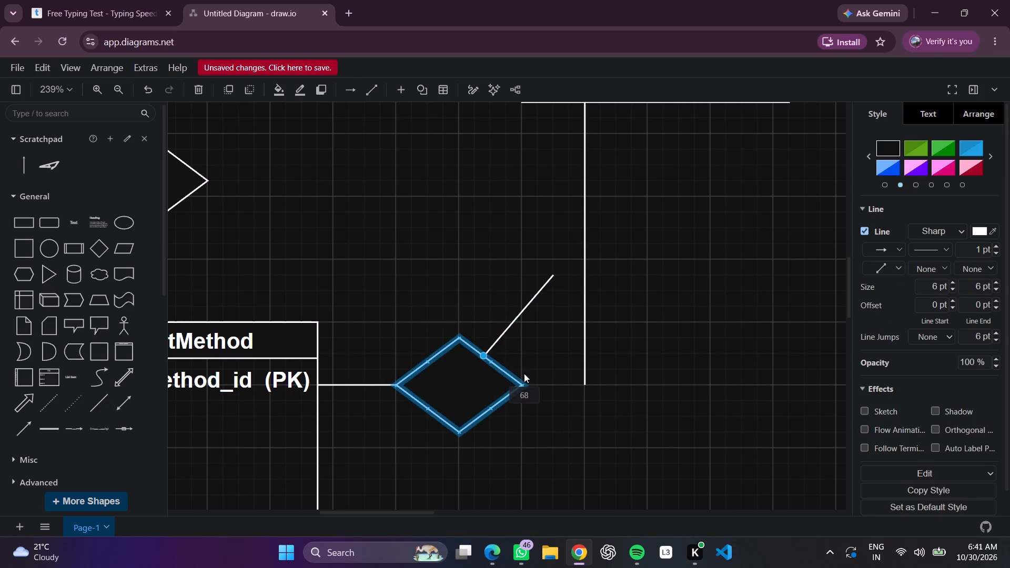
pyautogui.moveTo(524, 373); pyautogui.dragTo(522, 386)
pyautogui.click(638, 413)
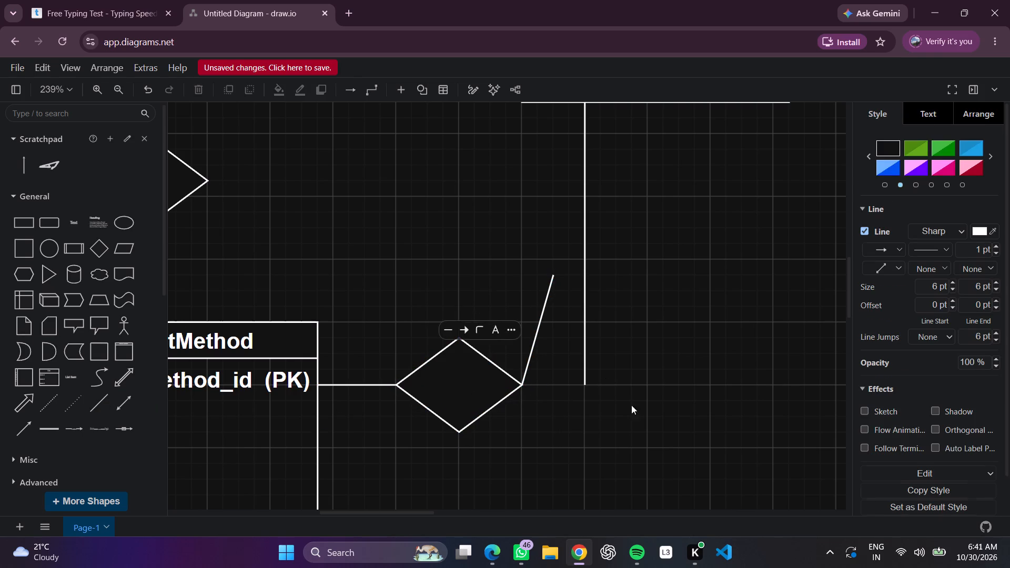
pyautogui.click(552, 279)
pyautogui.moveTo(552, 273); pyautogui.dragTo(578, 368)
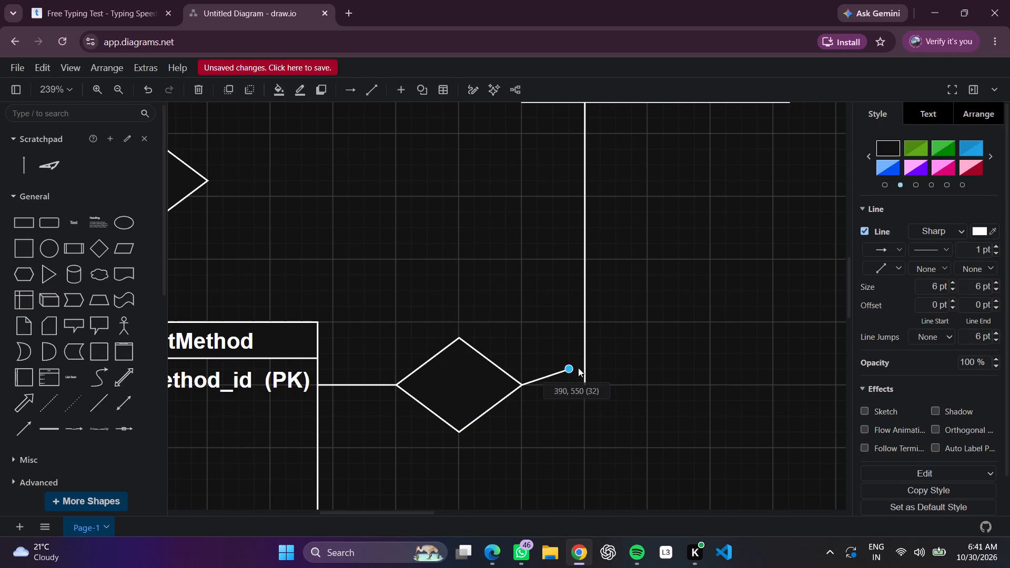
pyautogui.moveTo(578, 368); pyautogui.dragTo(581, 383)
pyautogui.click(666, 375)
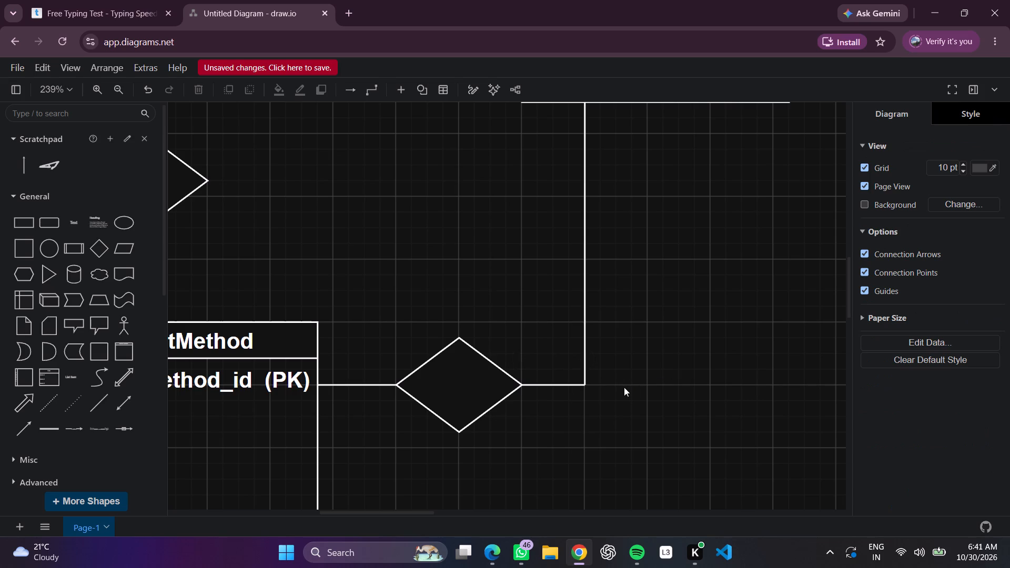
# Label the relationship diamond between PaymentMethod and Expense "paid via".
pyautogui.doubleClick(449, 394)
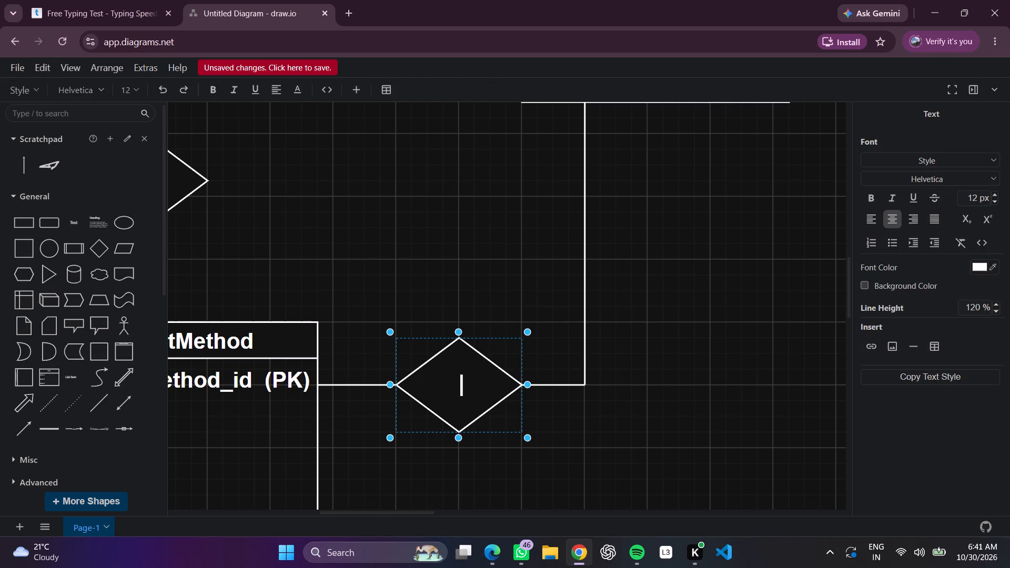
pyautogui.write('pa')
pyautogui.write('id')
pyautogui.press('space')
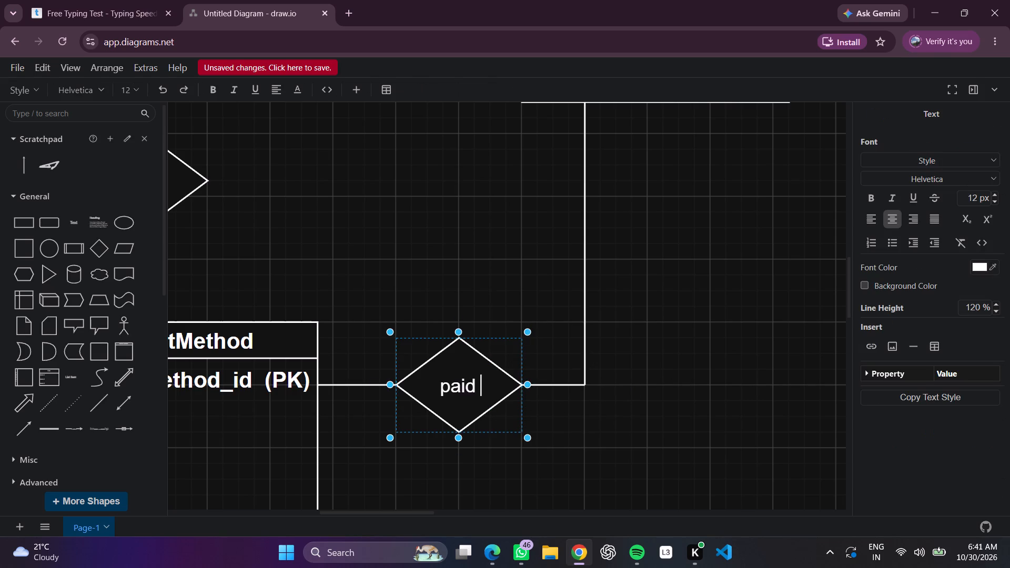
pyautogui.write('via')
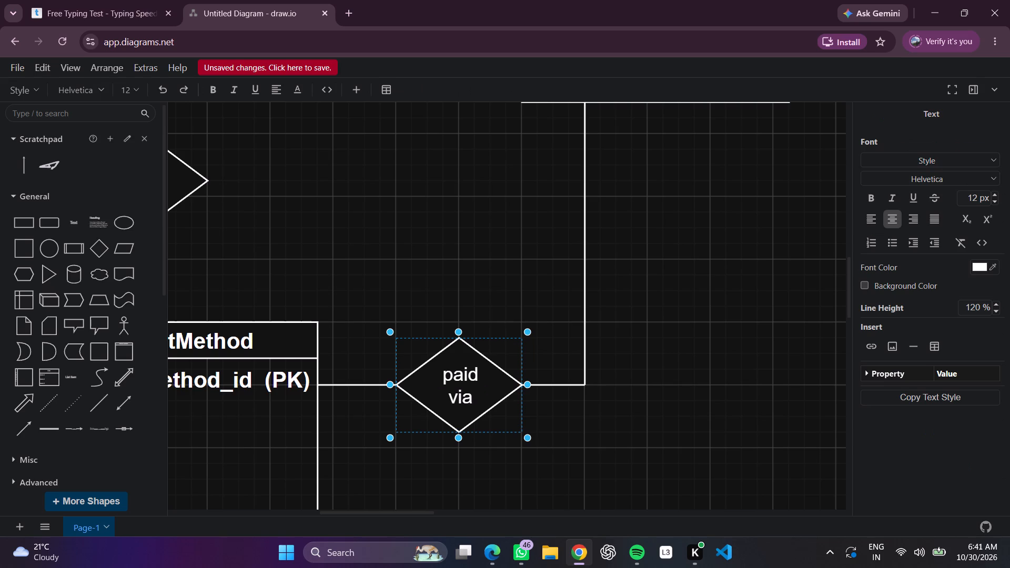
pyautogui.click(649, 346)
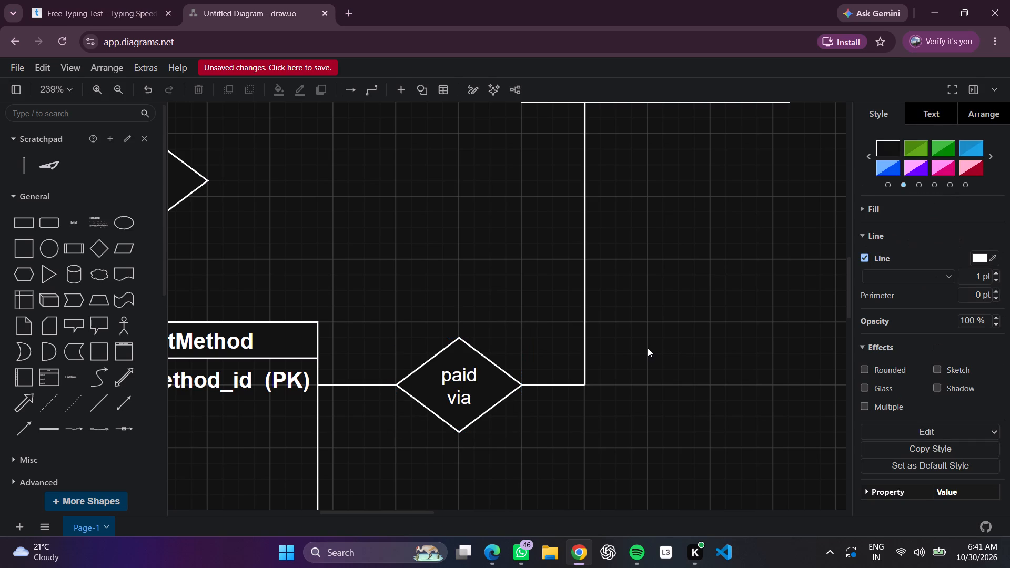
# Draw a second plain vertical line down from the Expense entity's bottom edge, beside the line leading to "paid via".
pyautogui.scroll(2, 646, 348)
pyautogui.hscroll(-1, 639, 292)
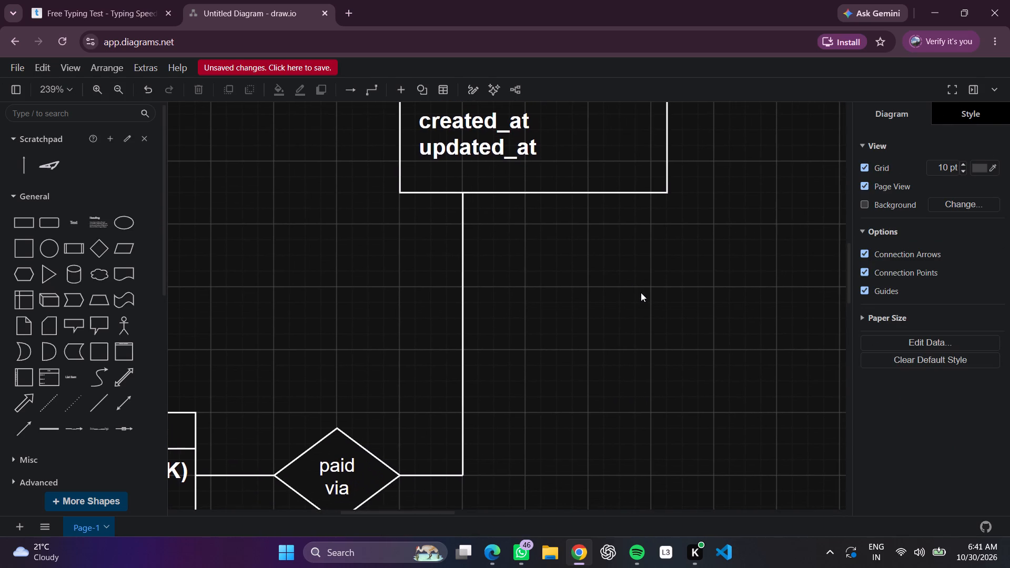
pyautogui.click(101, 404)
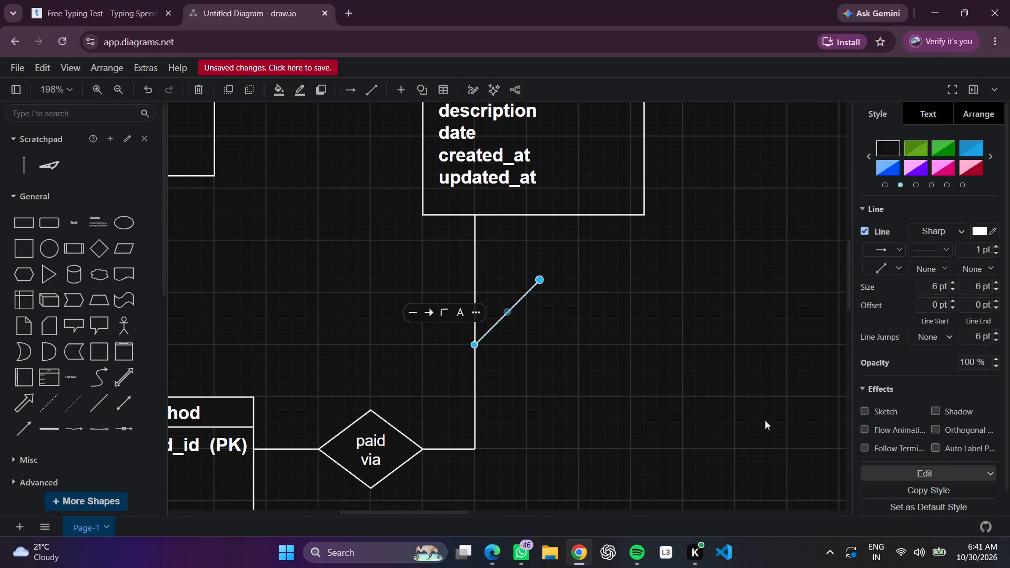
pyautogui.moveTo(538, 279); pyautogui.dragTo(539, 279)
pyautogui.moveTo(539, 279); pyautogui.dragTo(581, 213)
pyautogui.click(640, 285)
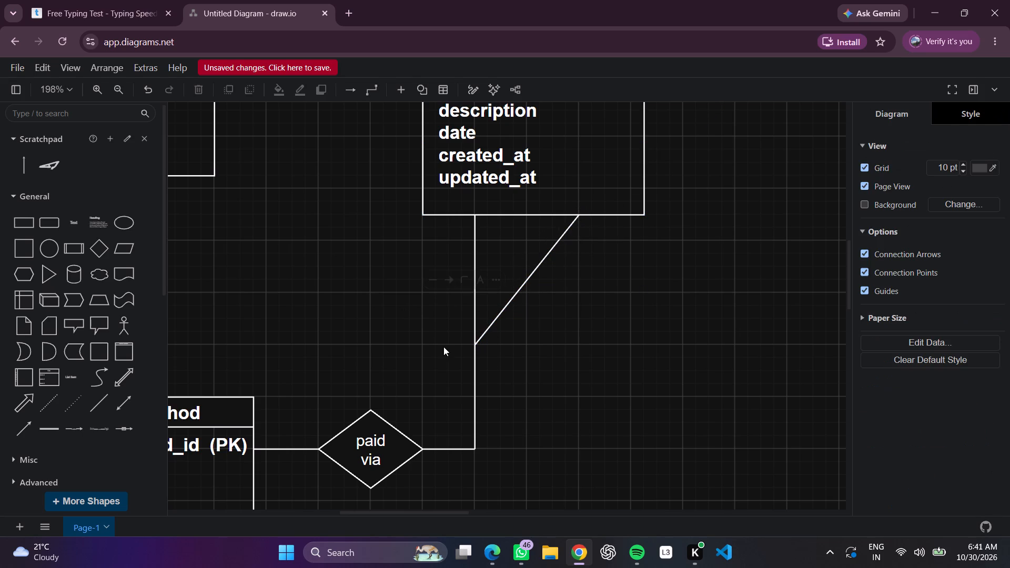
pyautogui.click(478, 343)
pyautogui.moveTo(476, 342); pyautogui.dragTo(583, 426)
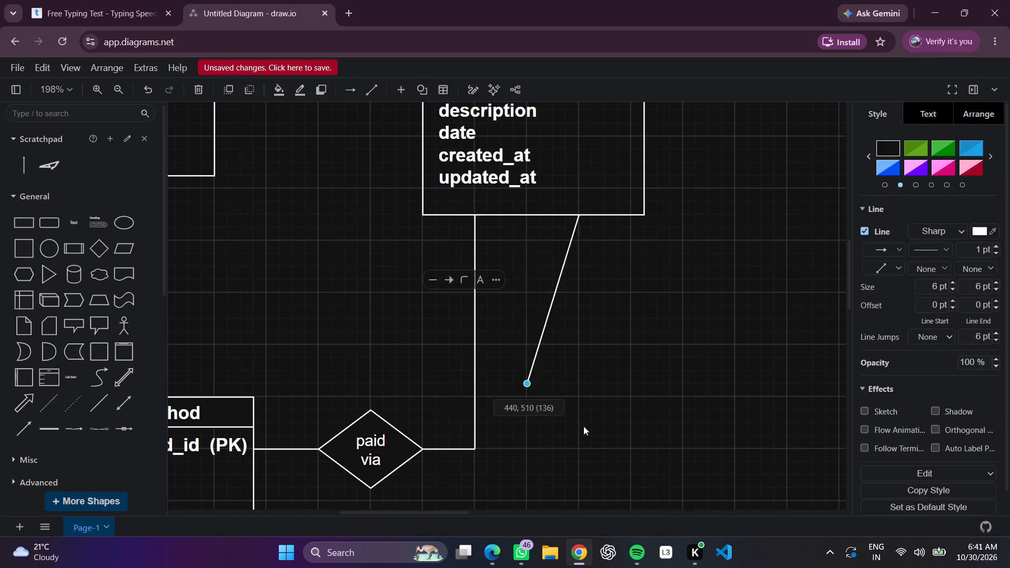
pyautogui.moveTo(583, 426); pyautogui.dragTo(580, 443)
pyautogui.hscroll(-1, 658, 423)
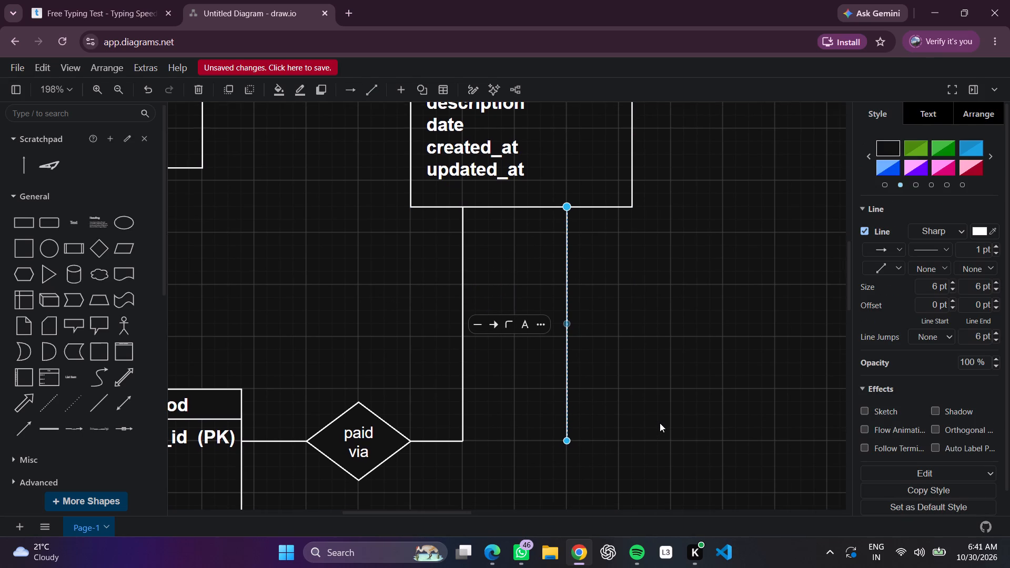
pyautogui.moveTo(587, 437); pyautogui.dragTo(587, 381)
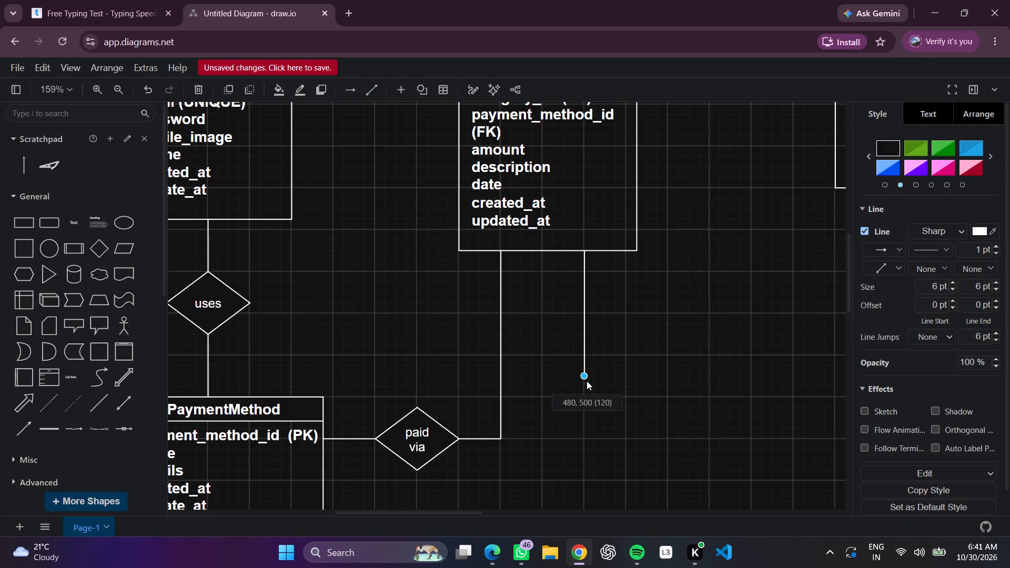
pyautogui.moveTo(587, 381); pyautogui.dragTo(582, 393)
pyautogui.click(673, 411)
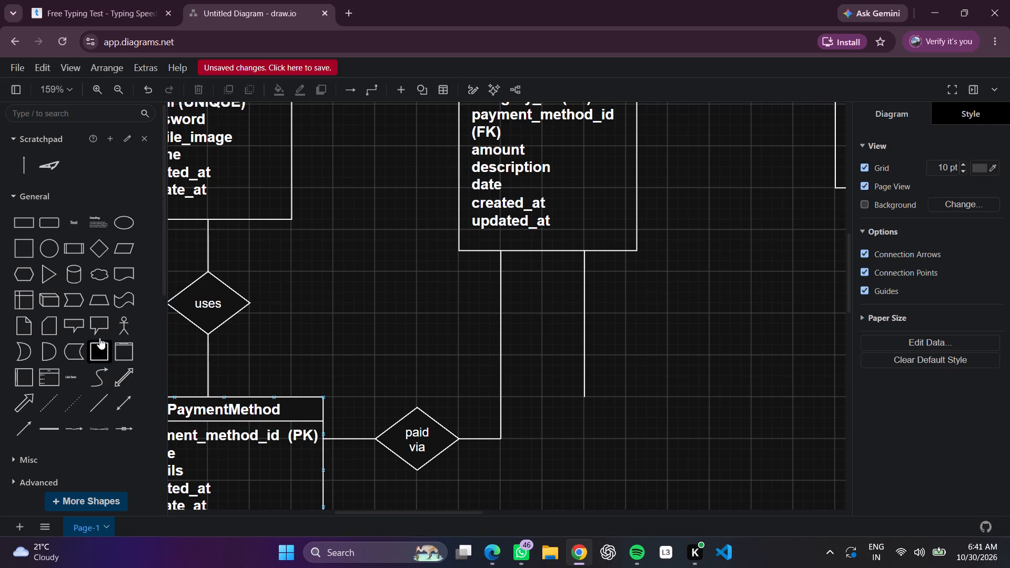
# Add a relationship diamond at the lower end of the new Expense line and flatten it to match the "paid via" diamond.
pyautogui.click(97, 250)
pyautogui.moveTo(493, 291); pyautogui.dragTo(588, 425)
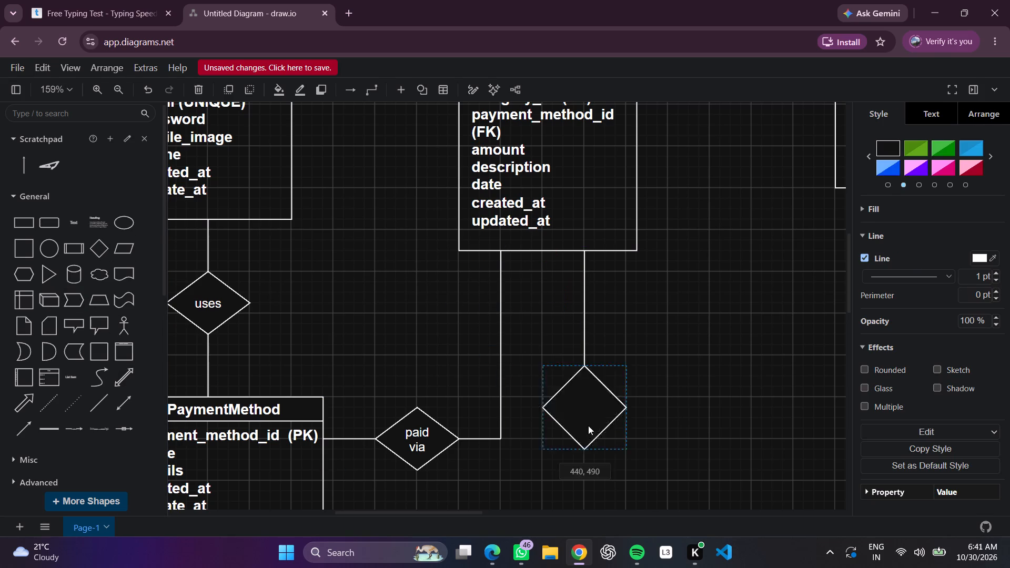
pyautogui.moveTo(588, 425); pyautogui.dragTo(564, 429)
pyautogui.moveTo(584, 481); pyautogui.dragTo(584, 480)
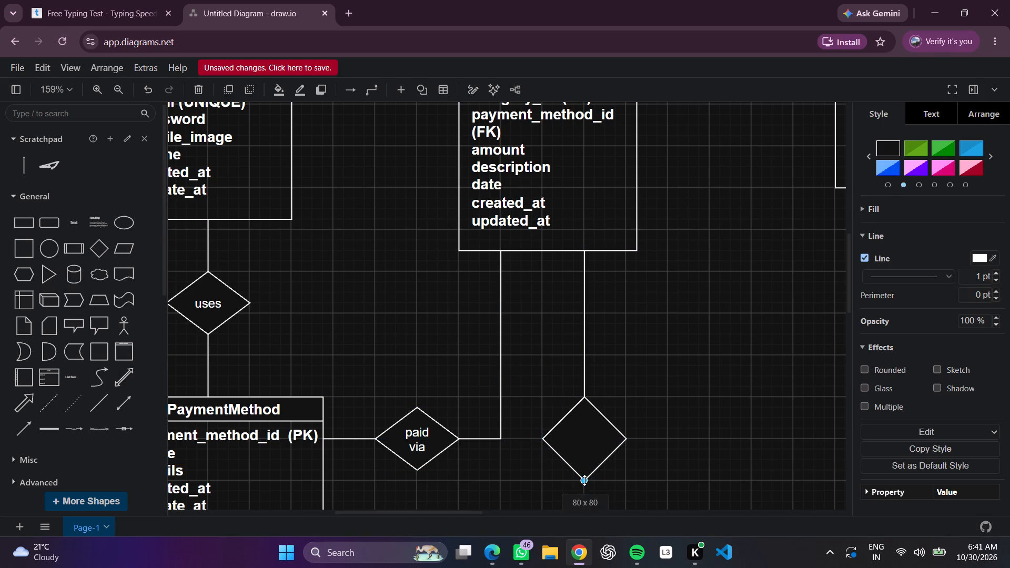
pyautogui.moveTo(584, 480); pyautogui.dragTo(584, 471)
pyautogui.moveTo(581, 468); pyautogui.dragTo(581, 461)
# Label the new relationship diamond below Expense "generates".
pyautogui.doubleClick(580, 435)
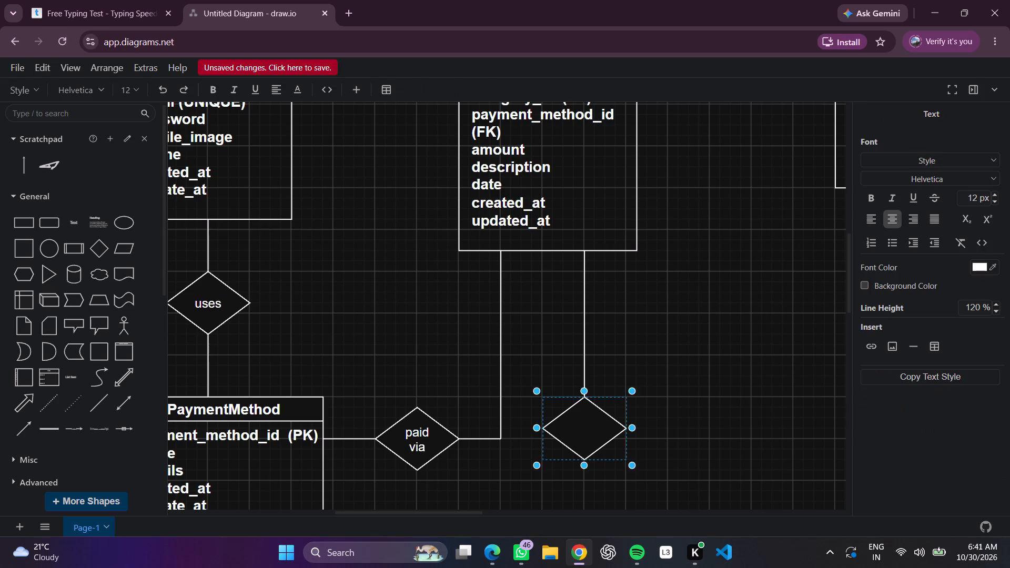
pyautogui.write('gena')
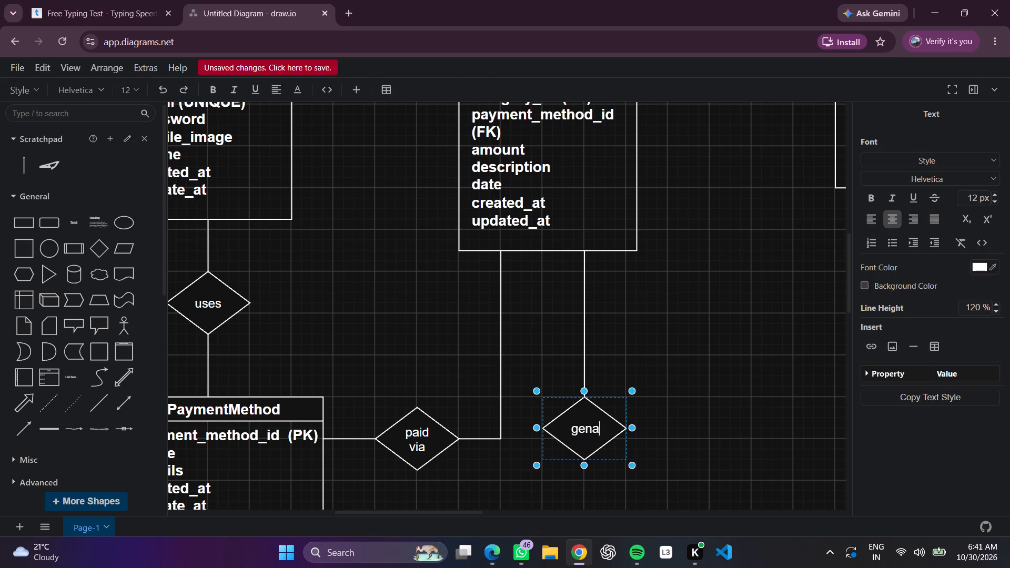
pyautogui.press('BackSpace')
pyautogui.write('erates')
pyautogui.scroll(-1, 623, 474)
pyautogui.click(738, 428)
# Draw a short plain vertical line straight down from the bottom corner of the "generates" diamond.
pyautogui.scroll(-1, 738, 428)
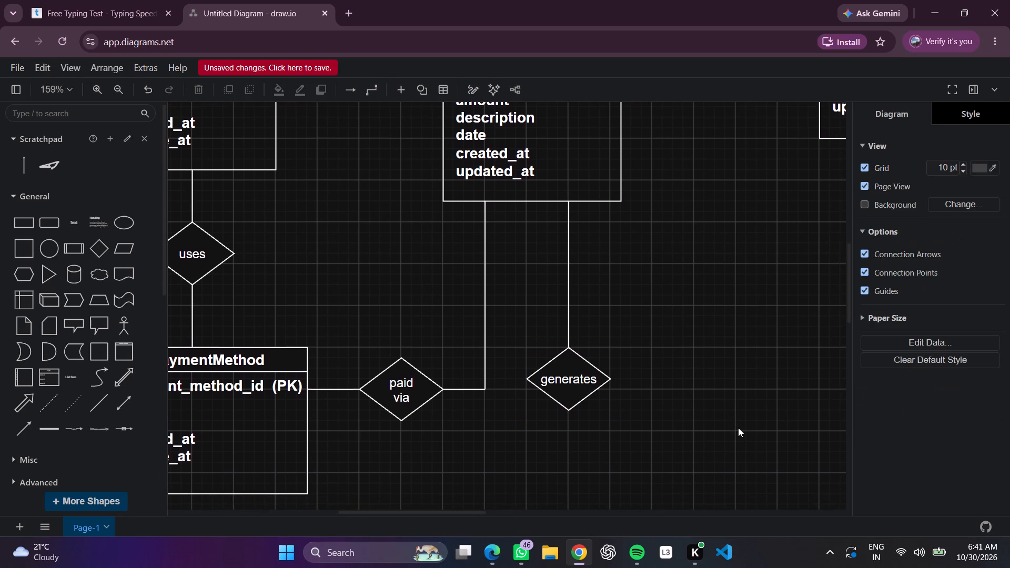
pyautogui.scroll(-2, 738, 428)
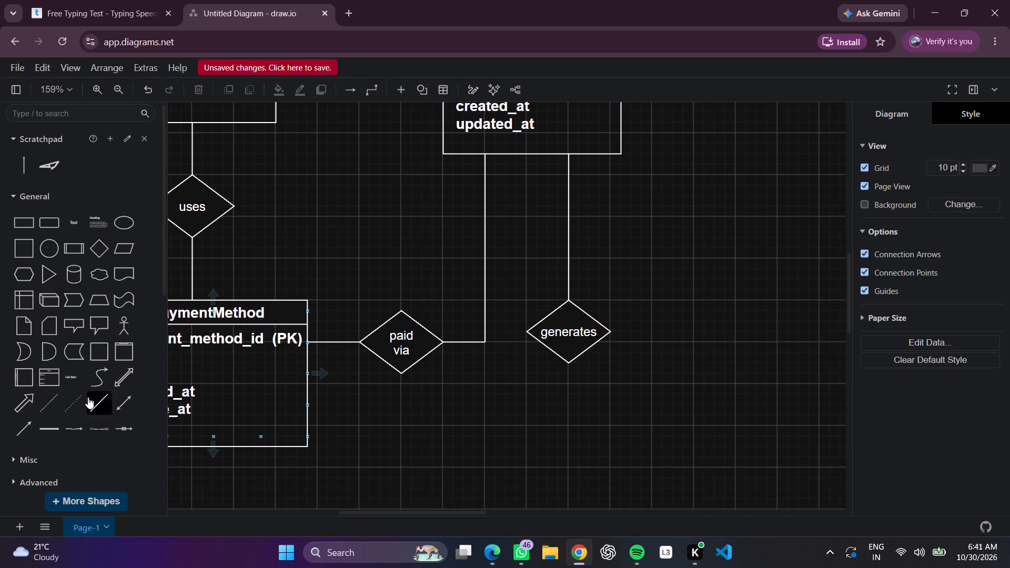
pyautogui.click(88, 397)
pyautogui.moveTo(484, 328); pyautogui.dragTo(508, 345)
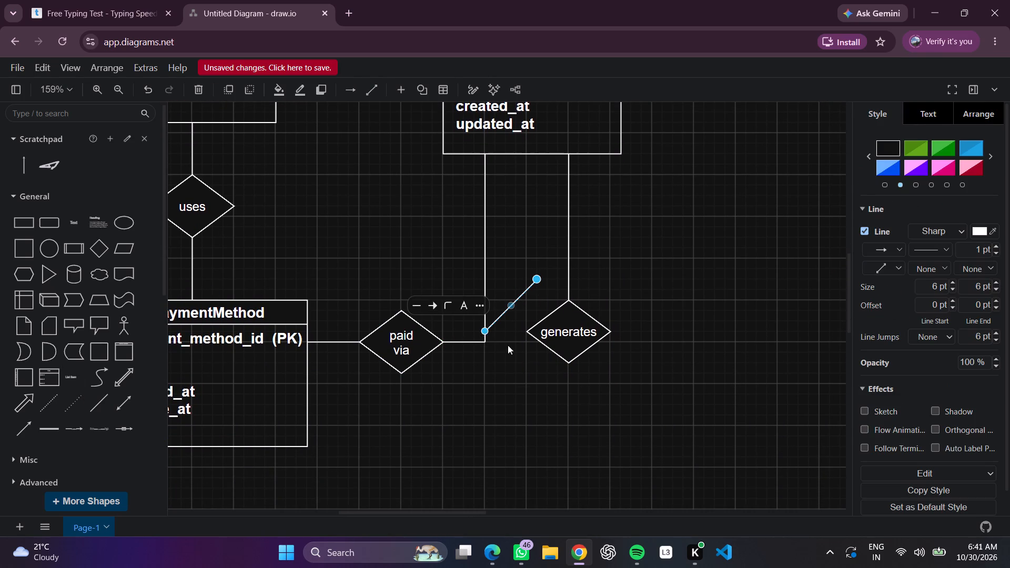
pyautogui.moveTo(508, 345); pyautogui.dragTo(565, 422)
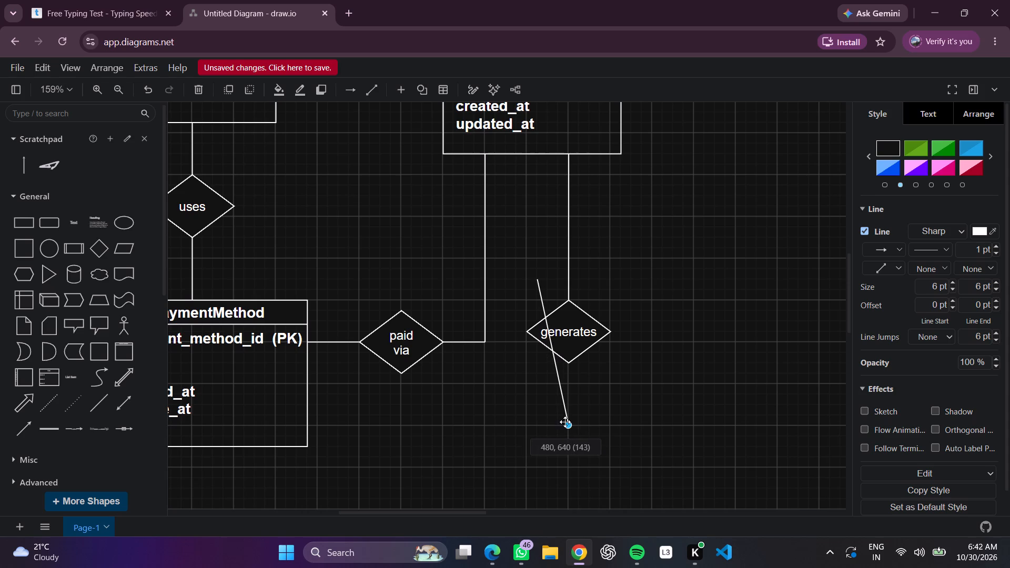
pyautogui.moveTo(565, 422); pyautogui.dragTo(565, 421)
pyautogui.moveTo(532, 273); pyautogui.dragTo(566, 343)
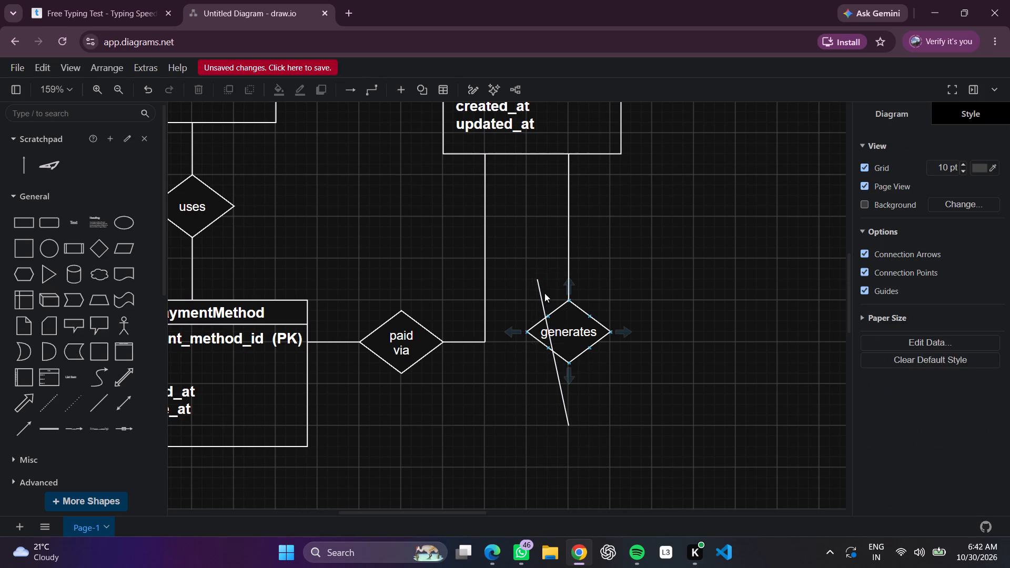
pyautogui.click(538, 281)
pyautogui.moveTo(538, 279); pyautogui.dragTo(561, 337)
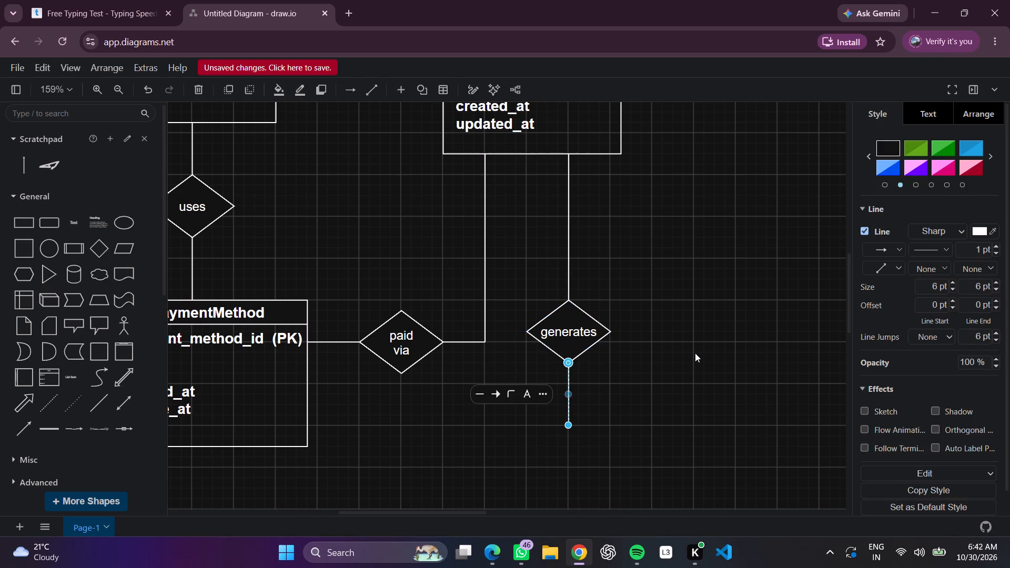
pyautogui.click(695, 353)
# Add a vertical container at the lower end of the "generates" line and resize it to a square centred on that line.
pyautogui.scroll(-2, 691, 351)
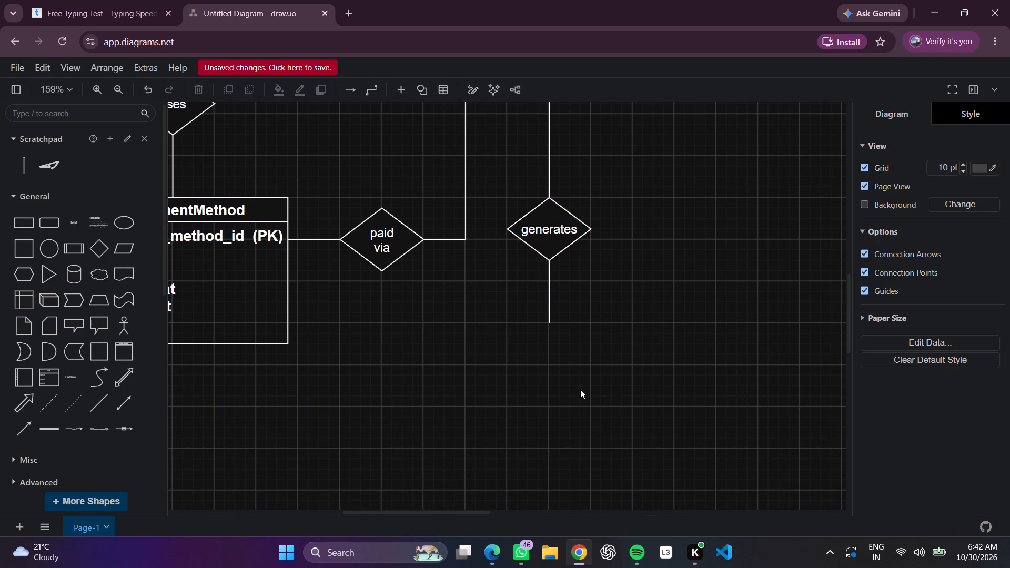
pyautogui.click(114, 349)
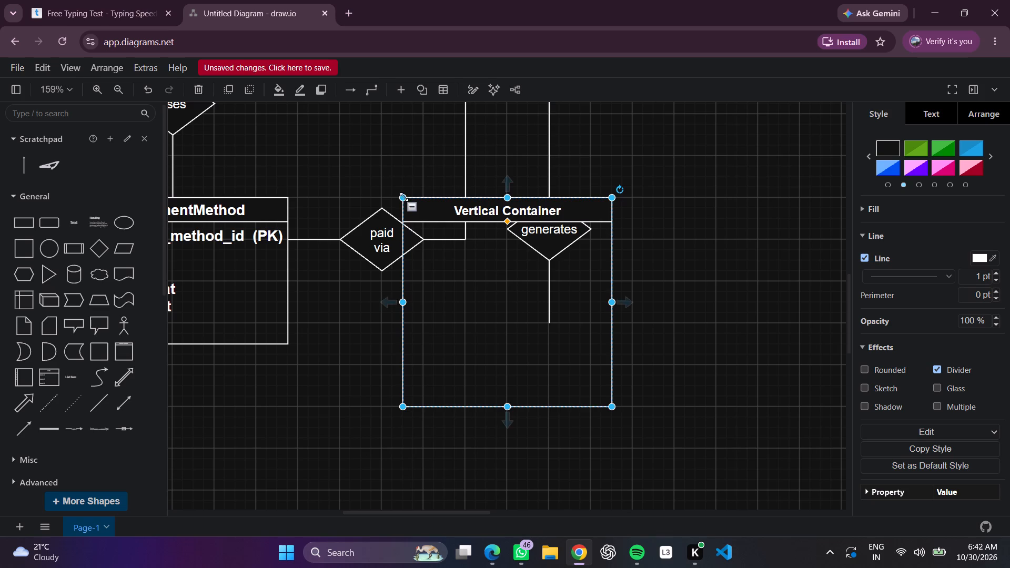
pyautogui.moveTo(404, 197); pyautogui.dragTo(468, 318)
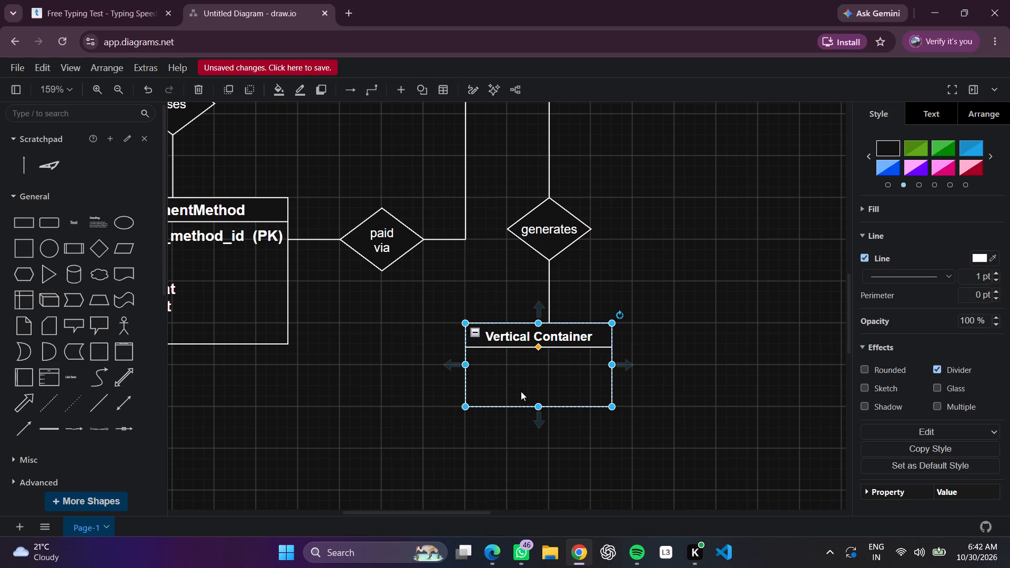
pyautogui.moveTo(539, 404); pyautogui.dragTo(537, 464)
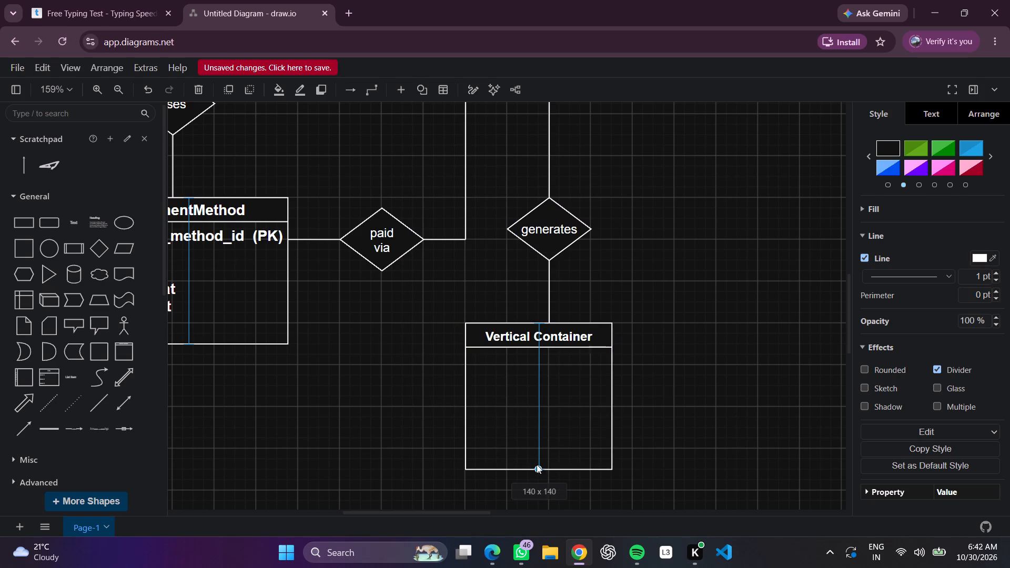
pyautogui.moveTo(537, 464); pyautogui.dragTo(537, 461)
pyautogui.scroll(-1, 537, 464)
pyautogui.click(686, 448)
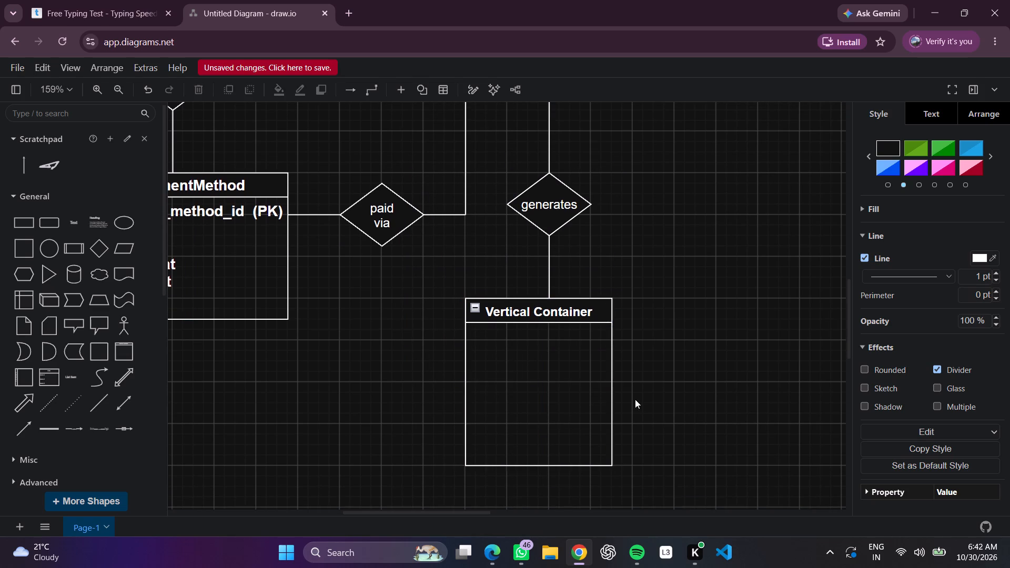
pyautogui.click(610, 378)
pyautogui.moveTo(611, 378); pyautogui.dragTo(628, 379)
pyautogui.click(688, 377)
# Title the new container below the "generates" diamond "Reports".
pyautogui.doubleClick(519, 319)
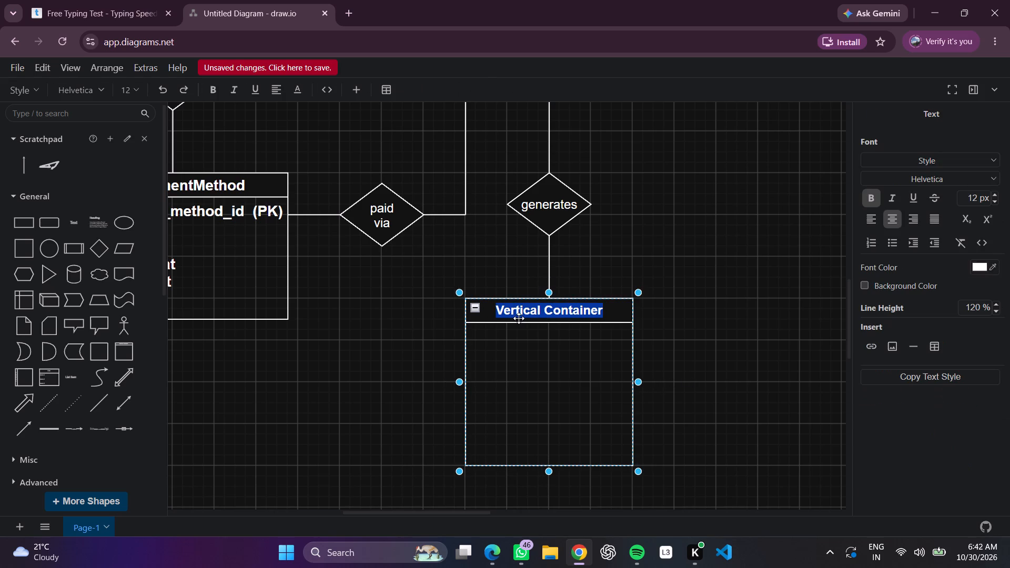
pyautogui.press('BackSpace')
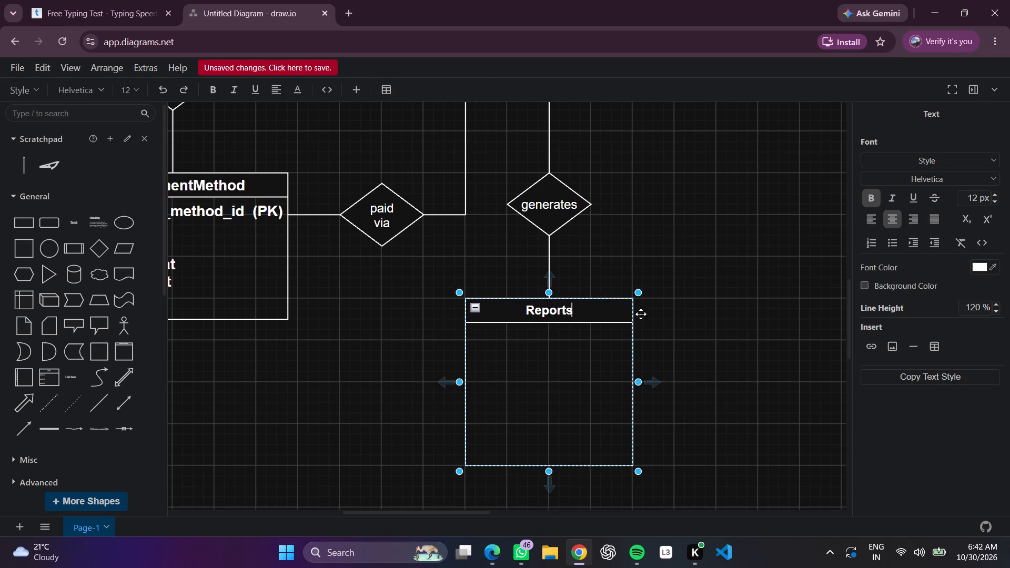
pyautogui.click(733, 295)
# Apply a larger heading text style to the "Reports" title.
pyautogui.doubleClick(601, 309)
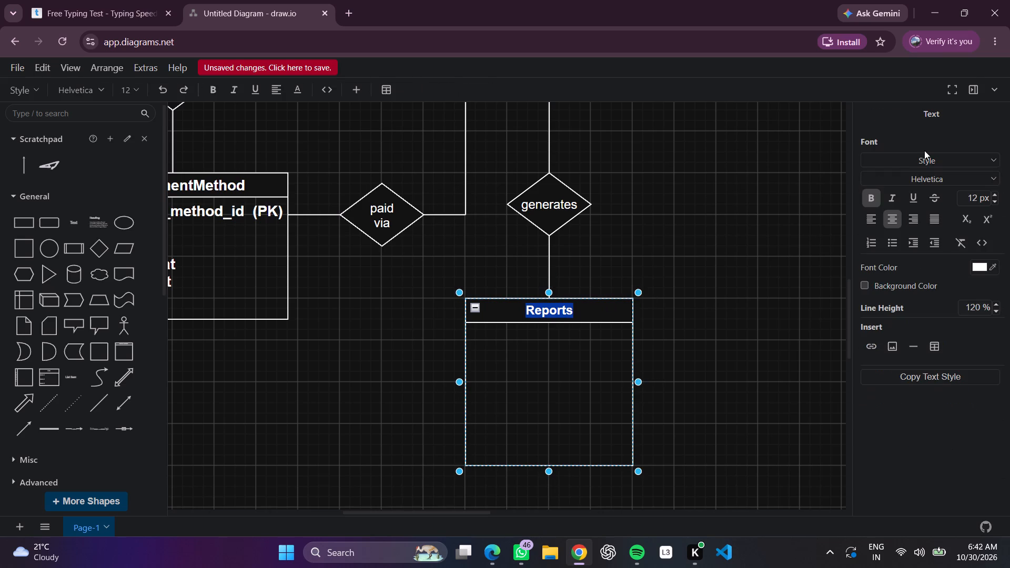
pyautogui.click(924, 158)
pyautogui.click(909, 245)
pyautogui.click(782, 292)
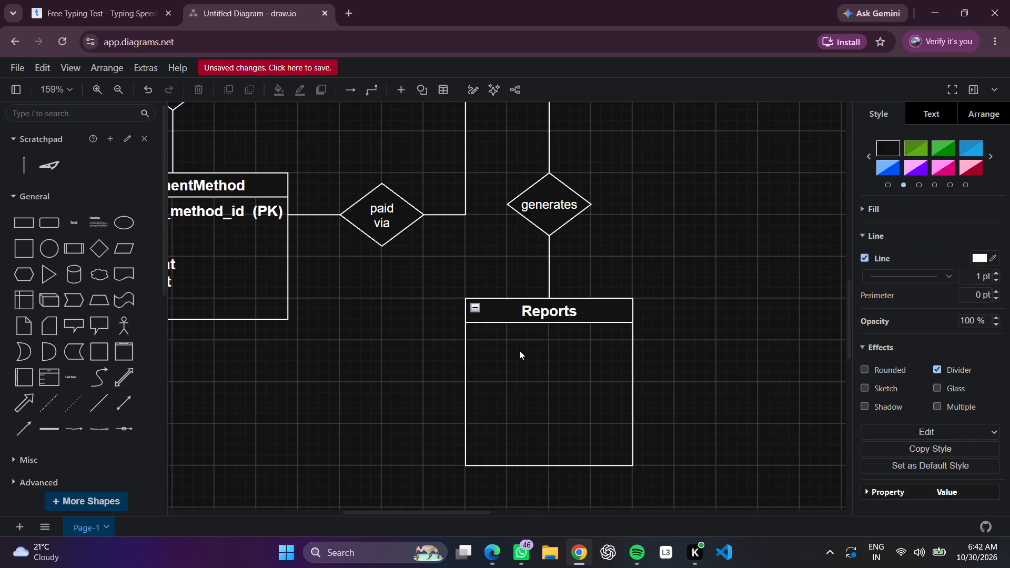
# Insert a text box inside the Reports entity and resize it to nearly fill the area below the title.
pyautogui.tripleClick(474, 342)
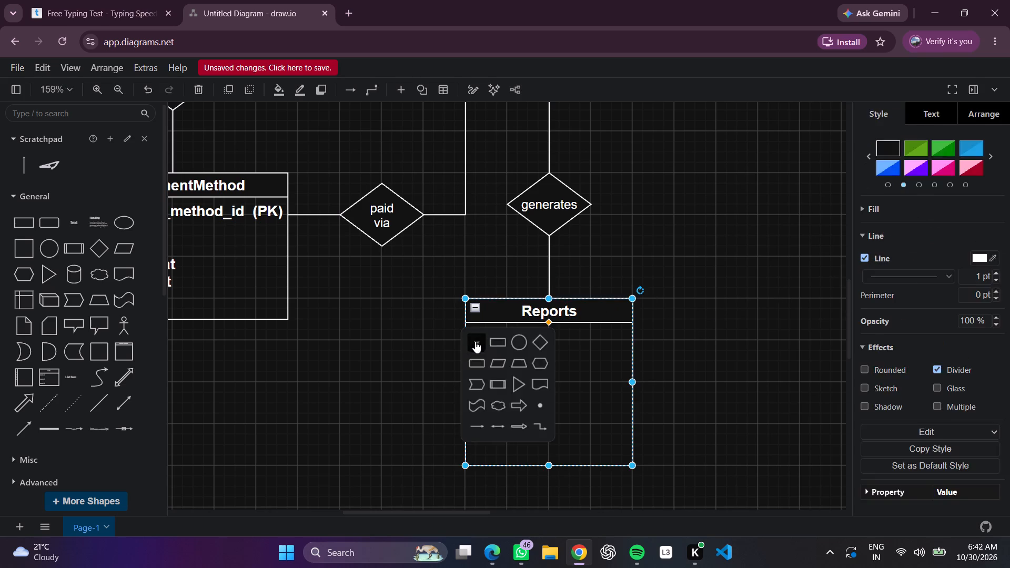
pyautogui.click(505, 359)
pyautogui.moveTo(507, 361); pyautogui.dragTo(508, 360)
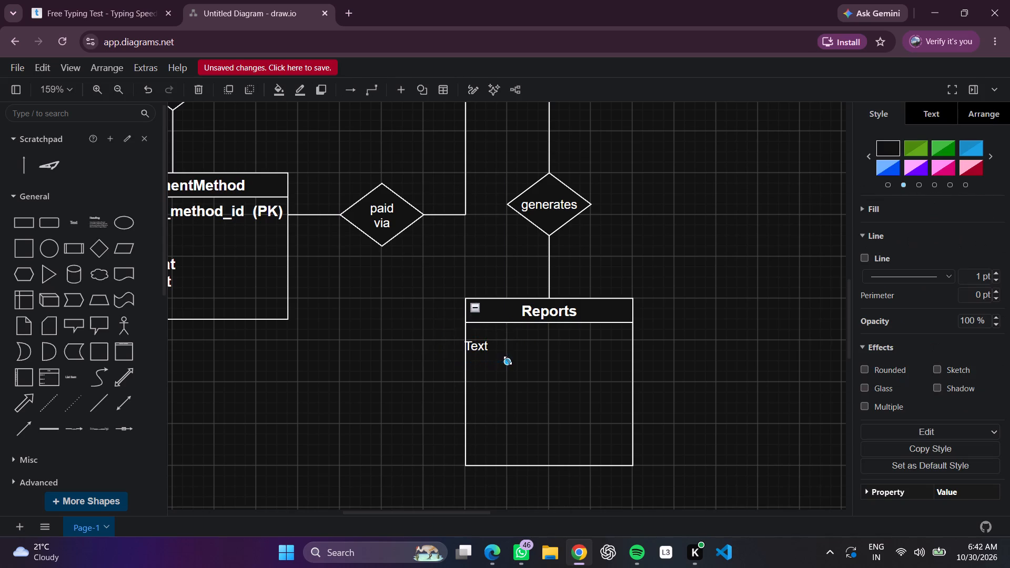
pyautogui.moveTo(508, 360); pyautogui.dragTo(593, 438)
pyautogui.moveTo(445, 382); pyautogui.dragTo(472, 382)
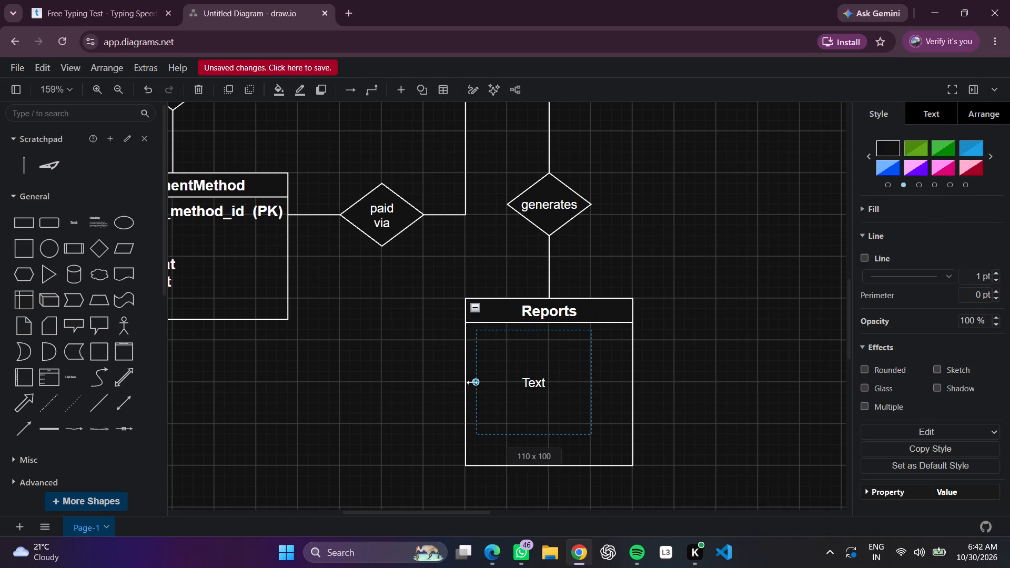
pyautogui.moveTo(472, 382); pyautogui.dragTo(479, 382)
pyautogui.moveTo(536, 434); pyautogui.dragTo(537, 450)
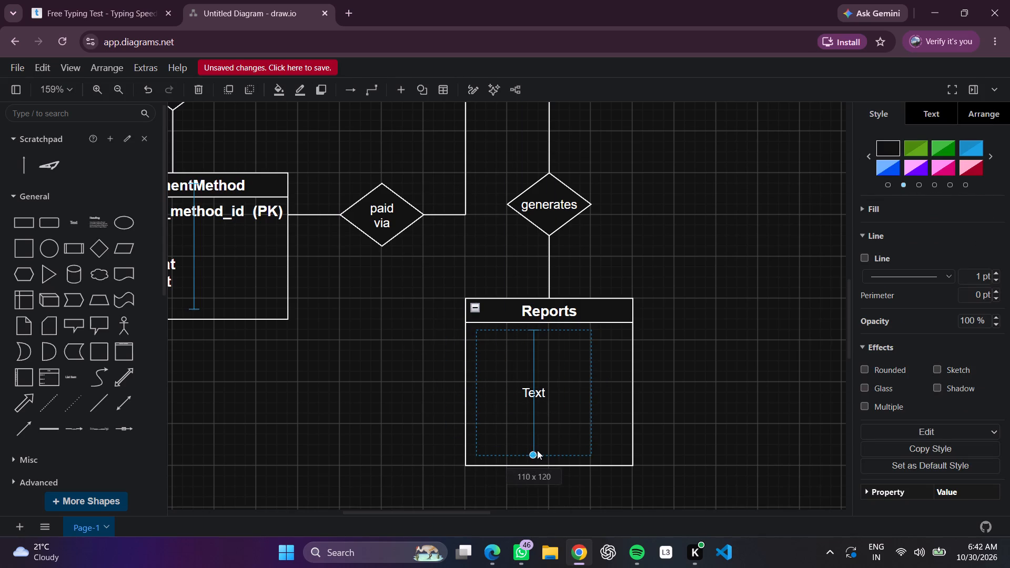
pyautogui.moveTo(537, 450); pyautogui.dragTo(538, 451)
pyautogui.moveTo(589, 389); pyautogui.dragTo(618, 391)
# Replace the placeholder text in the Reports entity's text box with the primary key attribute "reports_id (PK)".
pyautogui.doubleClick(570, 391)
pyautogui.press('BackSpace')
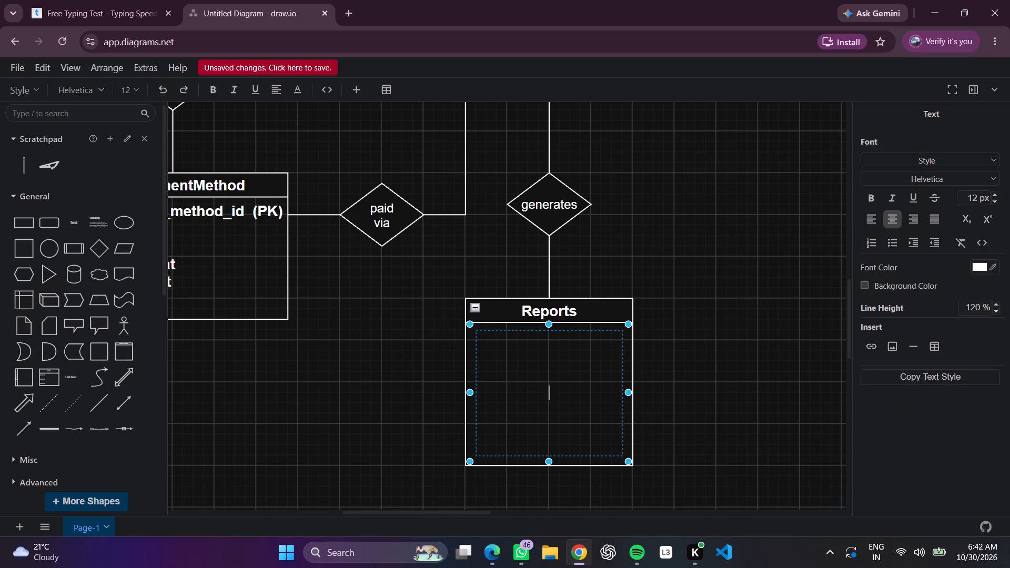
pyautogui.write('re')
pyautogui.write('ports')
pyautogui.hotkey('shift', '_')
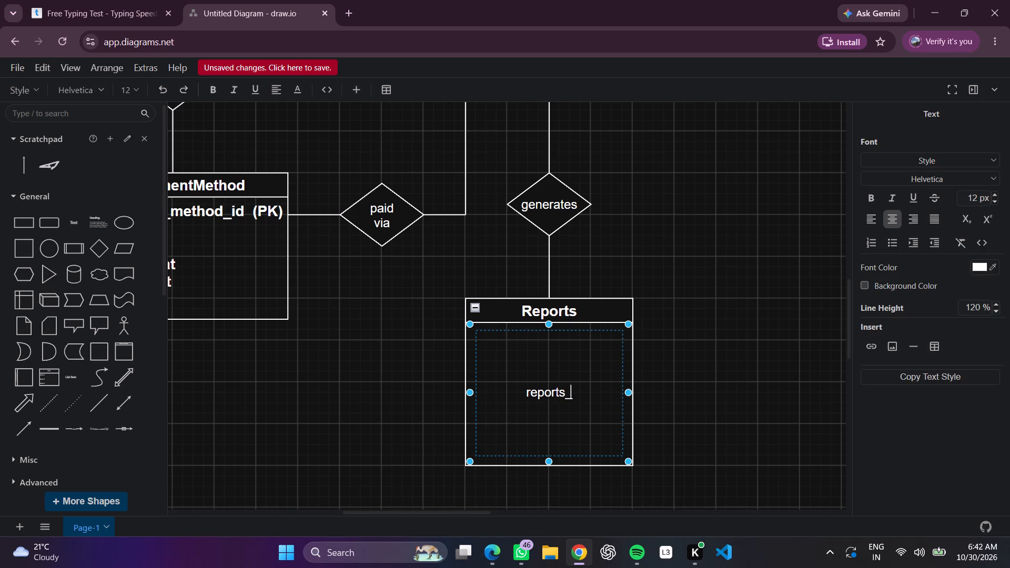
pyautogui.write('id')
pyautogui.press('space')
pyautogui.press('space')
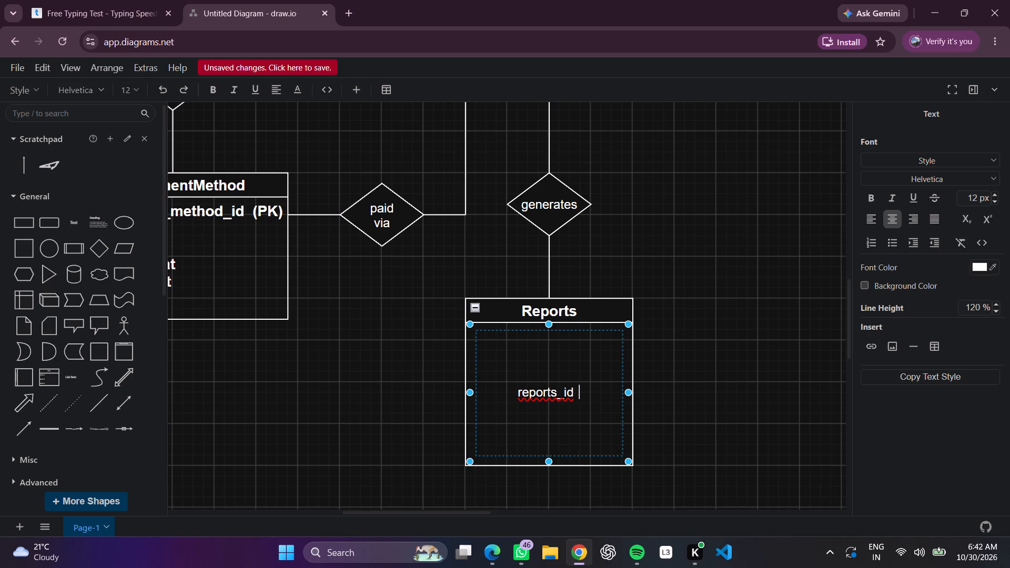
pyautogui.hotkey('shift', '(')
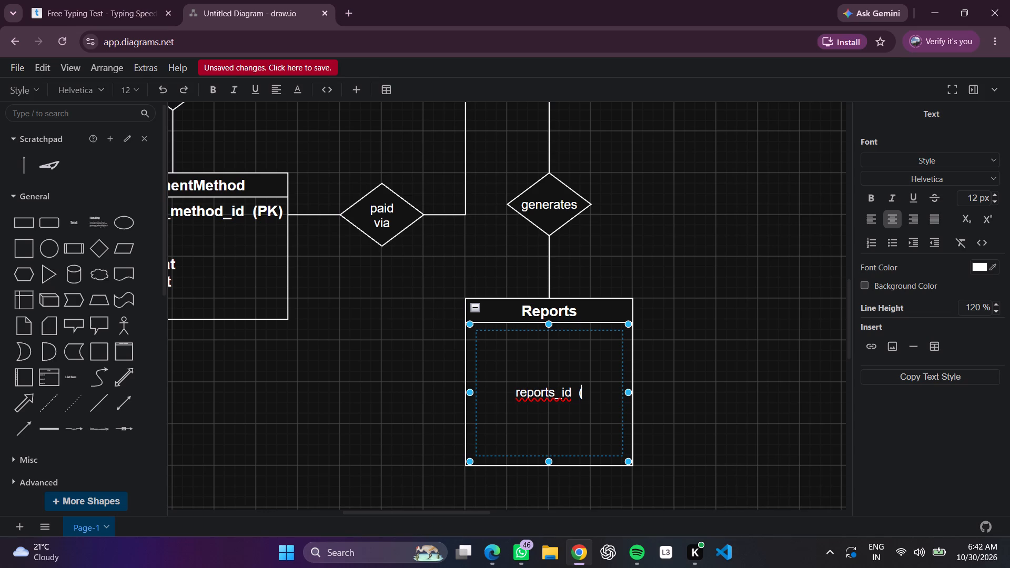
pyautogui.hotkey('shift', 'p')
pyautogui.write('K)')
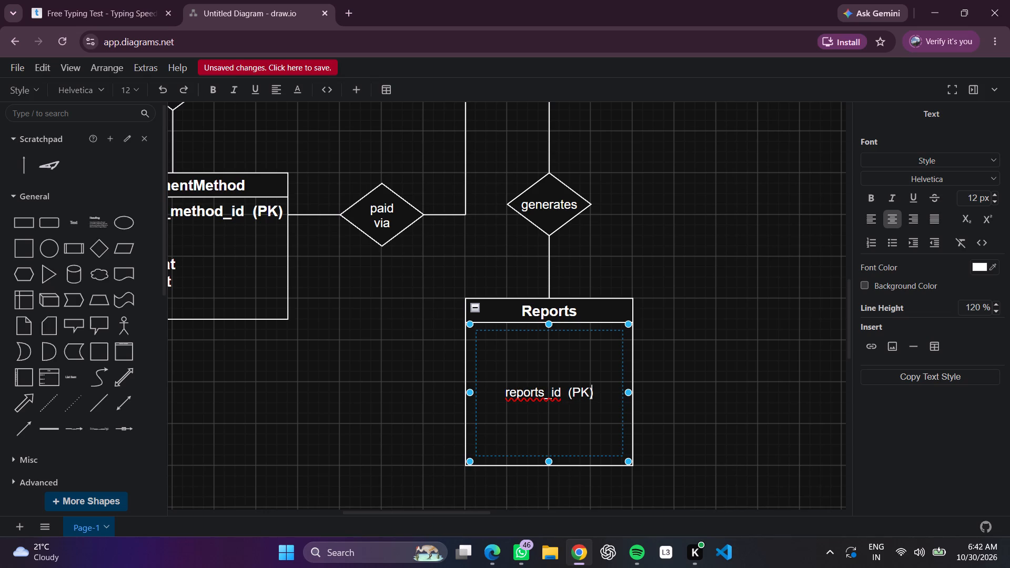
pyautogui.hotkey('shift', 'Return')
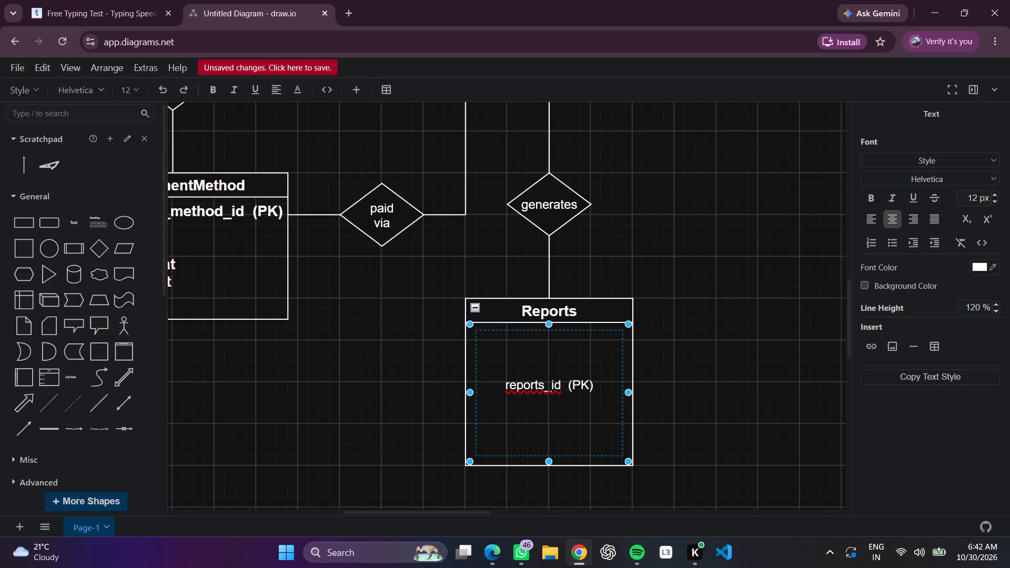
# Add "user_id (FK)" and "type" on separate lines below reports_id in the Reports attribute list.
pyautogui.write('user')
pyautogui.hotkey('shift', '_')
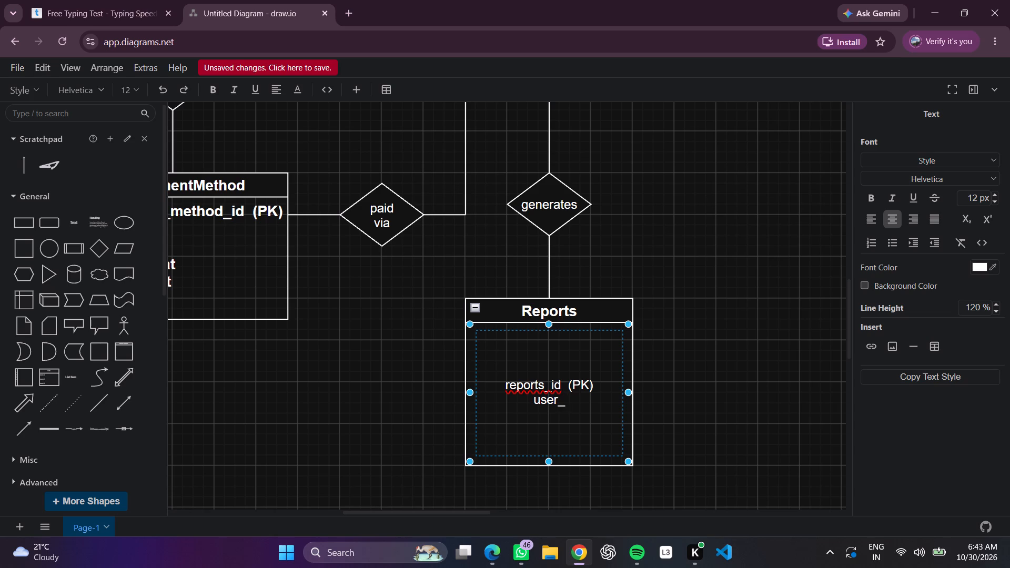
pyautogui.write('id')
pyautogui.press('space')
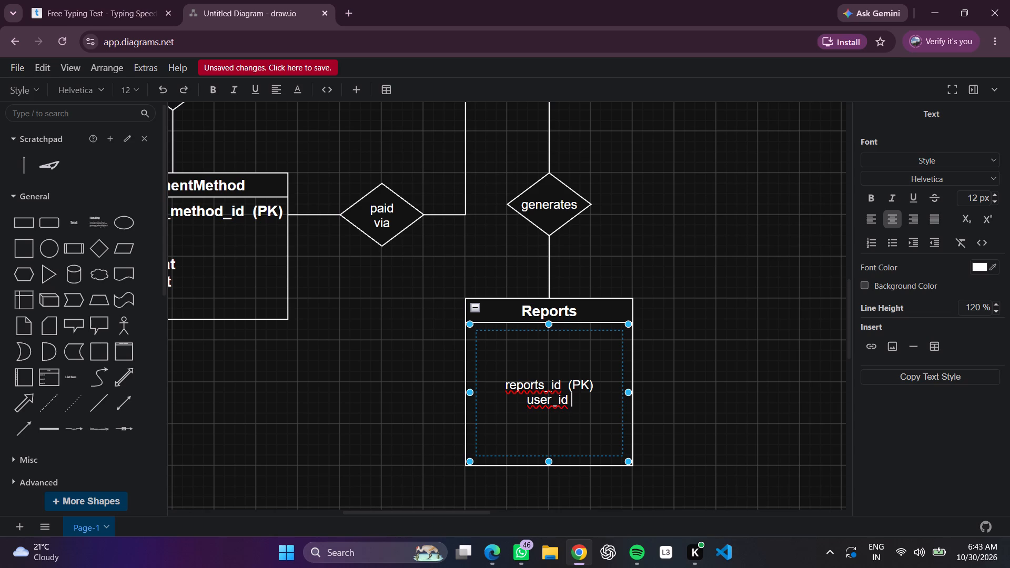
pyautogui.hotkey('shift', '(')
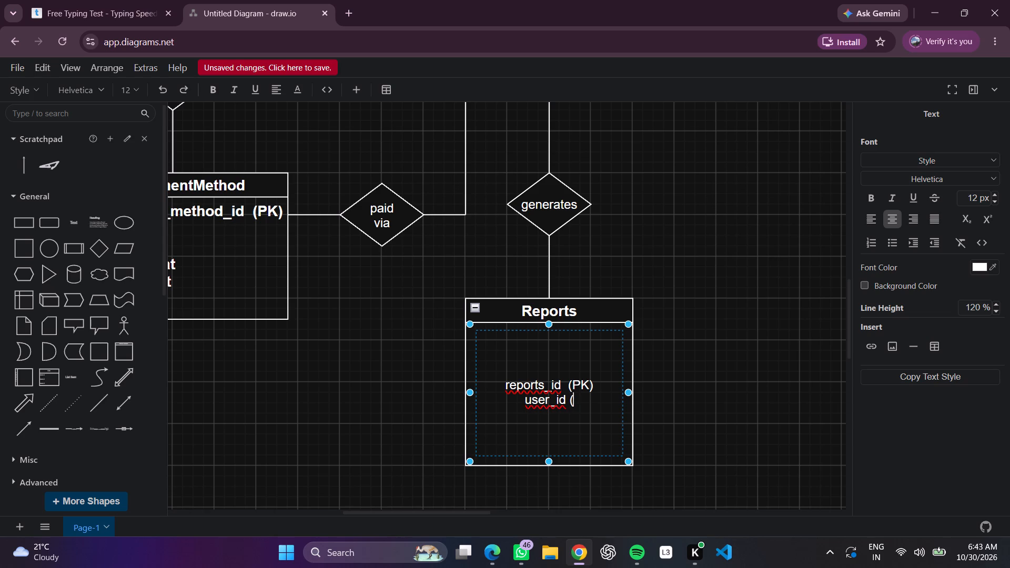
pyautogui.write('FK')
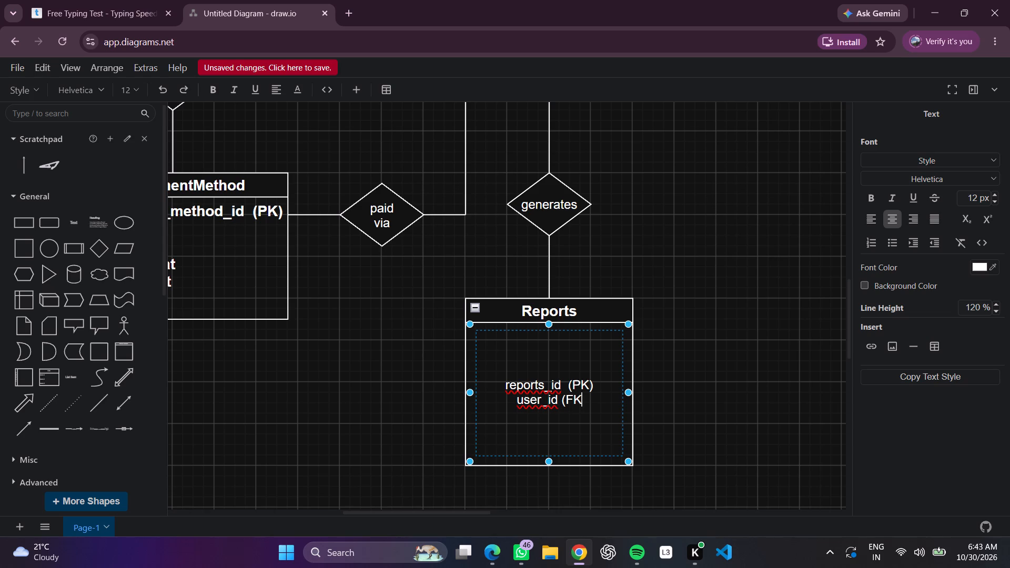
pyautogui.hotkey('shift', ')')
pyautogui.hotkey('shift', 'Return')
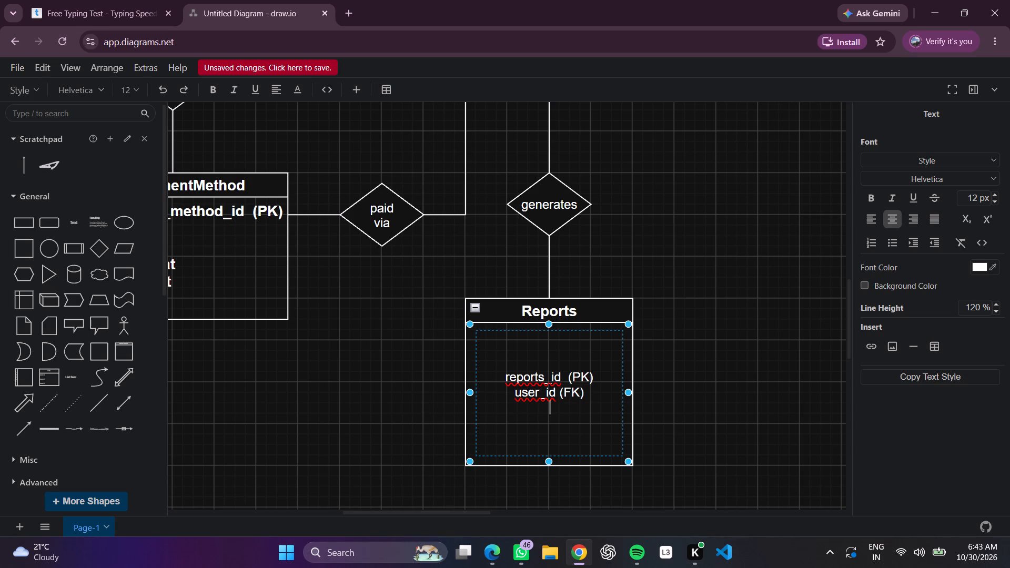
pyautogui.write("type'")
pyautogui.press('BackSpace')
pyautogui.press('Return')
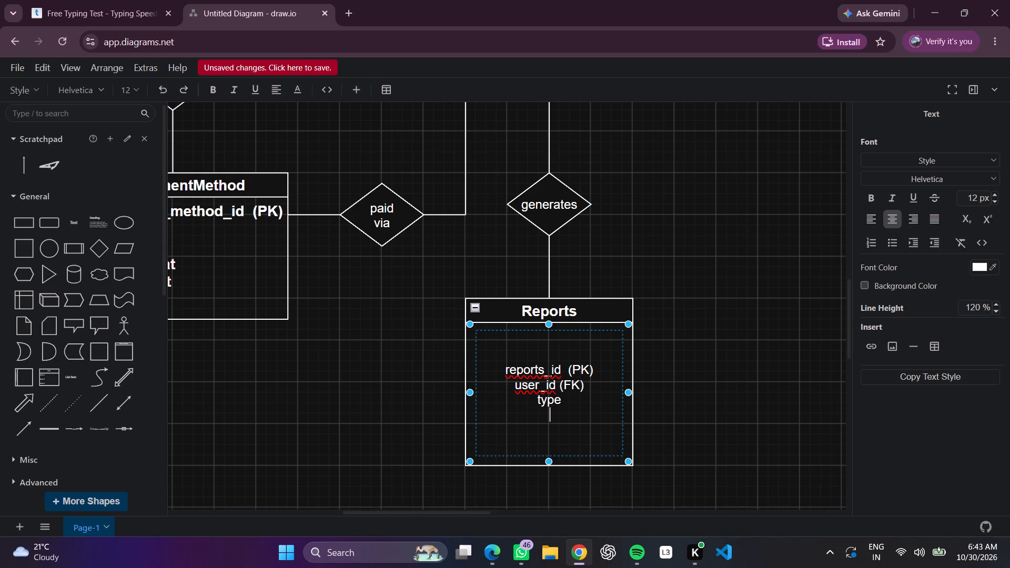
# Add "start_date" and "end_date" on separate lines below type in the Reports attribute list.
pyautogui.scroll(-1, 570, 392)
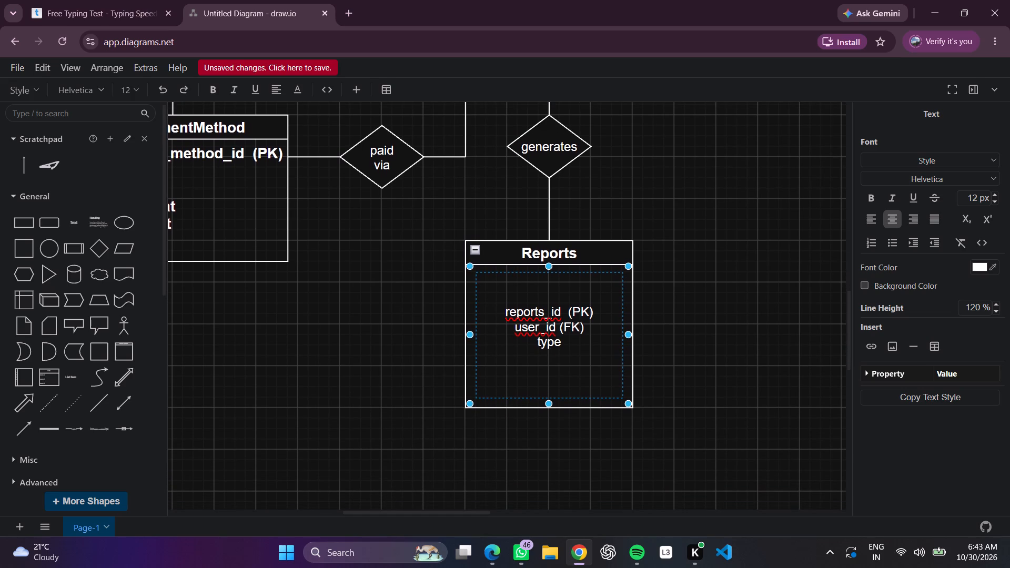
pyautogui.write('start')
pyautogui.hotkey('shift', '_')
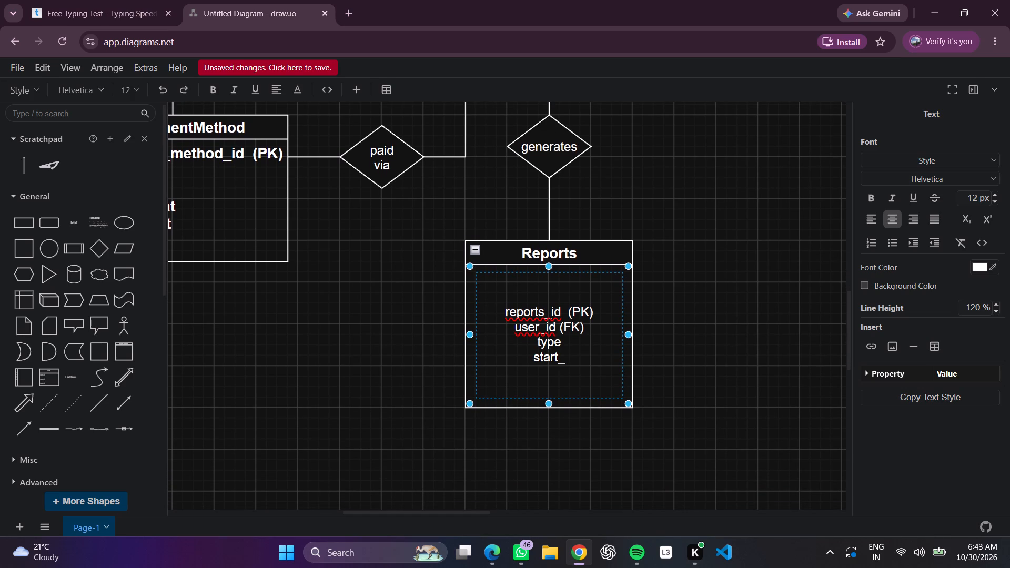
pyautogui.write('date')
pyautogui.press('Return')
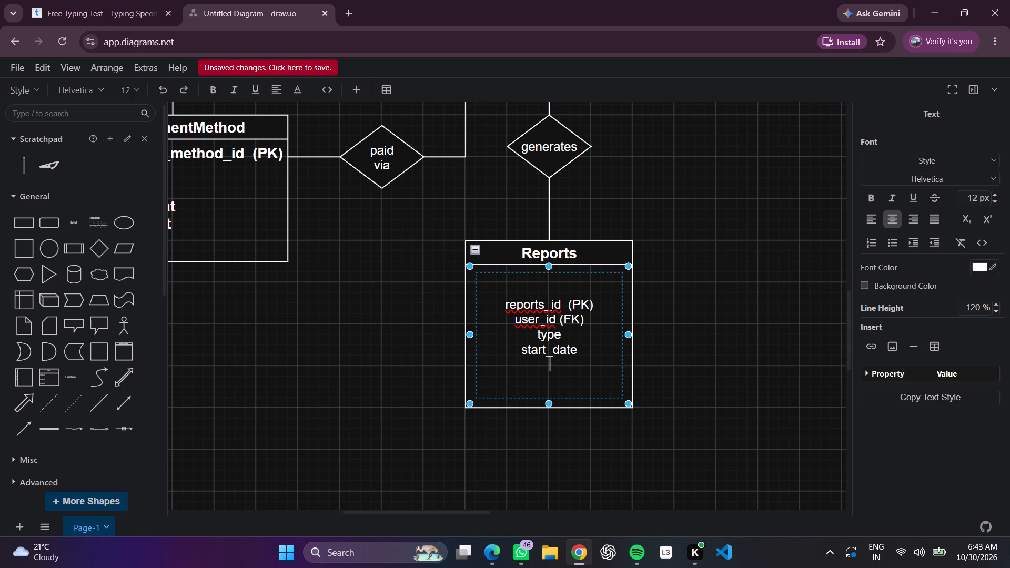
pyautogui.write('end')
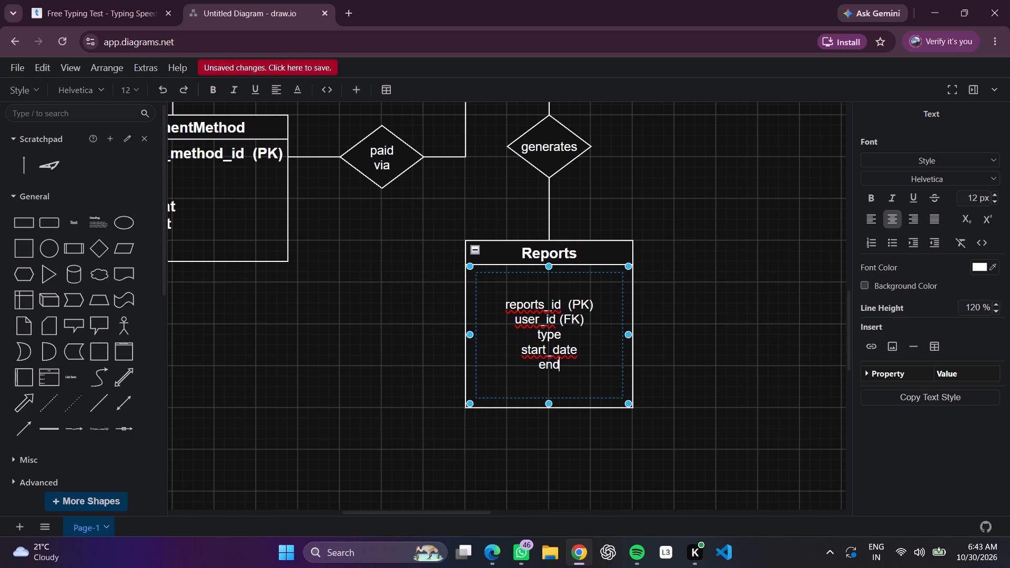
pyautogui.write('_date')
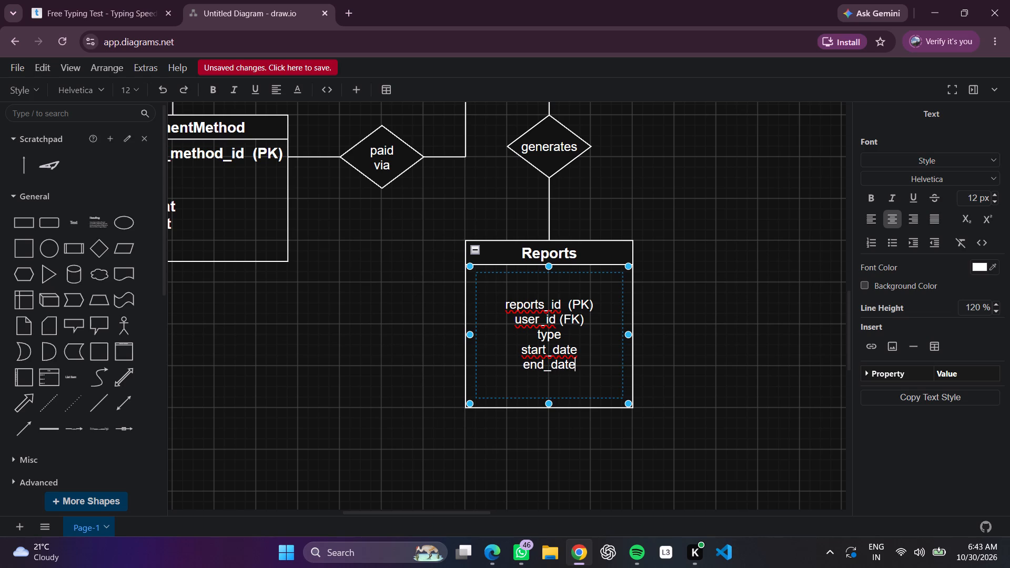
pyautogui.press('Return')
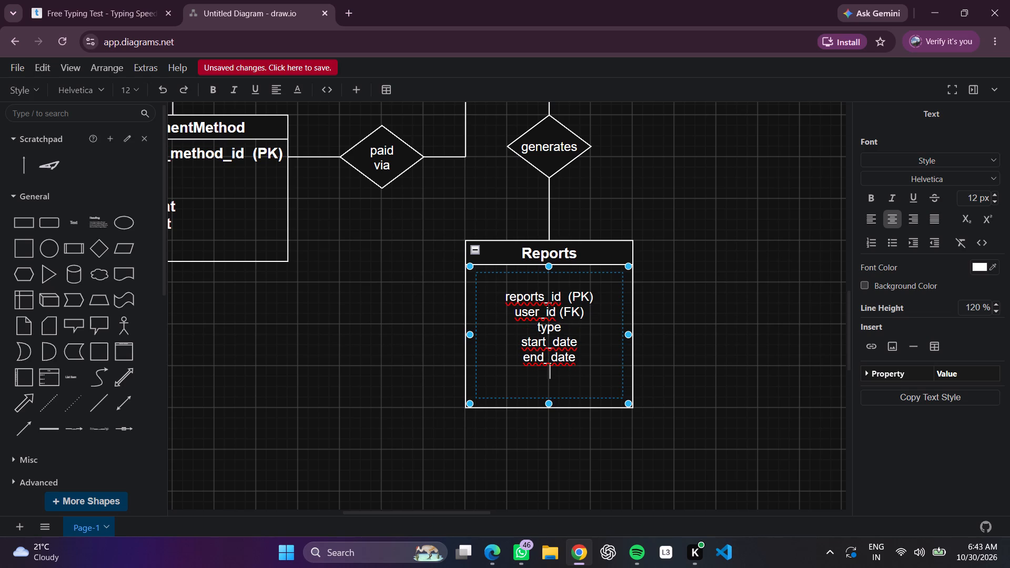
# Complete the Reports attribute list with "file_path", "created_at" and "updated_at", each on its own line, and finish editing the text.
pyautogui.write('file')
pyautogui.write('_path')
pyautogui.press('Return')
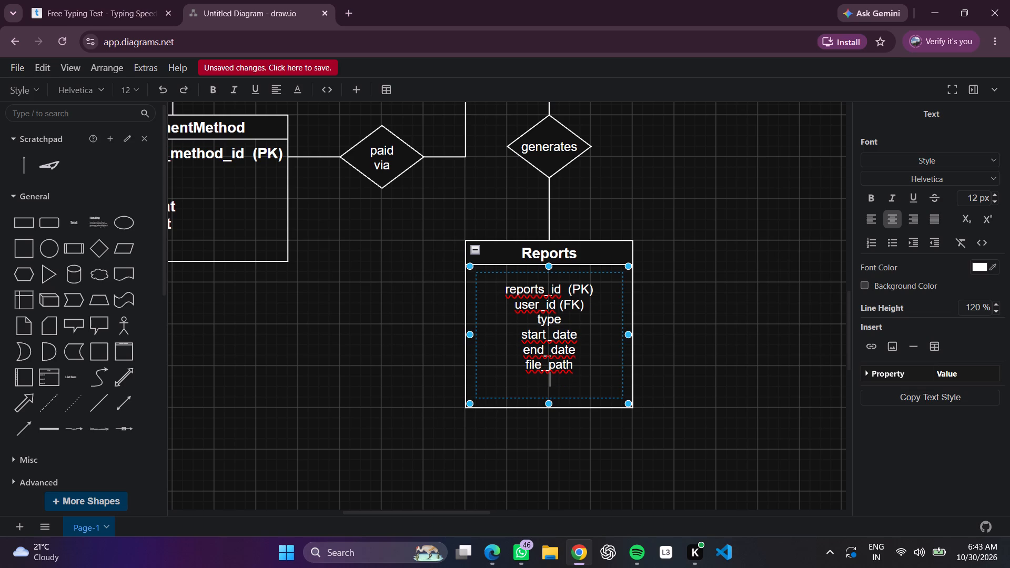
pyautogui.write('created')
pyautogui.write('_at')
pyautogui.press('Return')
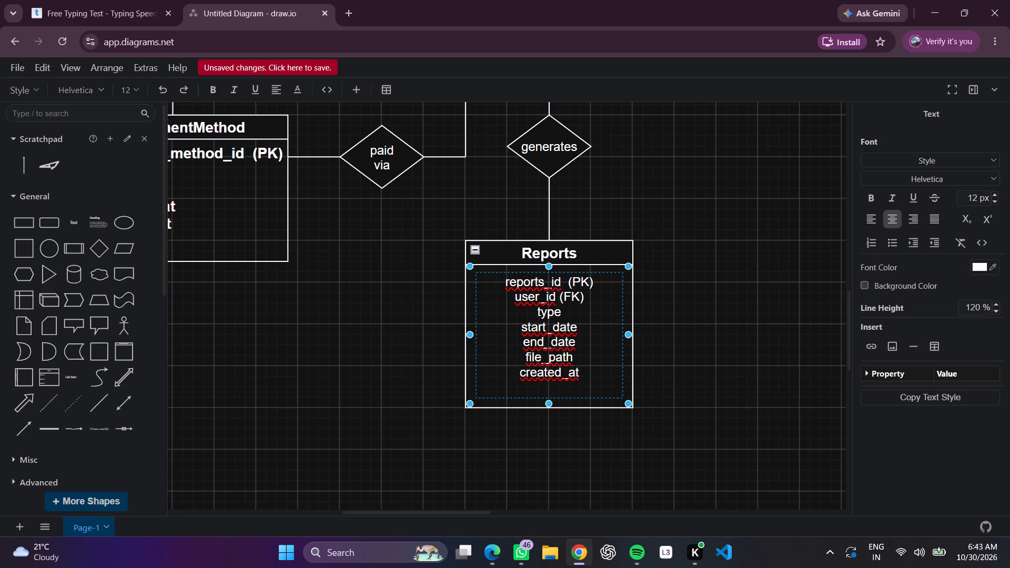
pyautogui.press('u')
pyautogui.press('p')
pyautogui.write('dated')
pyautogui.write('_at')
pyautogui.click(771, 393)
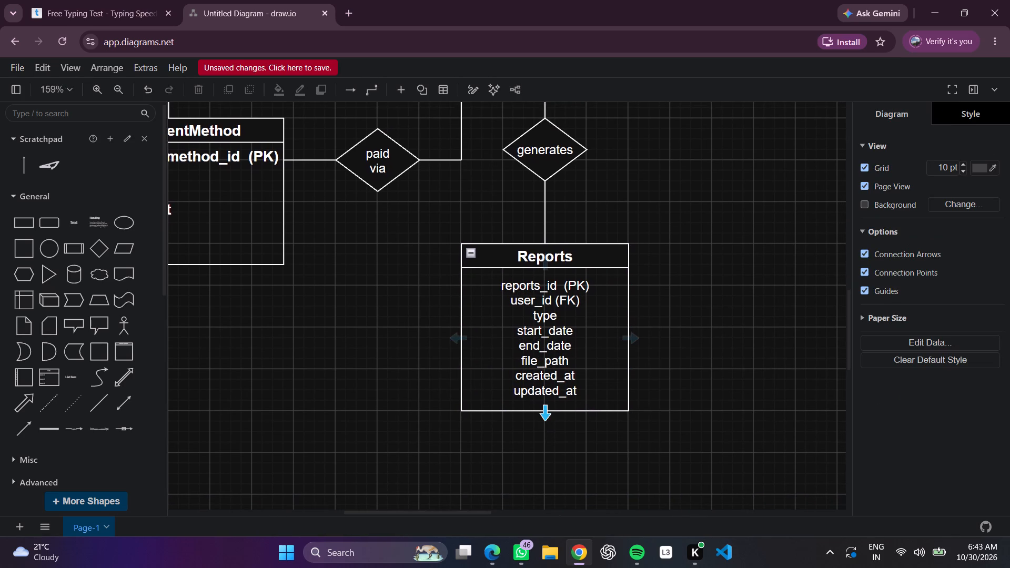
# Extend the Reports container downward, keeping it 160 wide, to leave ample space below the updated_at attribute.
pyautogui.click(539, 410)
pyautogui.click(686, 427)
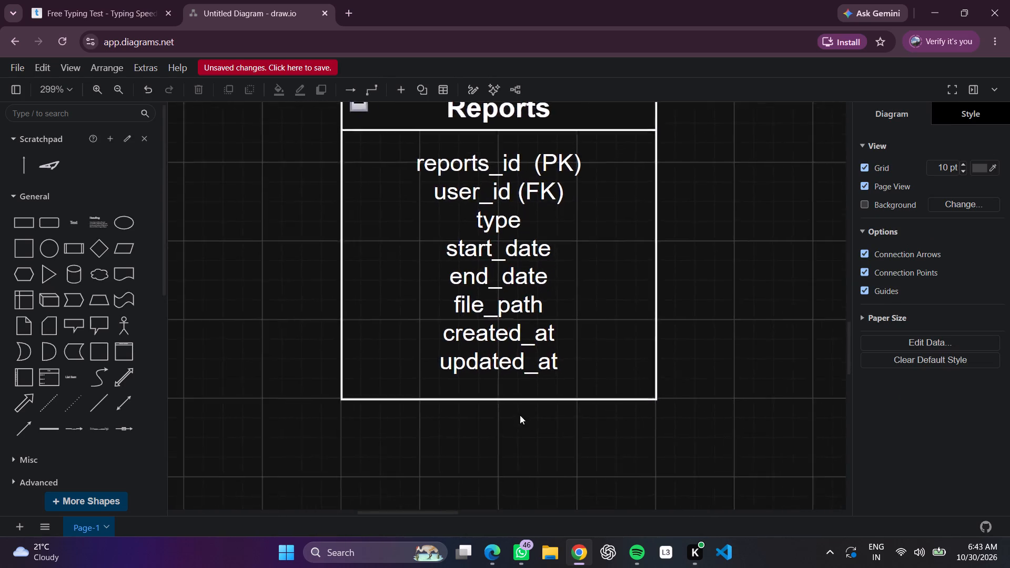
pyautogui.click(495, 398)
pyautogui.moveTo(494, 398); pyautogui.dragTo(498, 464)
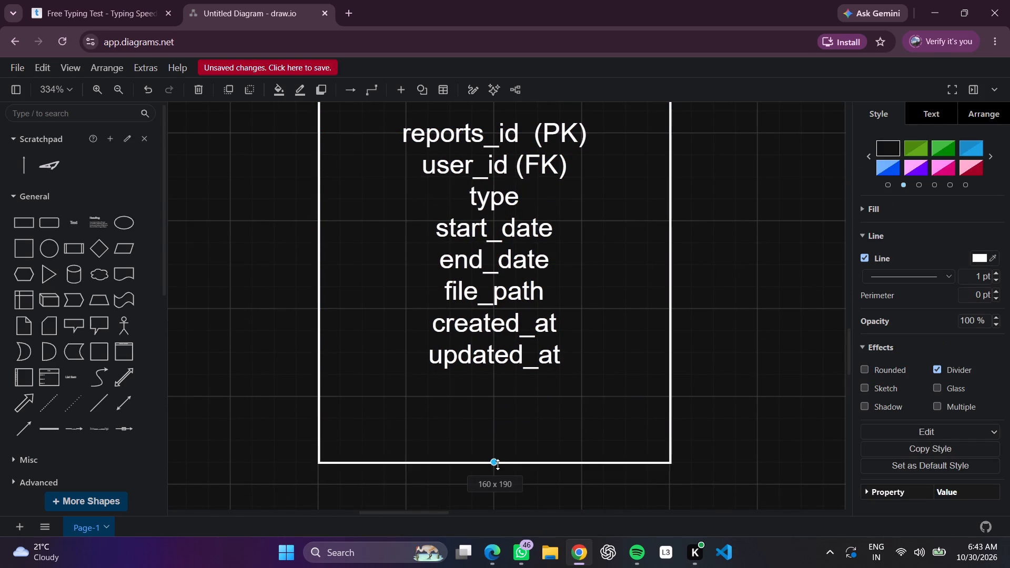
pyautogui.moveTo(498, 464); pyautogui.dragTo(498, 475)
# Stretch the attribute text box downward, keeping it 140 wide, so it nearly fills the enlarged Reports container.
pyautogui.click(497, 324)
pyautogui.moveTo(495, 372); pyautogui.dragTo(495, 373)
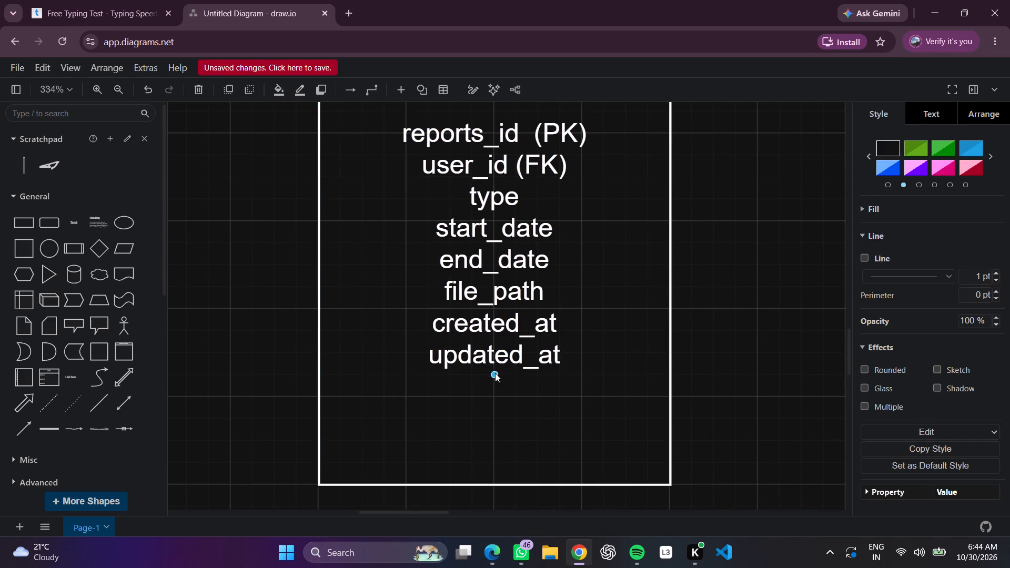
pyautogui.moveTo(495, 373); pyautogui.dragTo(503, 417)
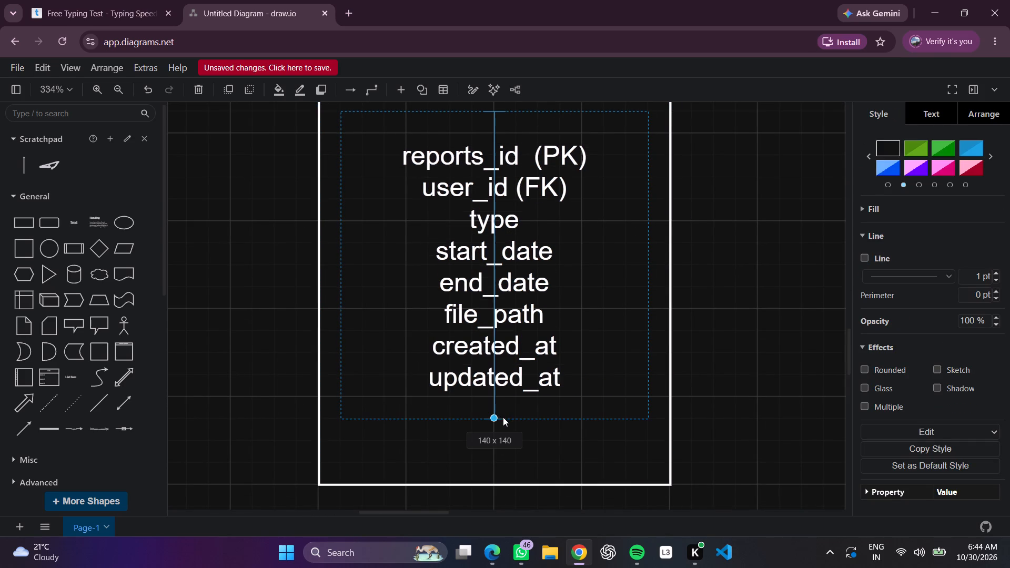
pyautogui.moveTo(503, 417); pyautogui.dragTo(503, 434)
# Apply a bold heading text style of about 14 px to all attributes in the Reports entity.
pyautogui.scroll(1, 518, 317)
pyautogui.doubleClick(516, 315)
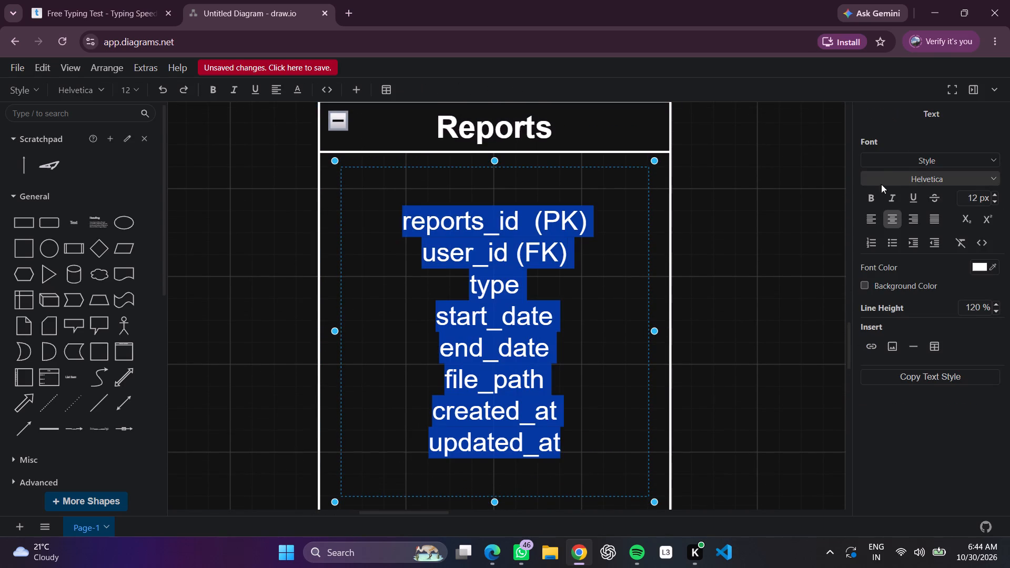
pyautogui.click(896, 165)
pyautogui.click(894, 241)
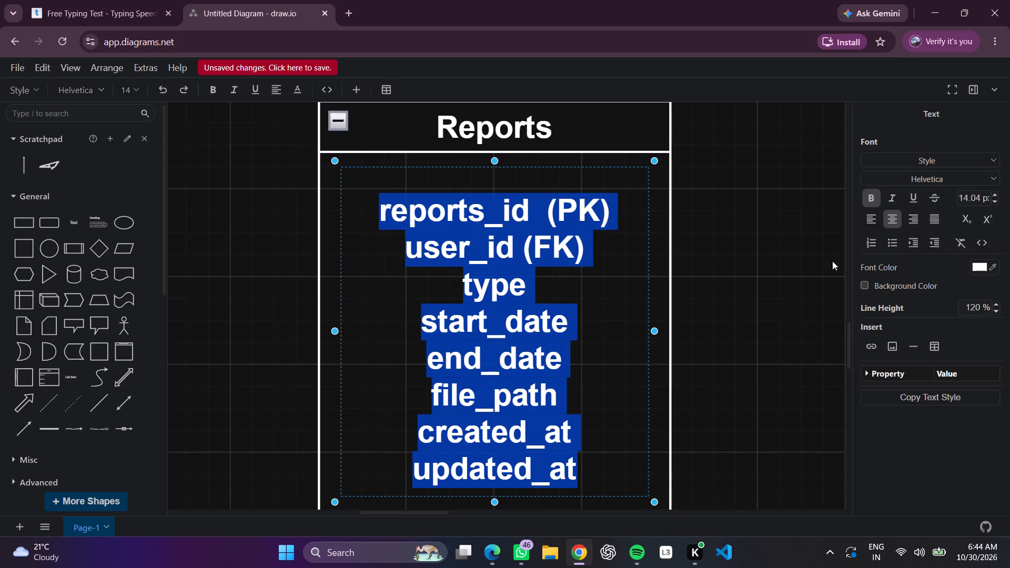
# Left-align all the attribute lines in the Reports entity and finish editing the text.
pyautogui.click(787, 265)
pyautogui.doubleClick(588, 259)
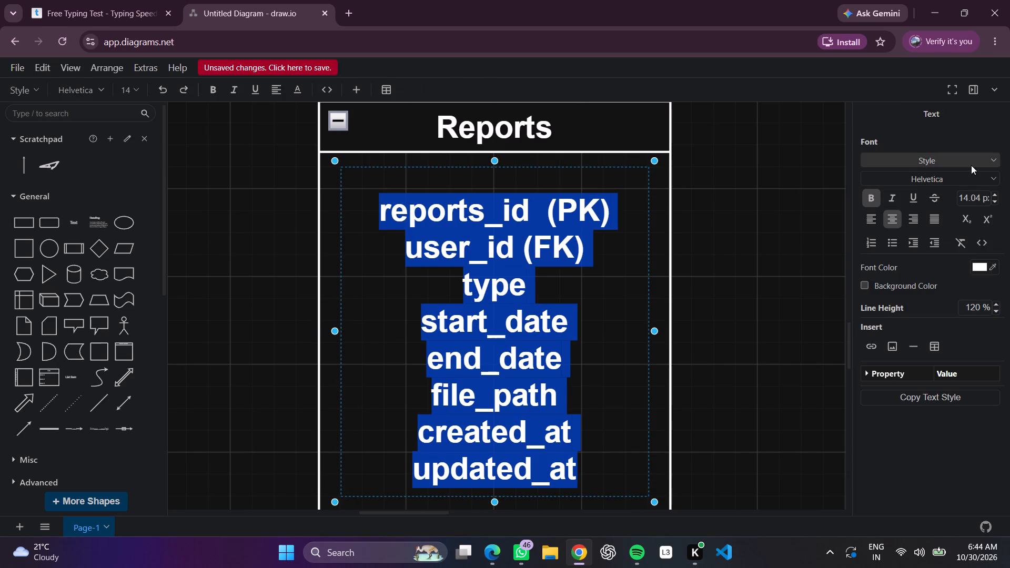
pyautogui.click(971, 165)
pyautogui.click(814, 238)
pyautogui.doubleClick(558, 295)
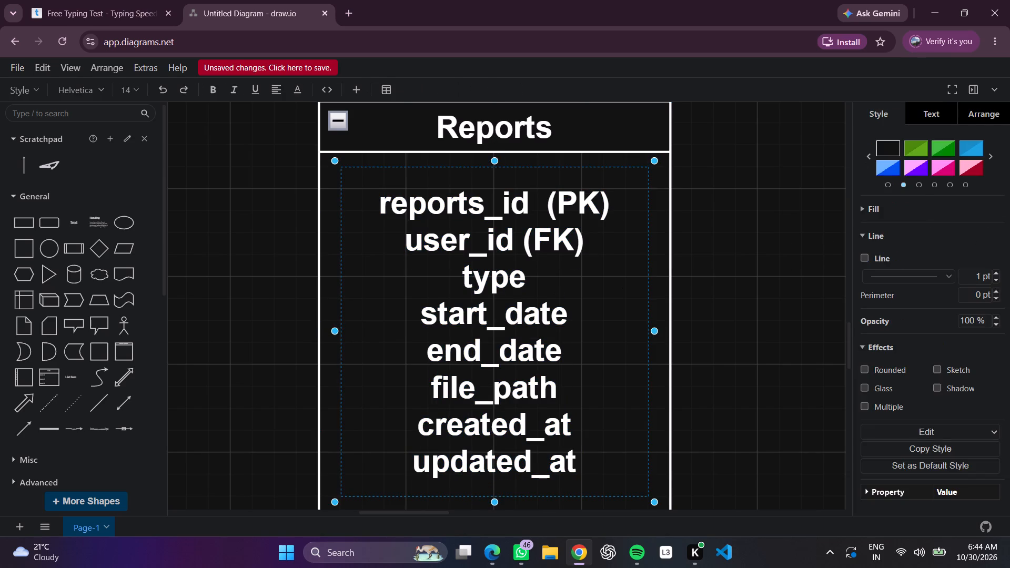
pyautogui.click(873, 215)
pyautogui.click(764, 250)
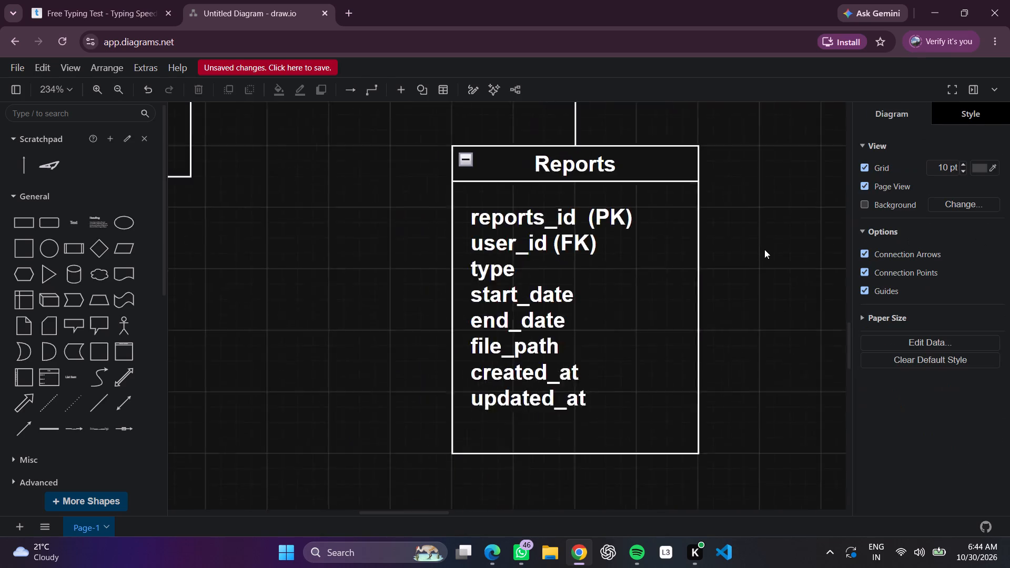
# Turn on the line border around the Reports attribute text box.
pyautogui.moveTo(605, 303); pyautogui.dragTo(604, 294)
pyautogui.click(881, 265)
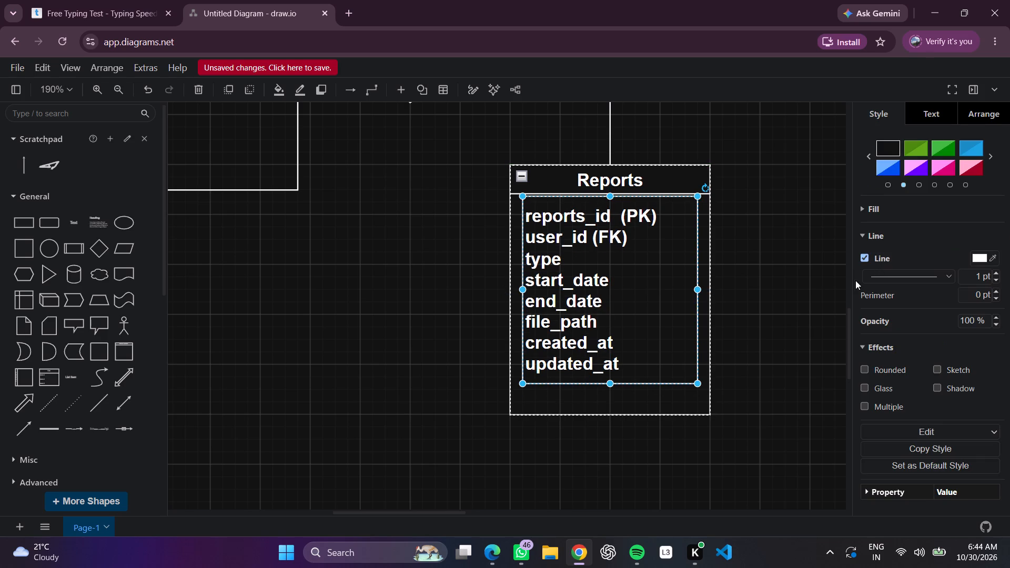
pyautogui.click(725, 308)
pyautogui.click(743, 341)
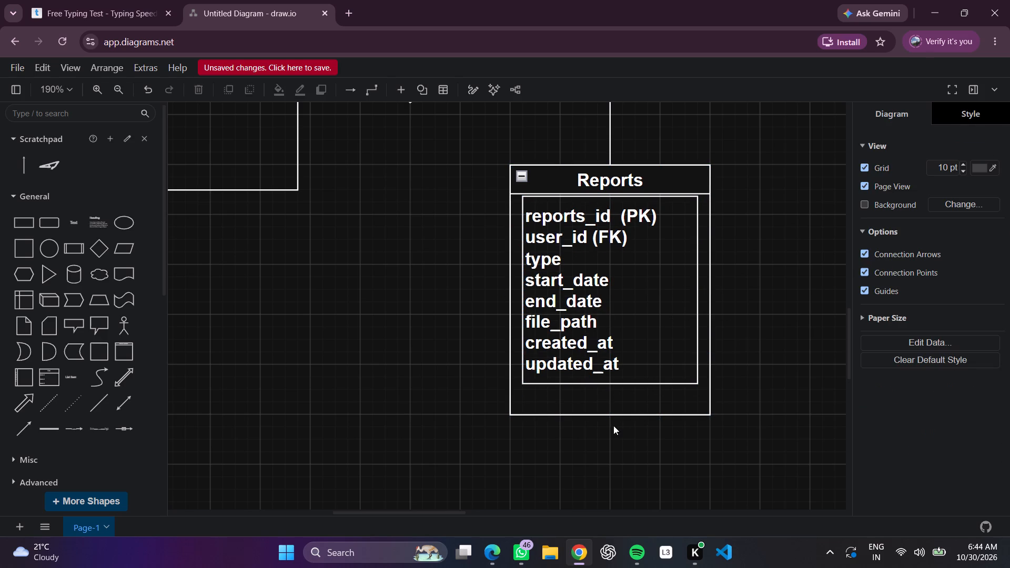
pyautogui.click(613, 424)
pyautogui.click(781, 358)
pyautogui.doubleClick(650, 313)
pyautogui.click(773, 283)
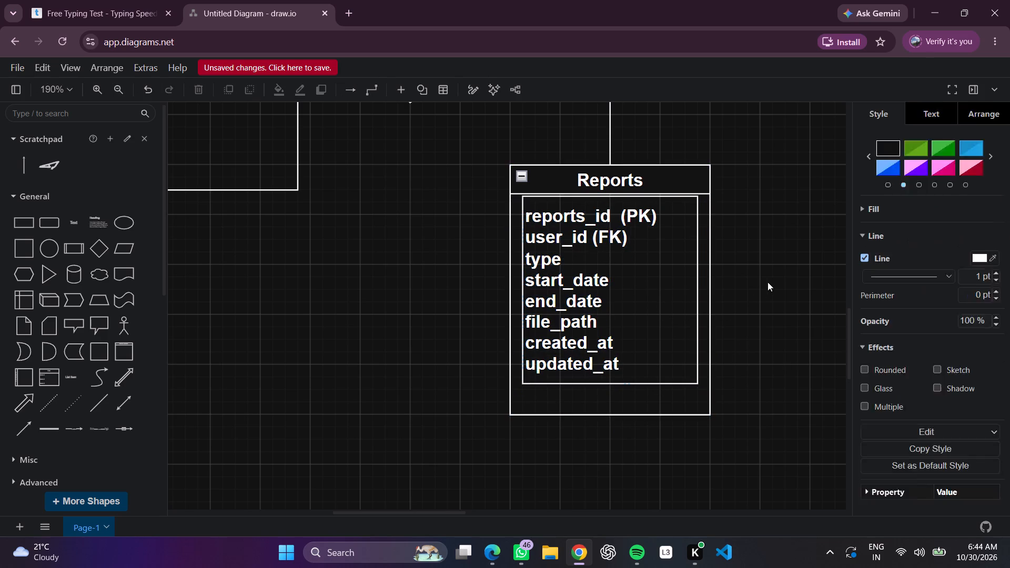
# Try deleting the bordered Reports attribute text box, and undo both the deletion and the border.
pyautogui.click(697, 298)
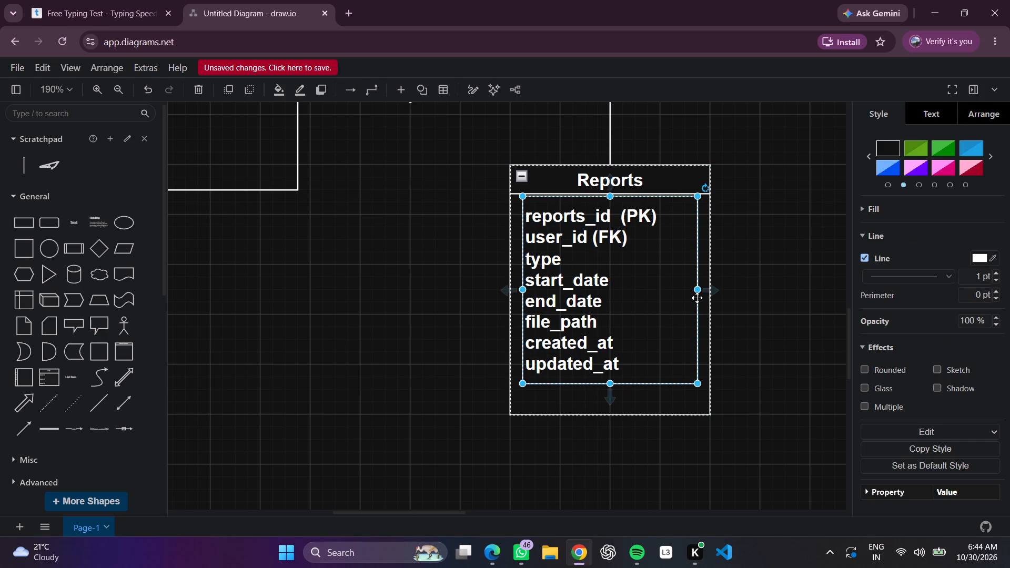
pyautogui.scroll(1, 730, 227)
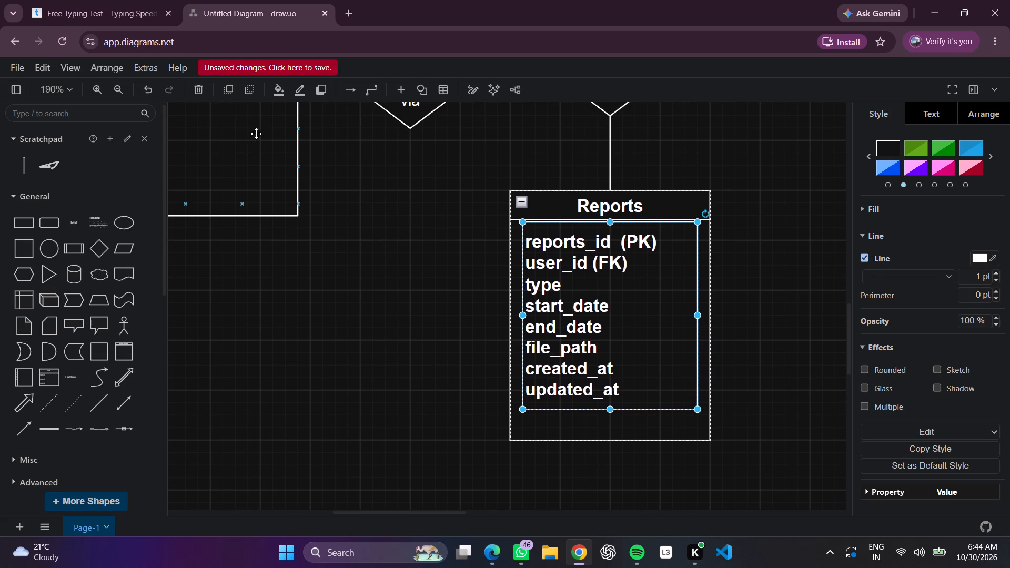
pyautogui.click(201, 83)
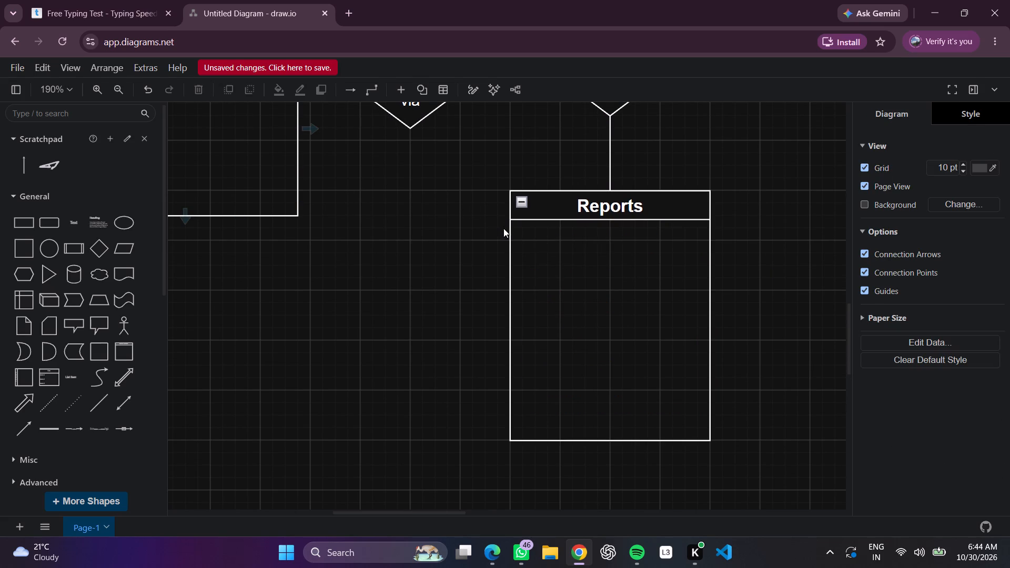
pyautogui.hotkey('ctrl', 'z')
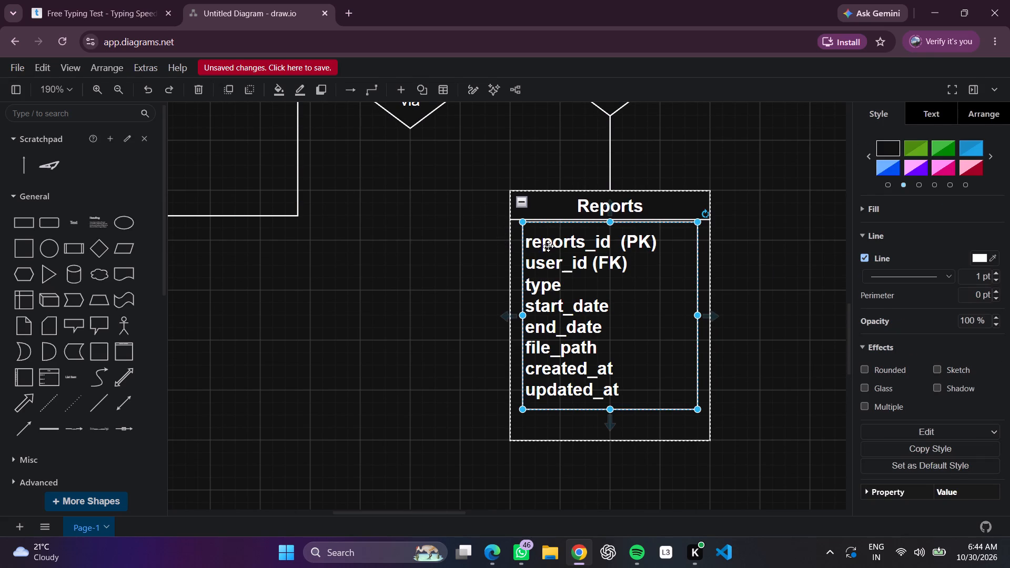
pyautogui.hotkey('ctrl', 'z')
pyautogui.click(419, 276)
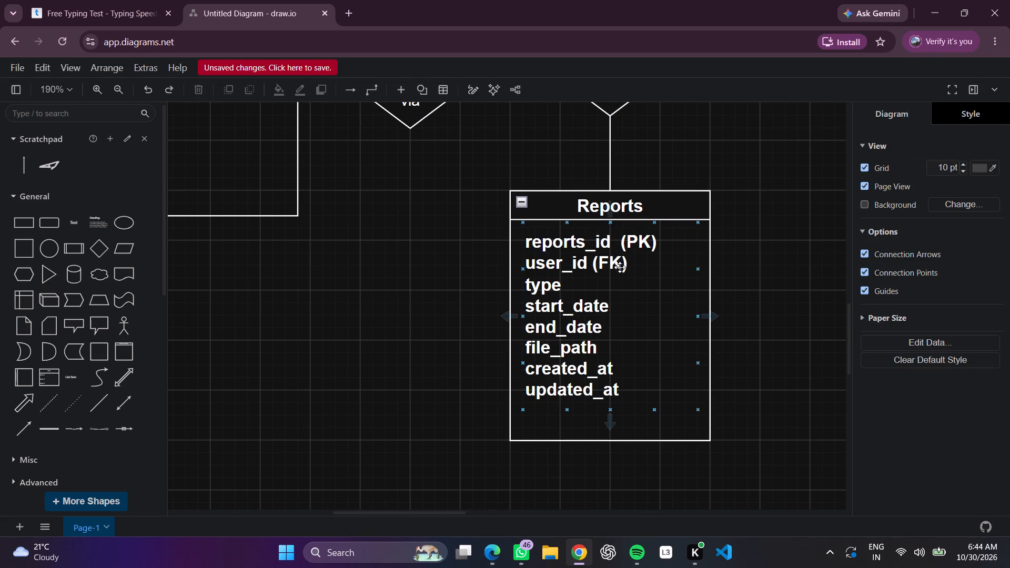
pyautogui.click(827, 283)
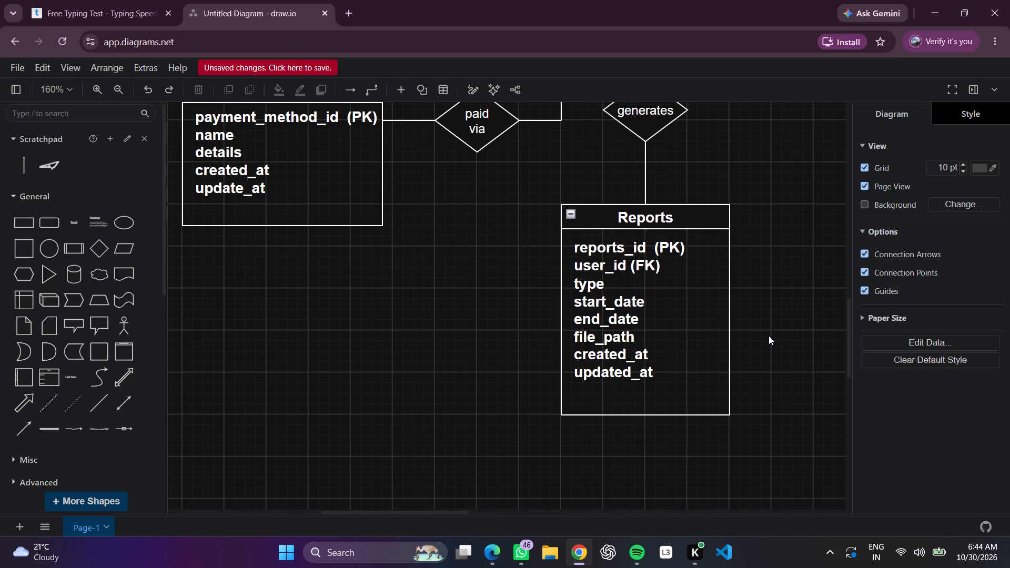
# Draw a plain horizontal line about 40 long outward from the right edge of the Reports container, level with its first attribute.
pyautogui.hscroll(-1, 769, 336)
pyautogui.scroll(1, 771, 334)
pyautogui.hscroll(-2, 772, 334)
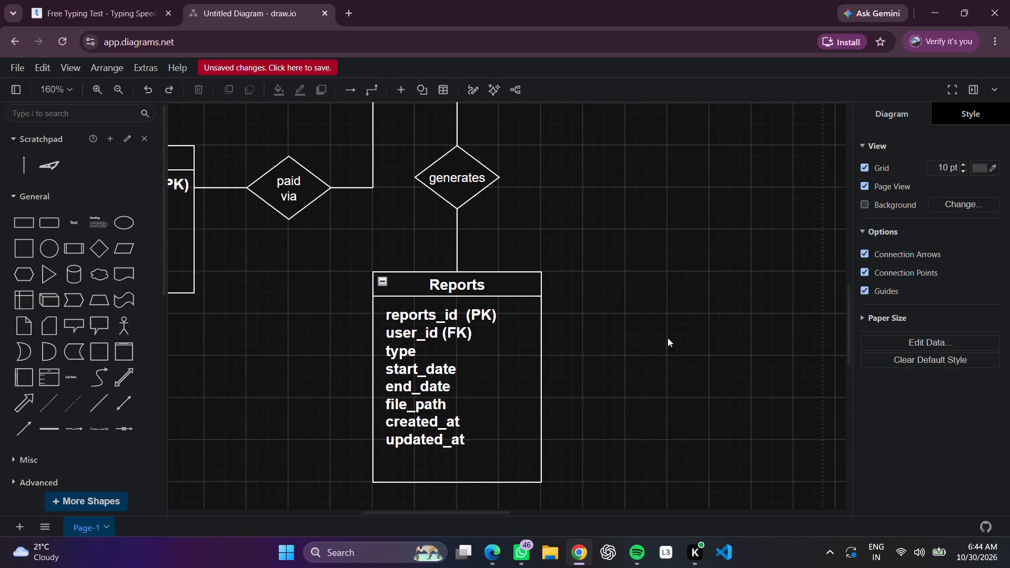
pyautogui.hscroll(-1, 668, 338)
pyautogui.click(98, 397)
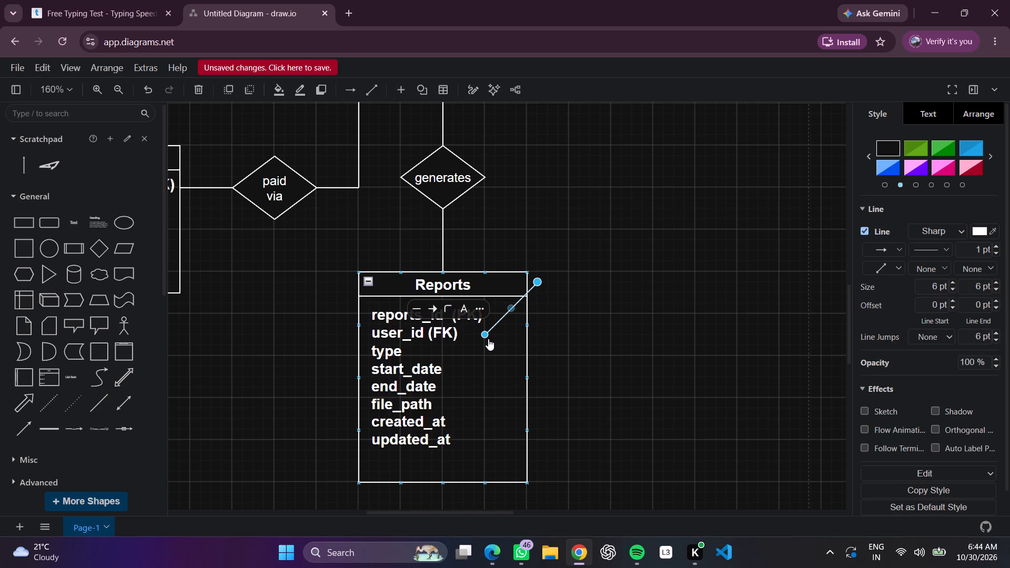
pyautogui.moveTo(485, 338); pyautogui.dragTo(579, 318)
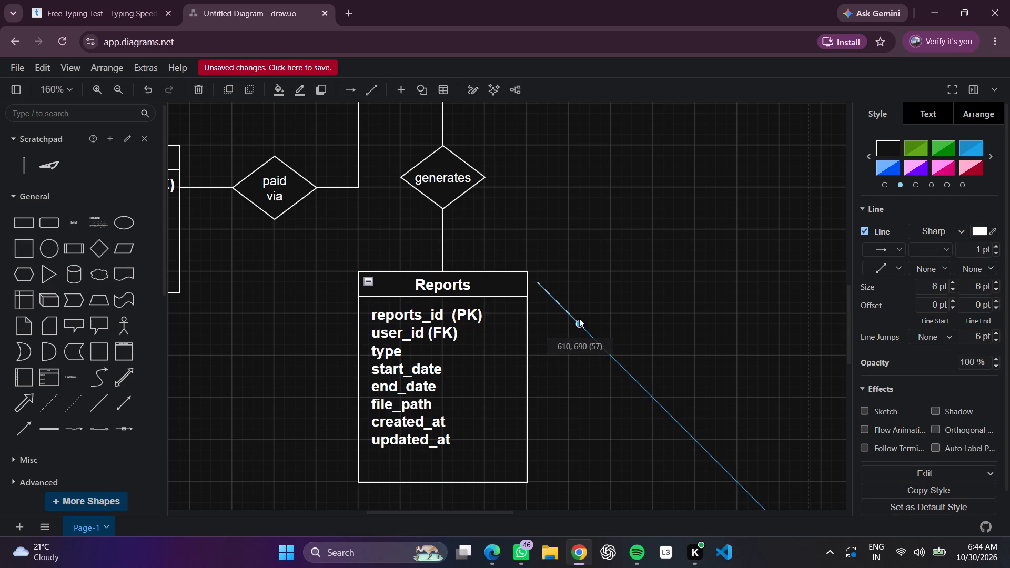
pyautogui.moveTo(579, 318); pyautogui.dragTo(571, 315)
pyautogui.moveTo(534, 276); pyautogui.dragTo(528, 302)
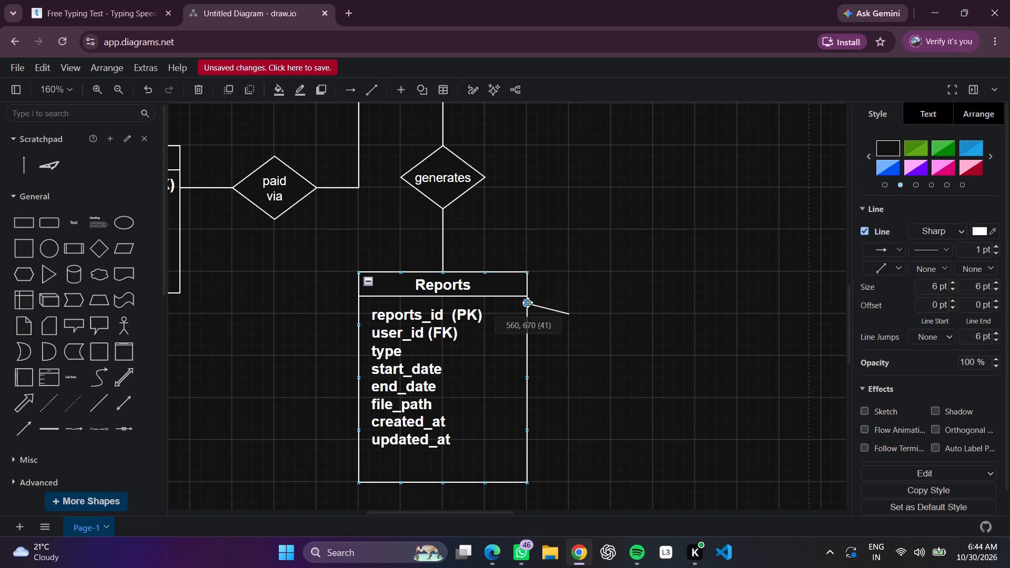
pyautogui.moveTo(528, 302); pyautogui.dragTo(527, 315)
pyautogui.click(634, 300)
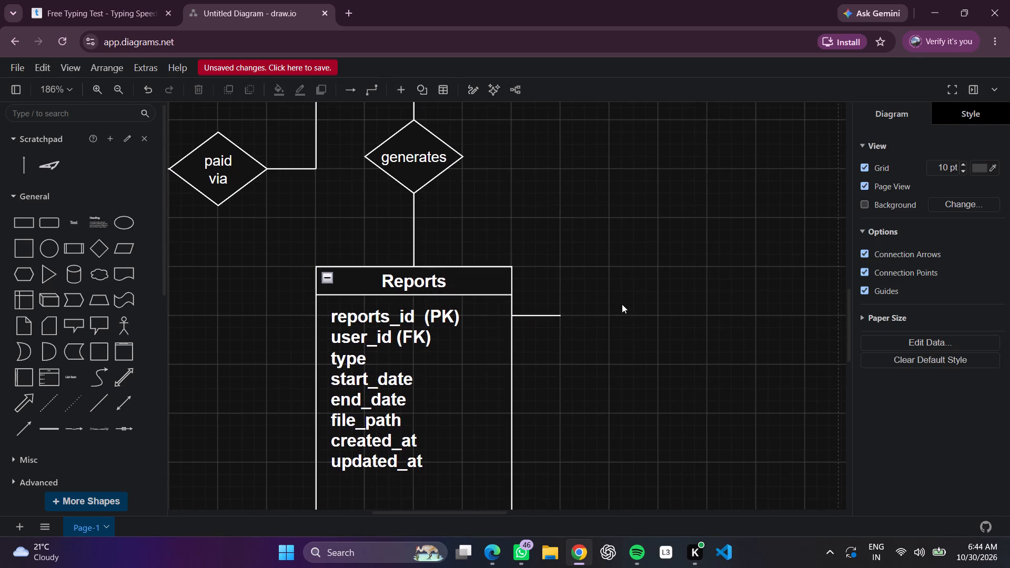
# Add a diamond at the free end of the Reports line, flattened so its left corner meets the line.
pyautogui.click(97, 243)
pyautogui.moveTo(517, 305); pyautogui.dragTo(623, 316)
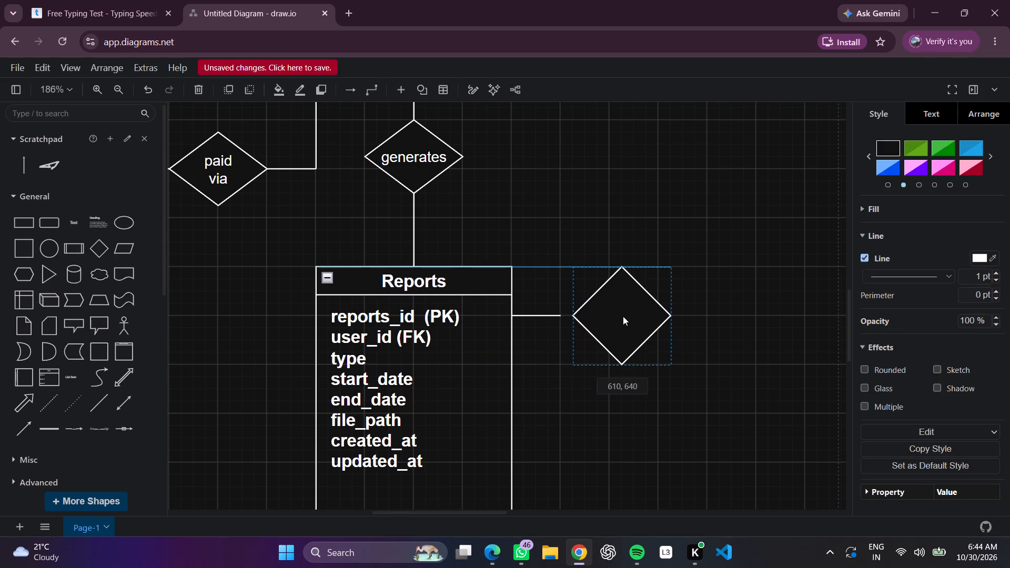
pyautogui.moveTo(623, 316); pyautogui.dragTo(619, 317)
pyautogui.moveTo(608, 365); pyautogui.dragTo(608, 351)
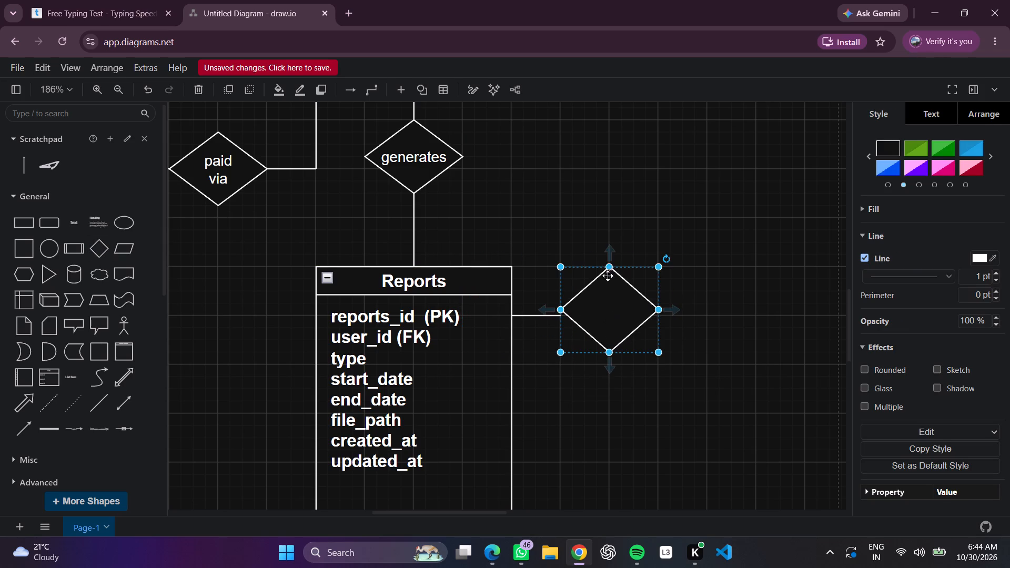
pyautogui.moveTo(609, 268); pyautogui.dragTo(610, 281)
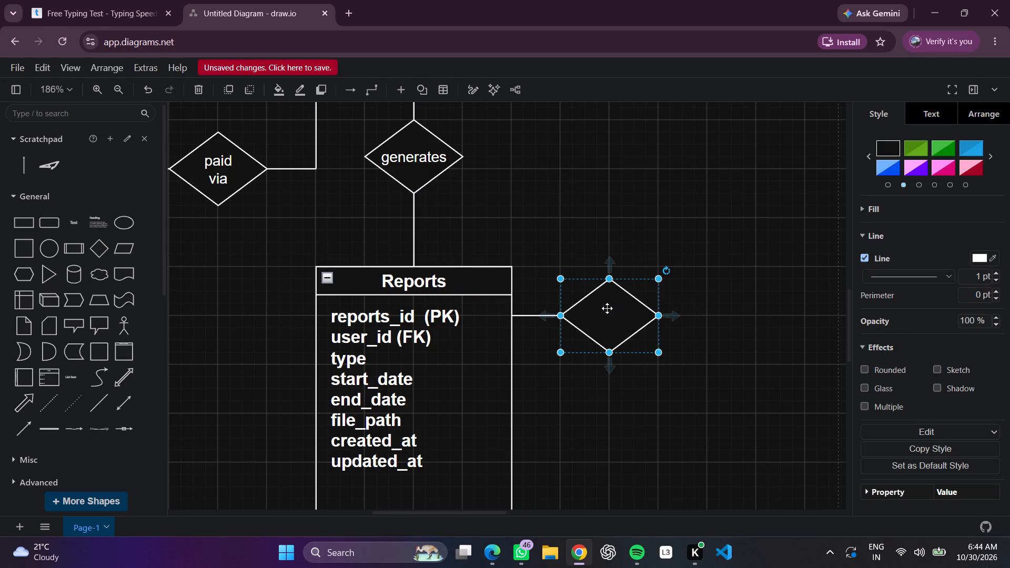
# Label the new relationship diamond beside Reports "analysis".
pyautogui.doubleClick(607, 309)
pyautogui.write('ana')
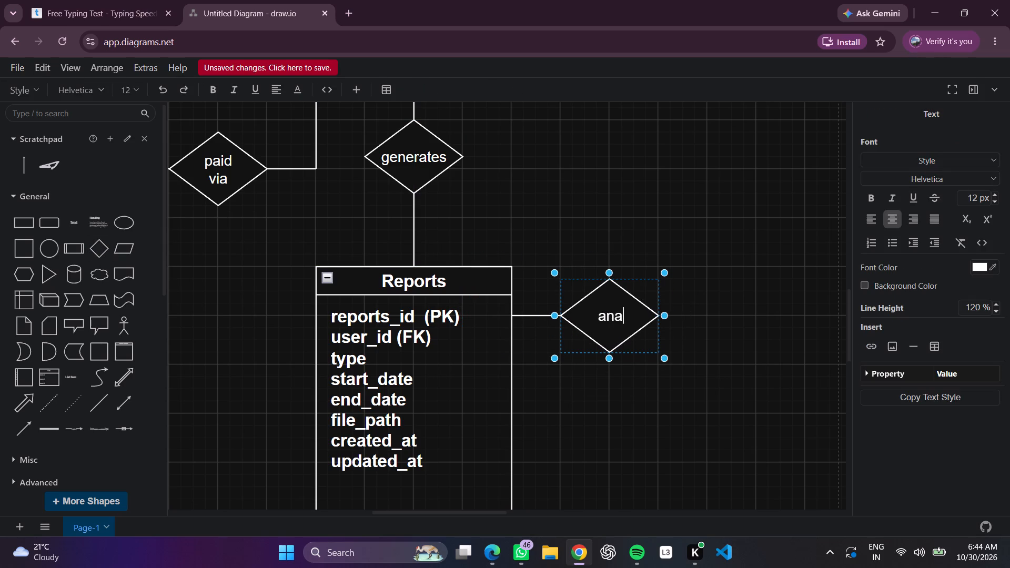
pyautogui.write('ly')
pyautogui.write('sis')
pyautogui.click(592, 203)
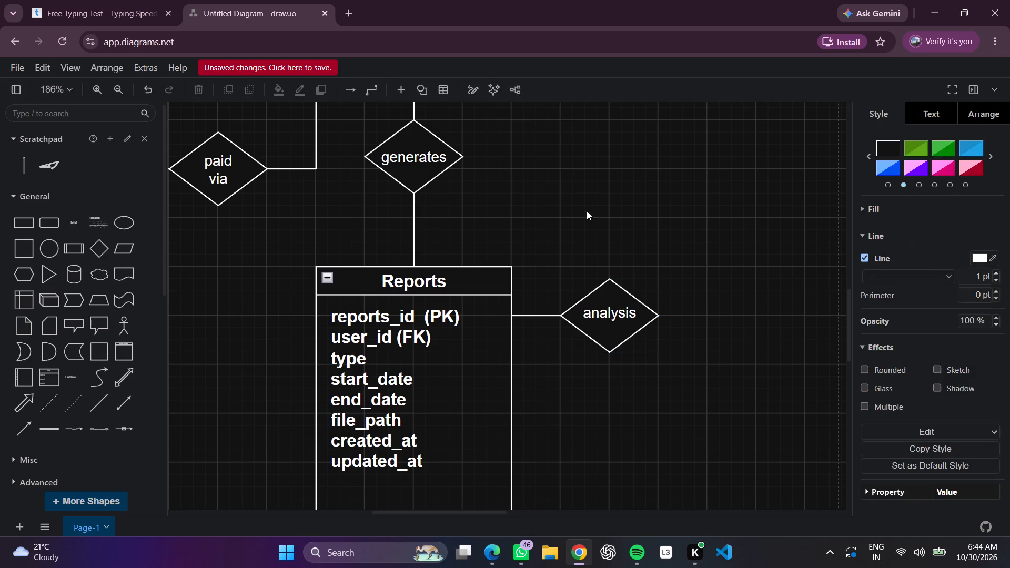
pyautogui.moveTo(579, 215); pyautogui.dragTo(470, 244)
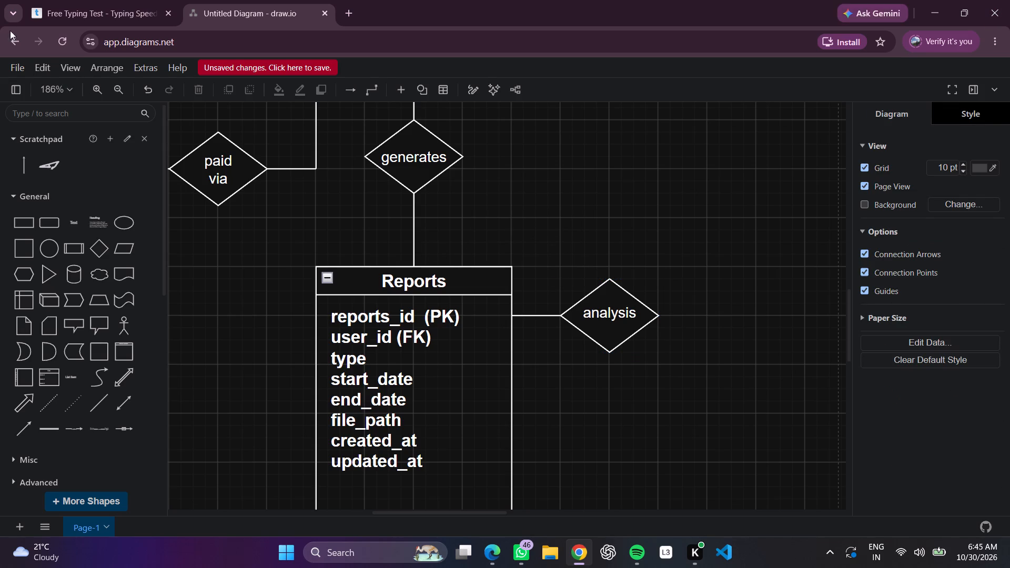
# Draw a plain horizontal line about 40 long outward from the right corner of the analysis diamond.
pyautogui.click(90, 395)
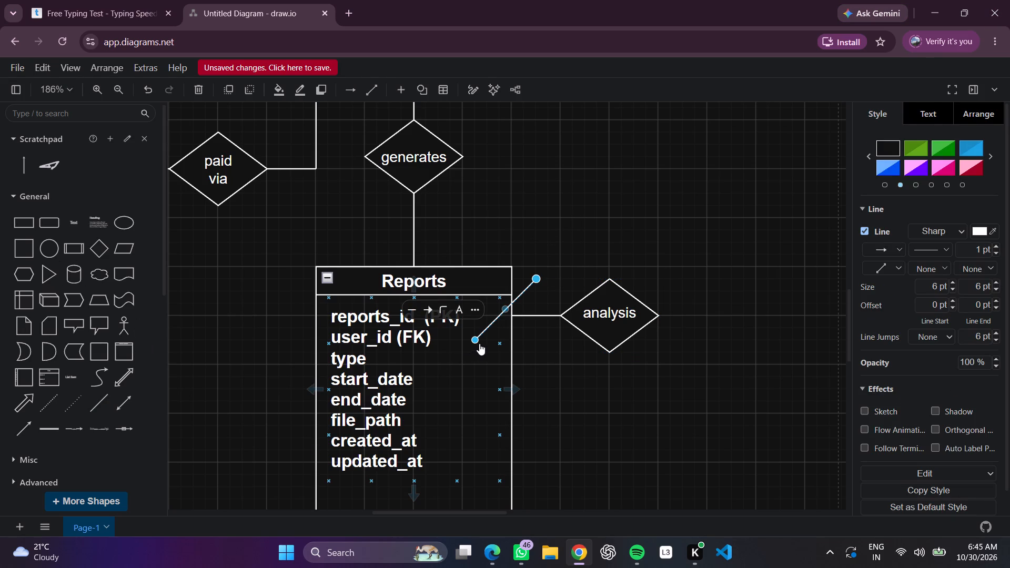
pyautogui.moveTo(477, 338); pyautogui.dragTo(704, 318)
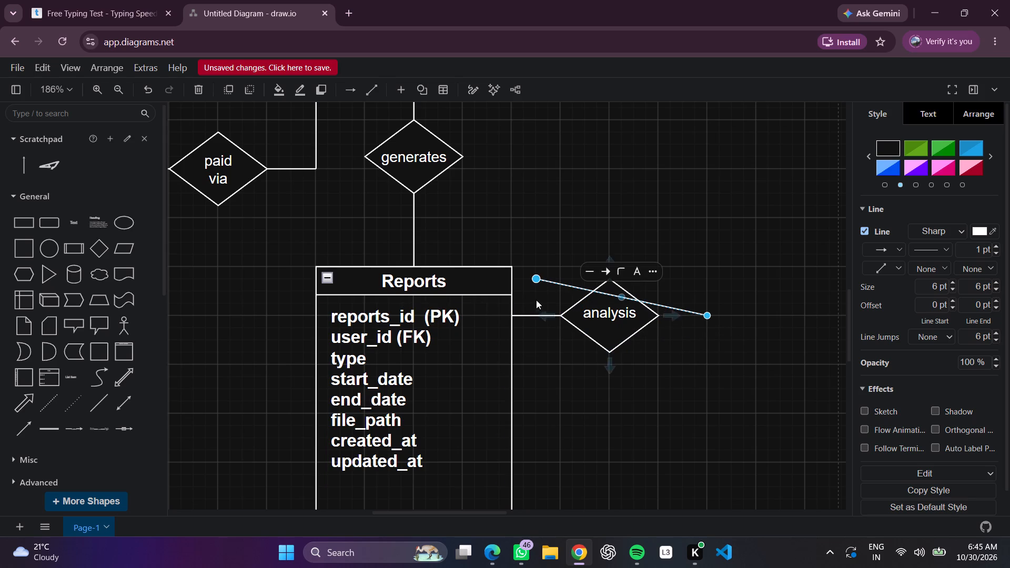
pyautogui.moveTo(534, 282); pyautogui.dragTo(657, 302)
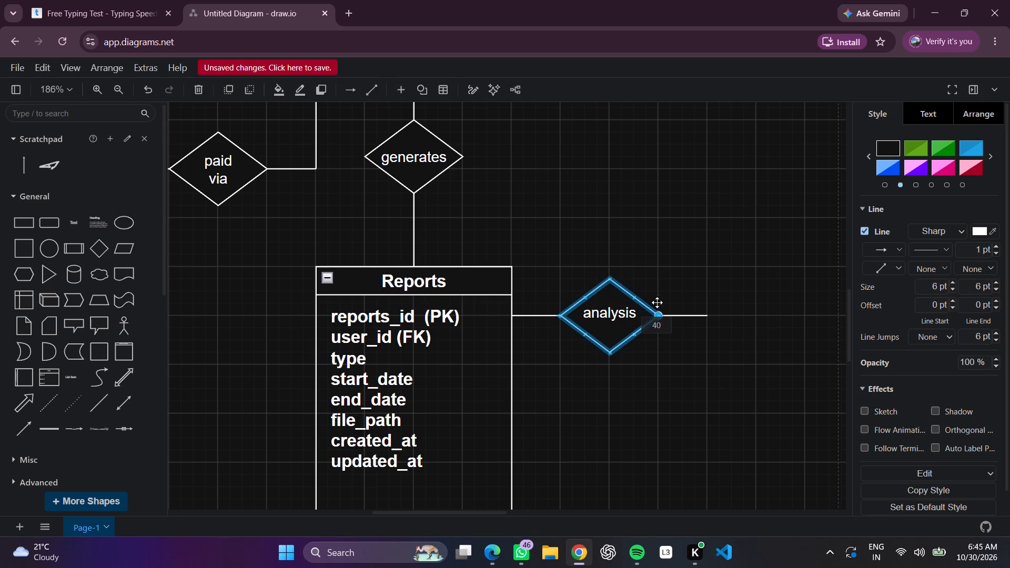
pyautogui.moveTo(657, 302); pyautogui.dragTo(657, 302)
pyautogui.click(675, 273)
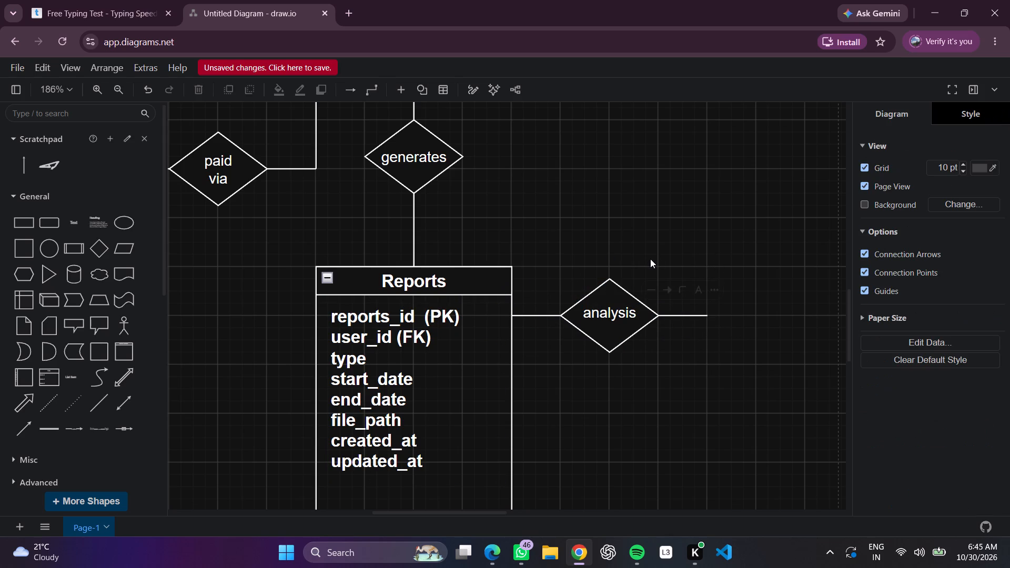
# Add a vertical container at the end of the analysis line, about 160 wide, with top and bottom edges level with the Reports container.
pyautogui.hscroll(-4, 634, 251)
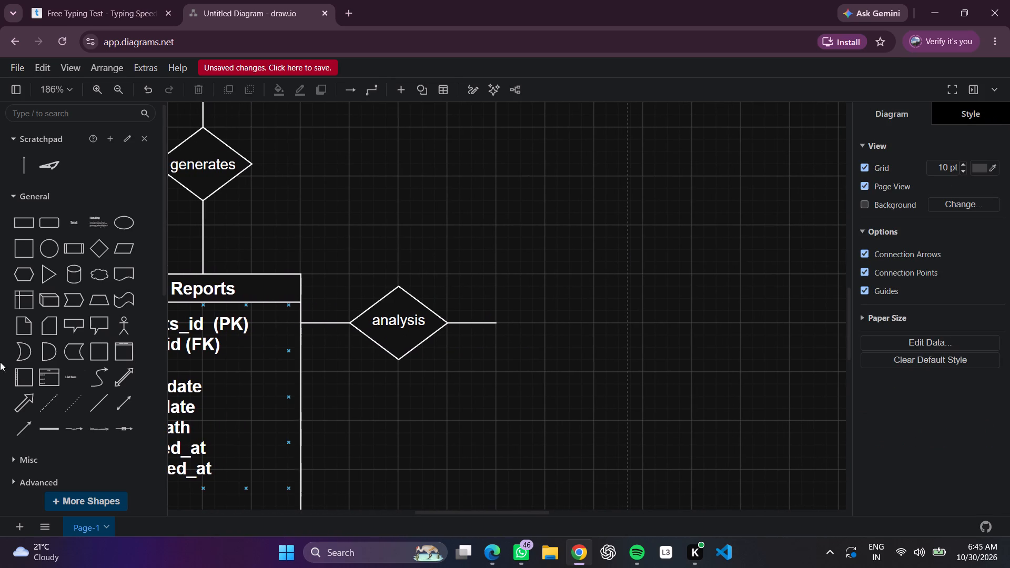
pyautogui.click(127, 345)
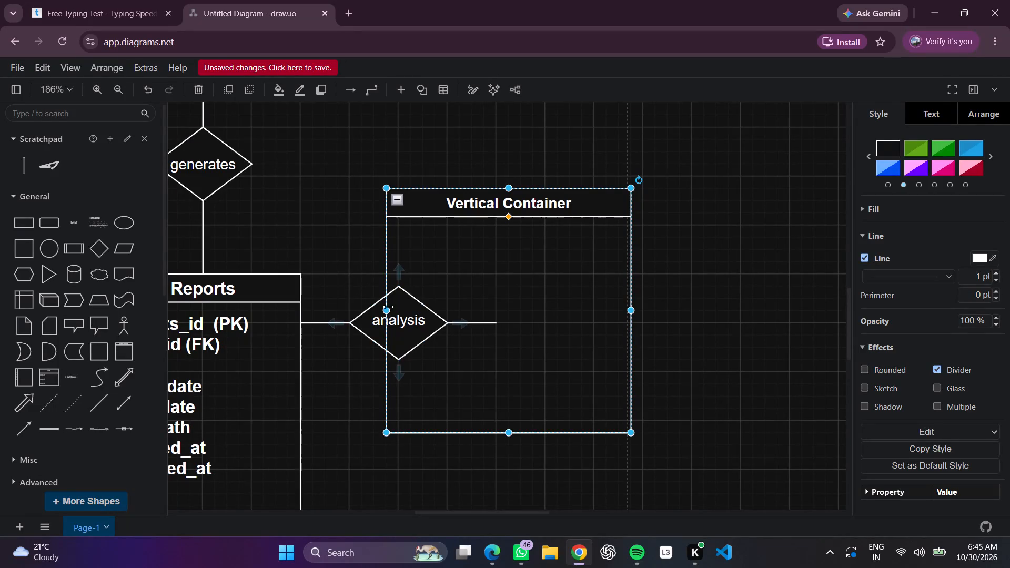
pyautogui.moveTo(387, 310); pyautogui.dragTo(502, 308)
pyautogui.moveTo(562, 190); pyautogui.dragTo(562, 190)
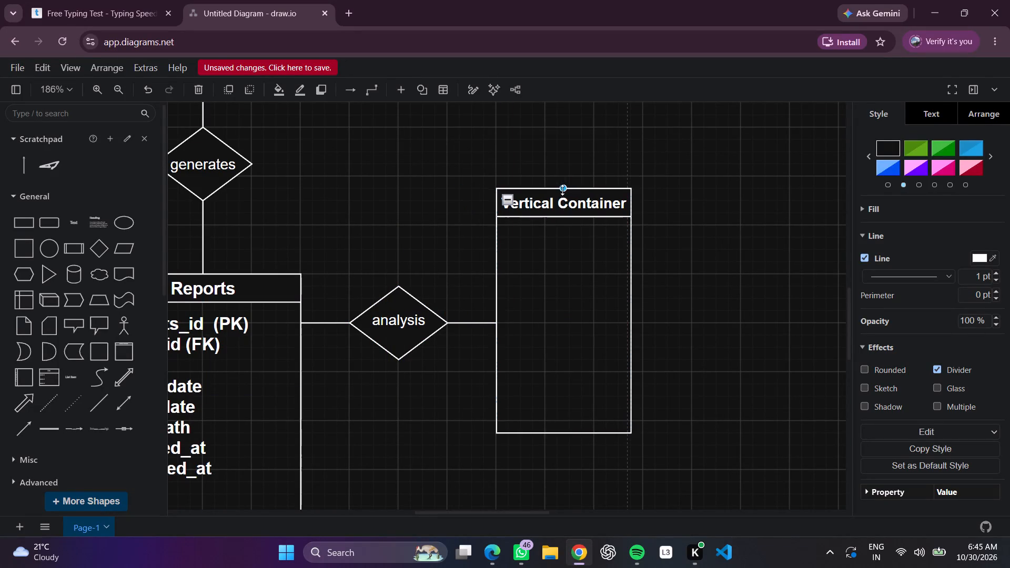
pyautogui.moveTo(562, 190); pyautogui.dragTo(570, 271)
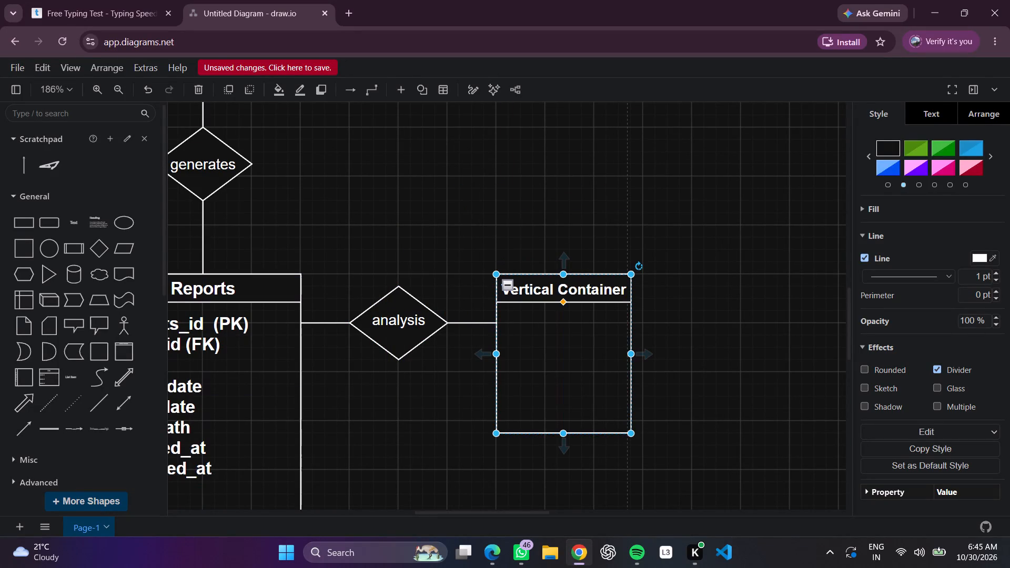
pyautogui.moveTo(627, 354); pyautogui.dragTo(679, 351)
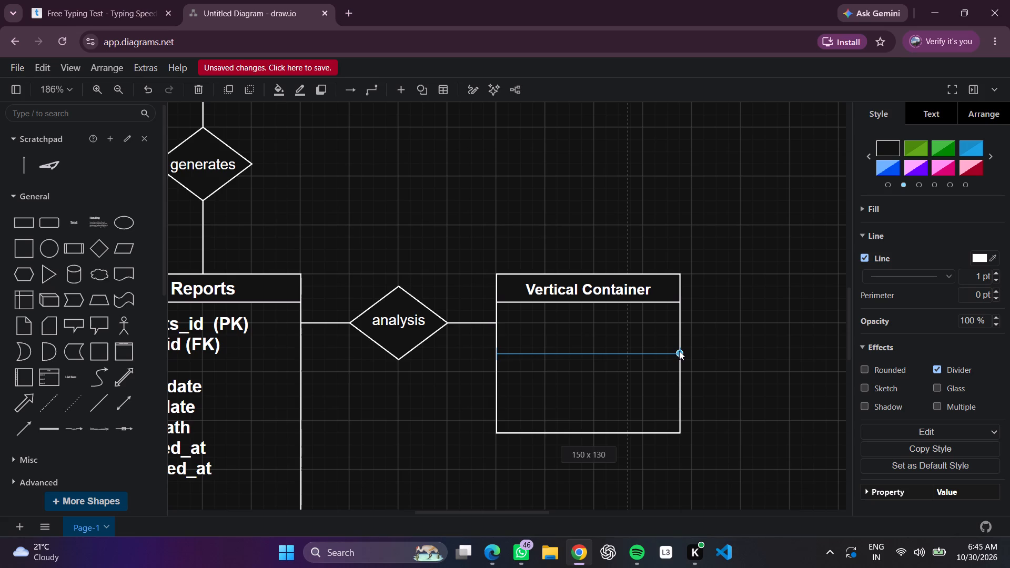
pyautogui.moveTo(679, 351); pyautogui.dragTo(683, 349)
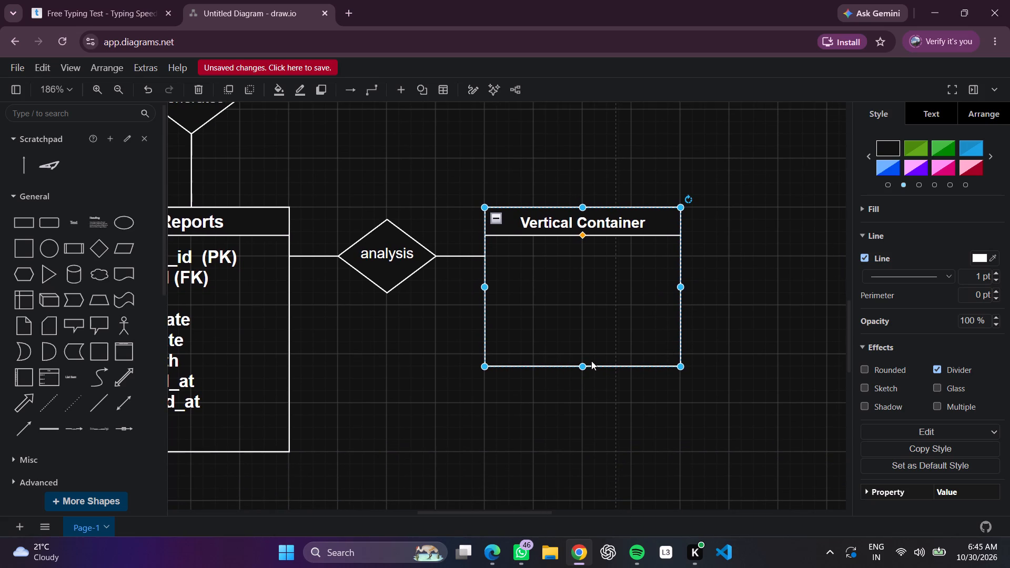
pyautogui.moveTo(583, 362); pyautogui.dragTo(591, 448)
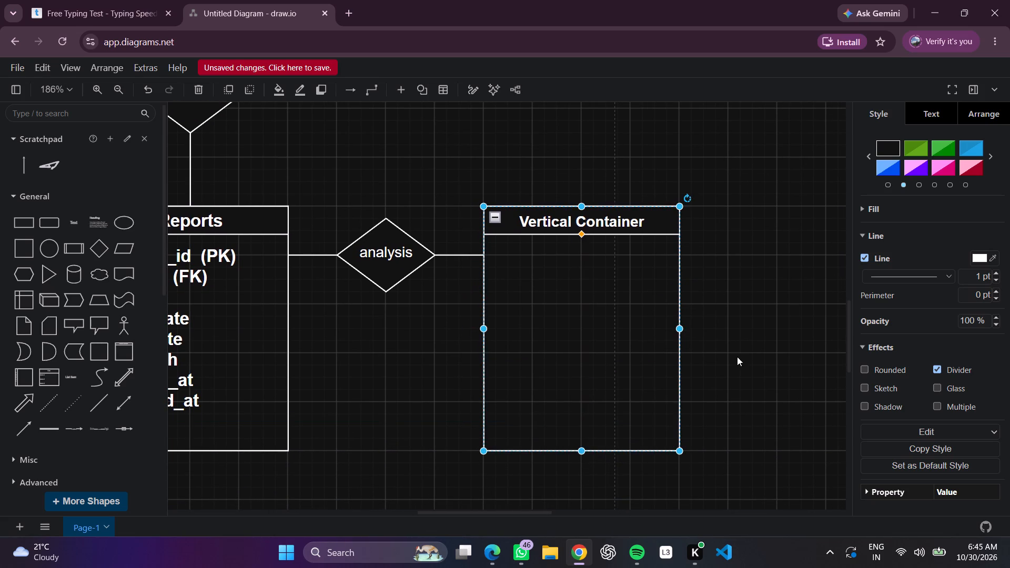
pyautogui.click(736, 357)
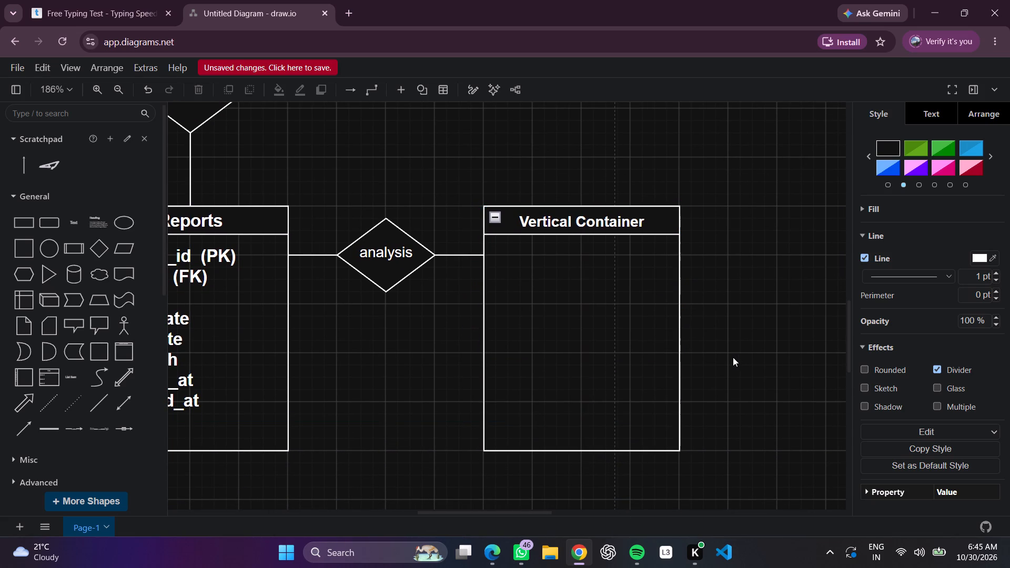
# Rename the new vertical container beside the analysis diamond "Analysis".
pyautogui.hscroll(3, 733, 358)
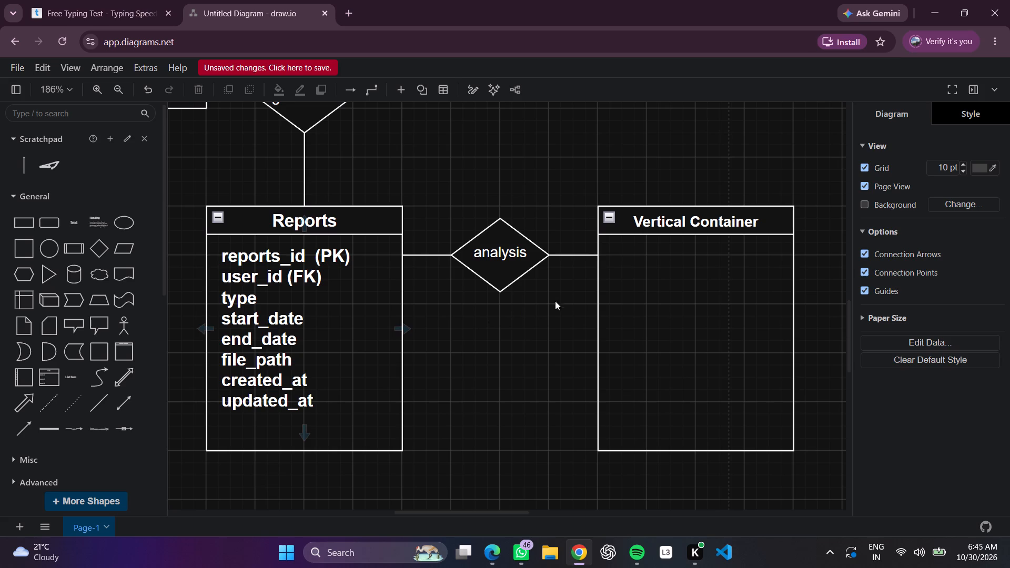
pyautogui.doubleClick(642, 223)
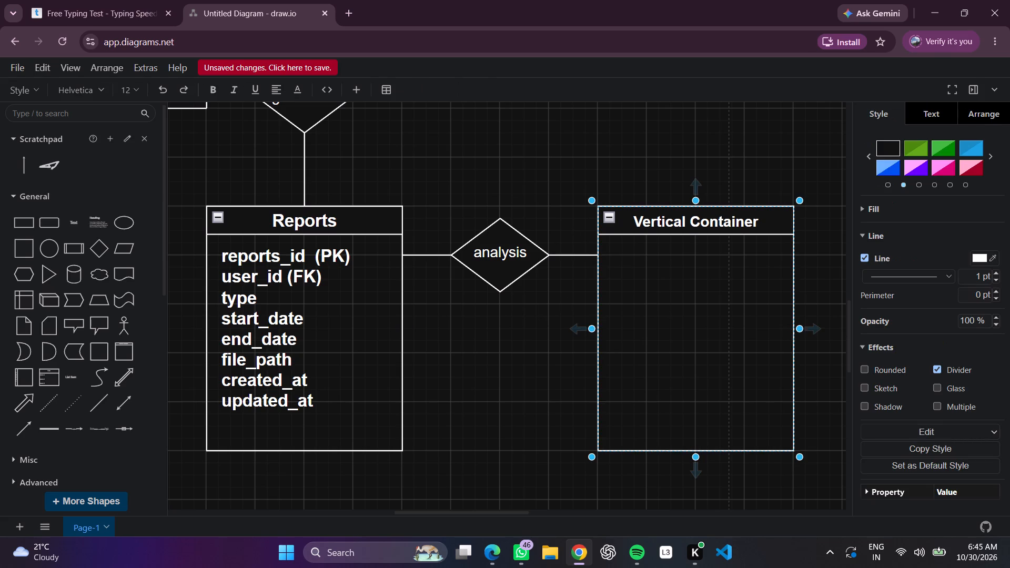
pyautogui.press('BackSpace')
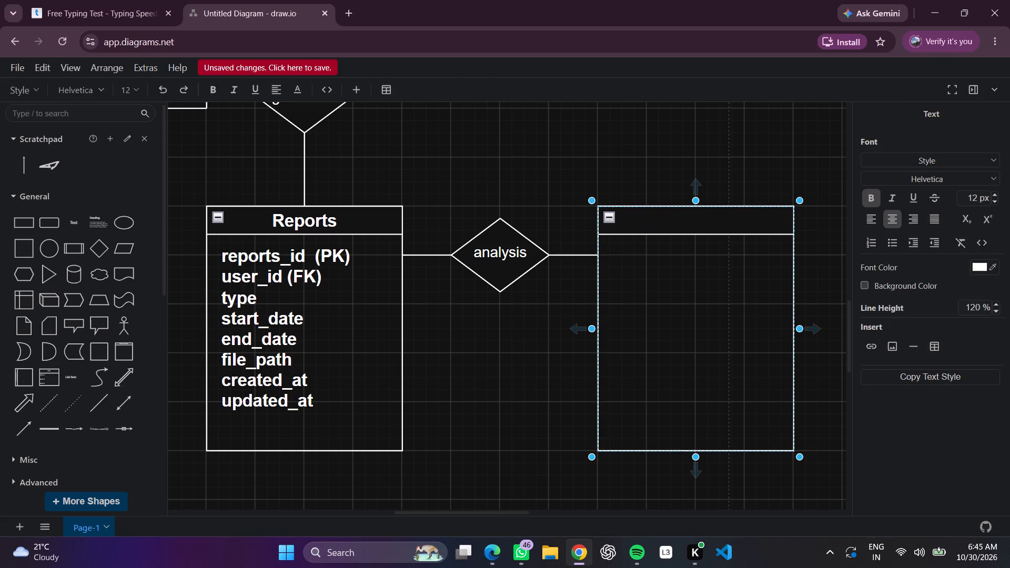
pyautogui.write('k=lysis')
pyautogui.press('BackSpace')
pyautogui.press('BackSpace')
pyautogui.press('BackSpace')
pyautogui.press('BackSpace')
pyautogui.press('BackSpace')
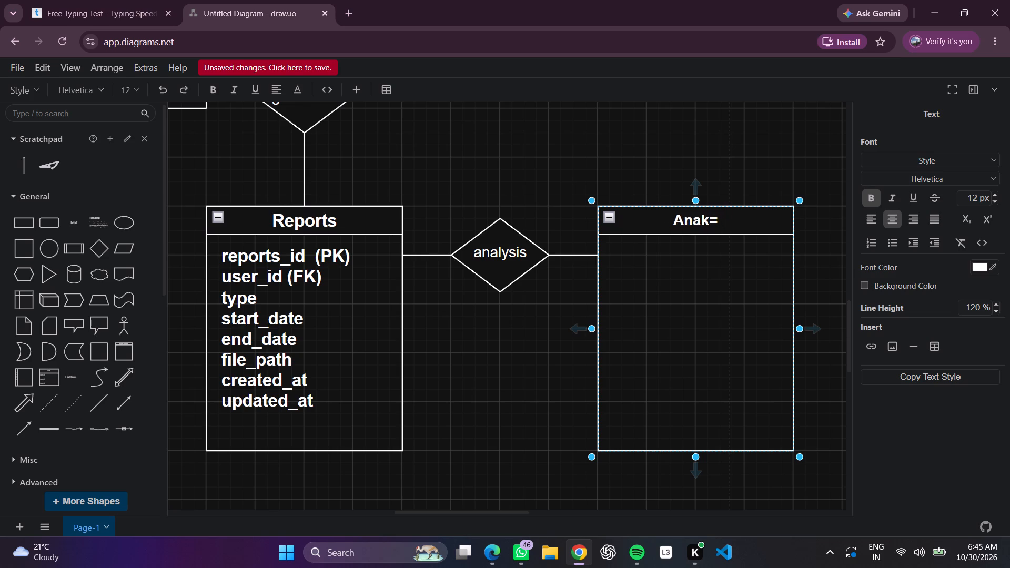
pyautogui.press('BackSpace')
pyautogui.press('BackSpace')
pyautogui.press('l')
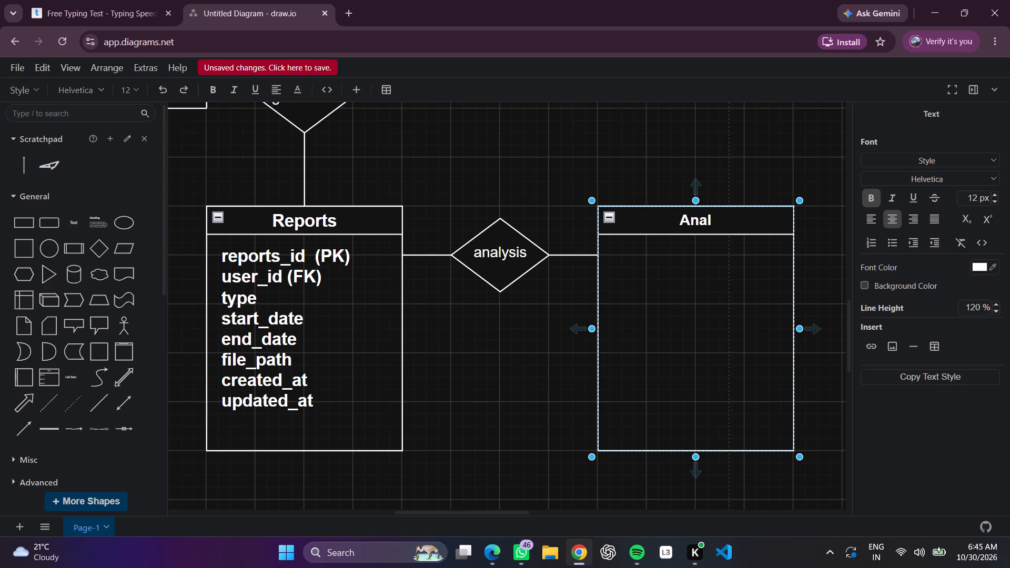
pyautogui.press('y')
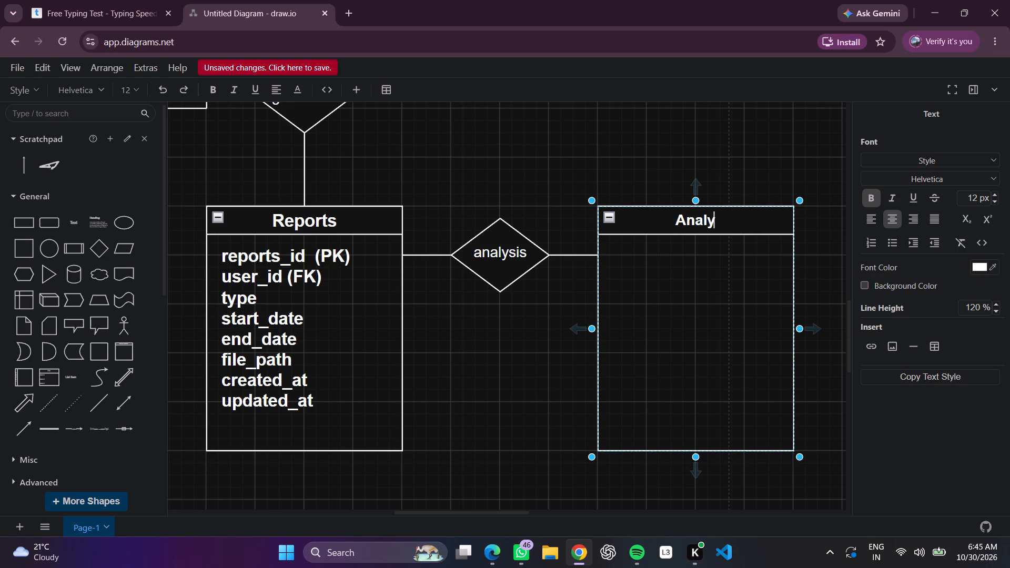
pyautogui.write('sis')
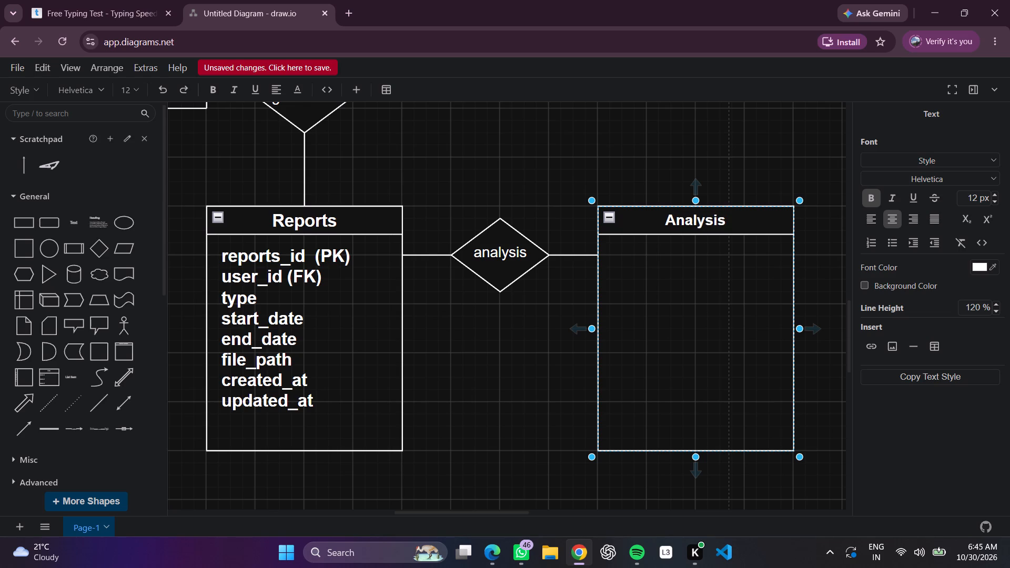
pyautogui.click(662, 191)
# Apply the 14.04 px heading style to the Analysis container's title, matching the Reports title.
pyautogui.doubleClick(679, 220)
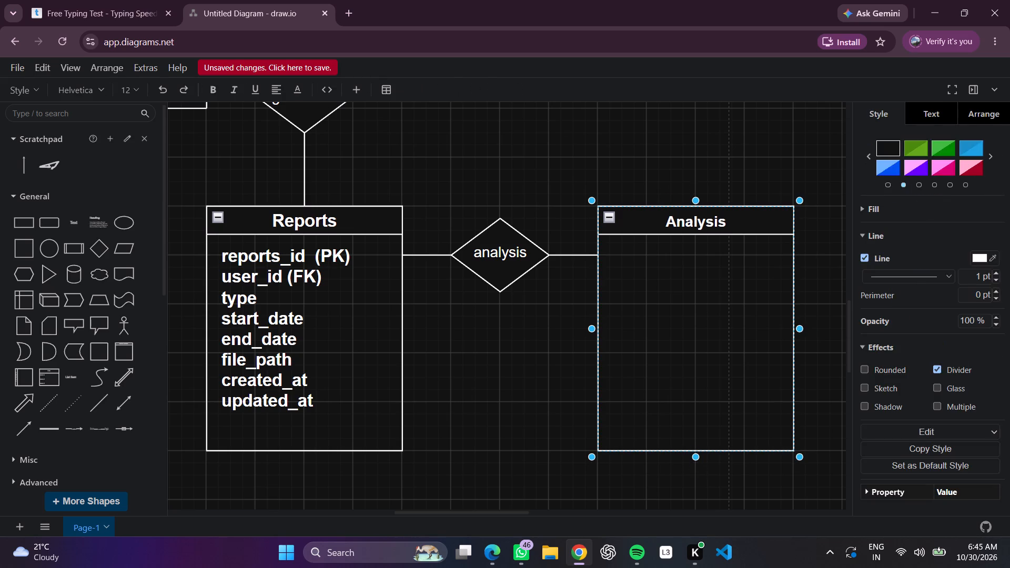
pyautogui.click(893, 157)
pyautogui.click(927, 247)
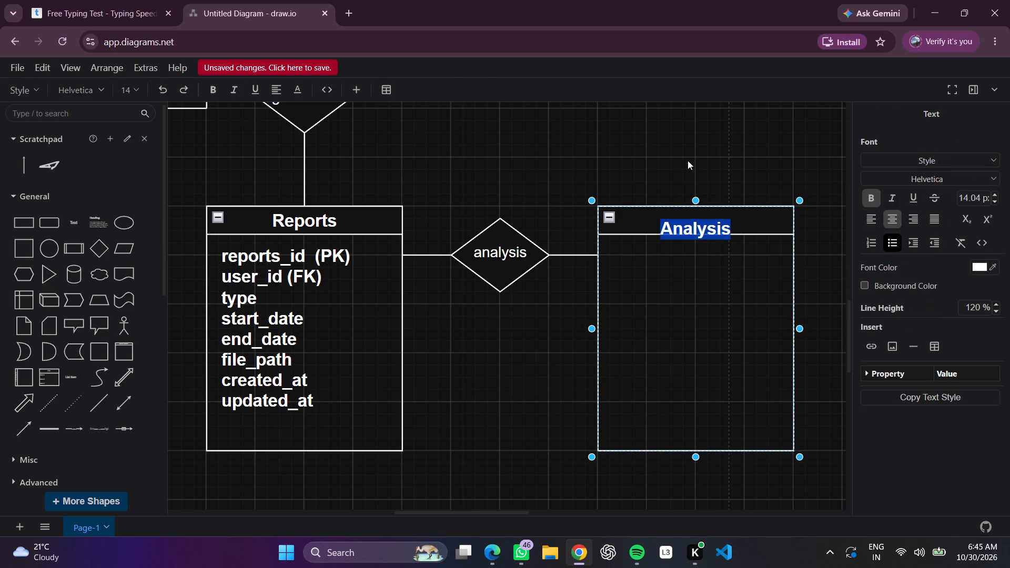
pyautogui.click(688, 160)
# Add a text box inside the Analysis container and resize it to fill most of the body within the side edges.
pyautogui.click(624, 256)
pyautogui.doubleClick(620, 258)
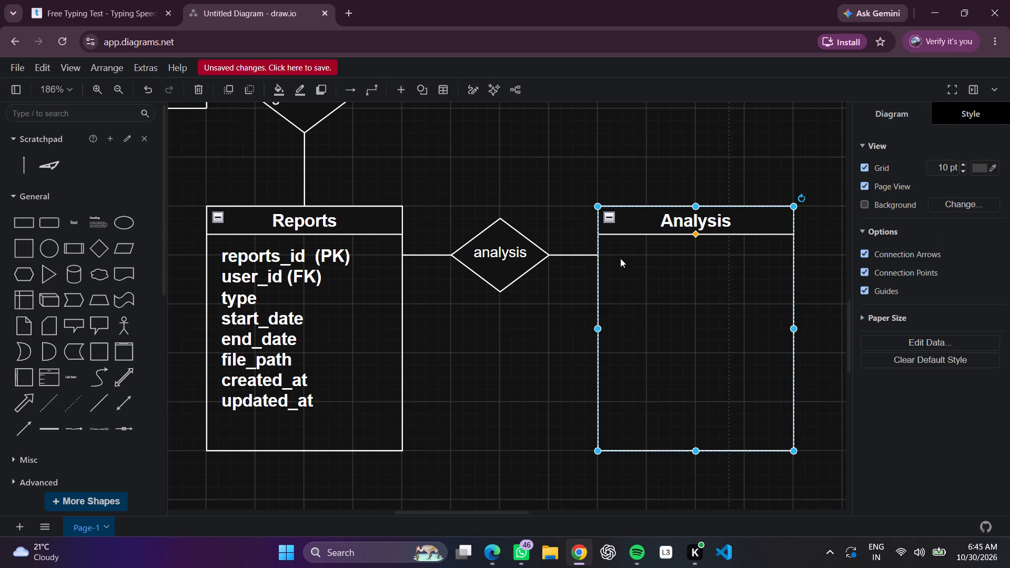
pyautogui.click(620, 258)
pyautogui.click(655, 280)
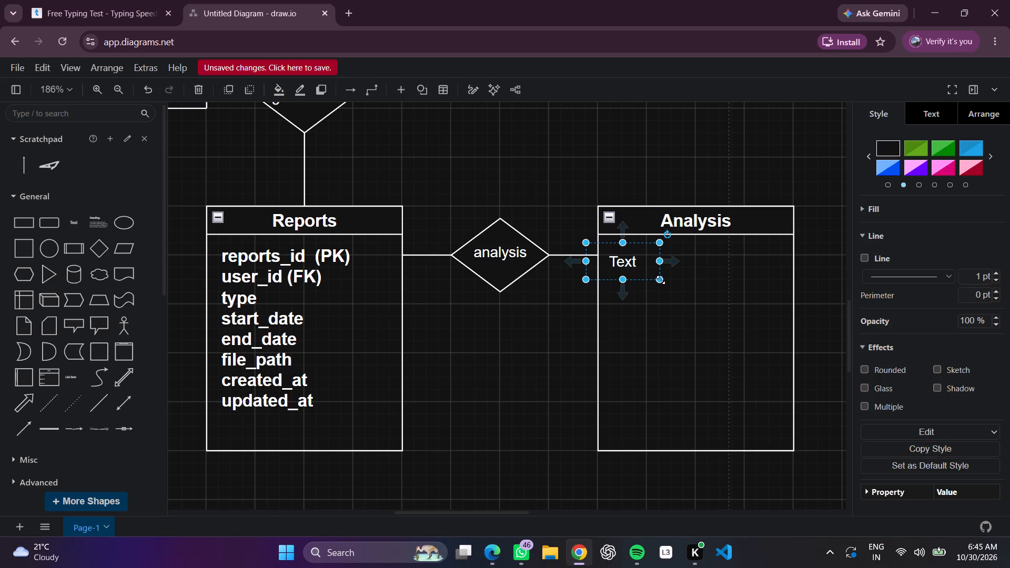
pyautogui.moveTo(661, 280); pyautogui.dragTo(779, 424)
pyautogui.moveTo(585, 337); pyautogui.dragTo(617, 344)
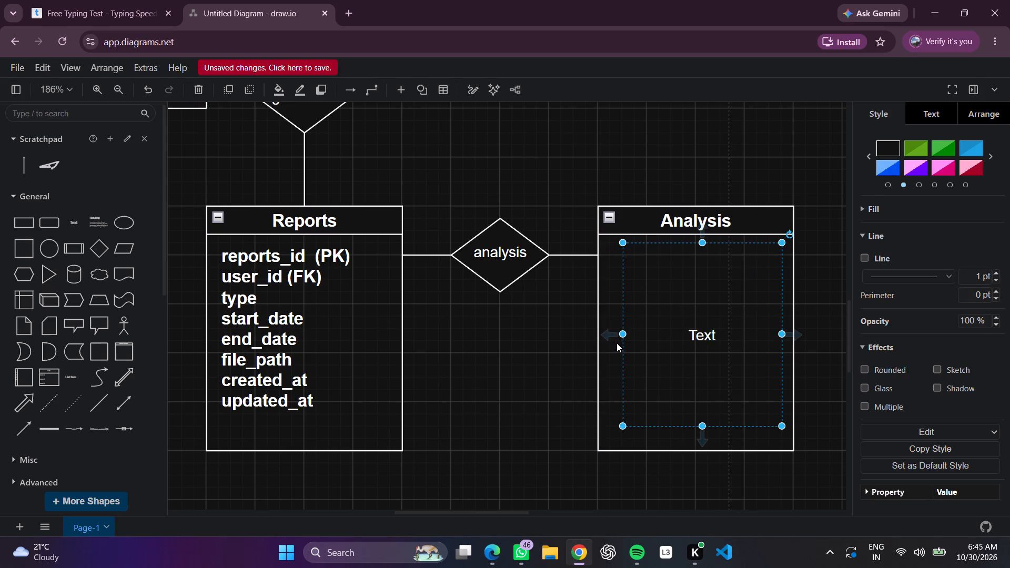
pyautogui.moveTo(622, 331); pyautogui.dragTo(615, 332)
# Replace the placeholder in the Analysis text box with the attribute "analysis_id (PK)" and start a new line.
pyautogui.doubleClick(649, 328)
pyautogui.press('BackSpace')
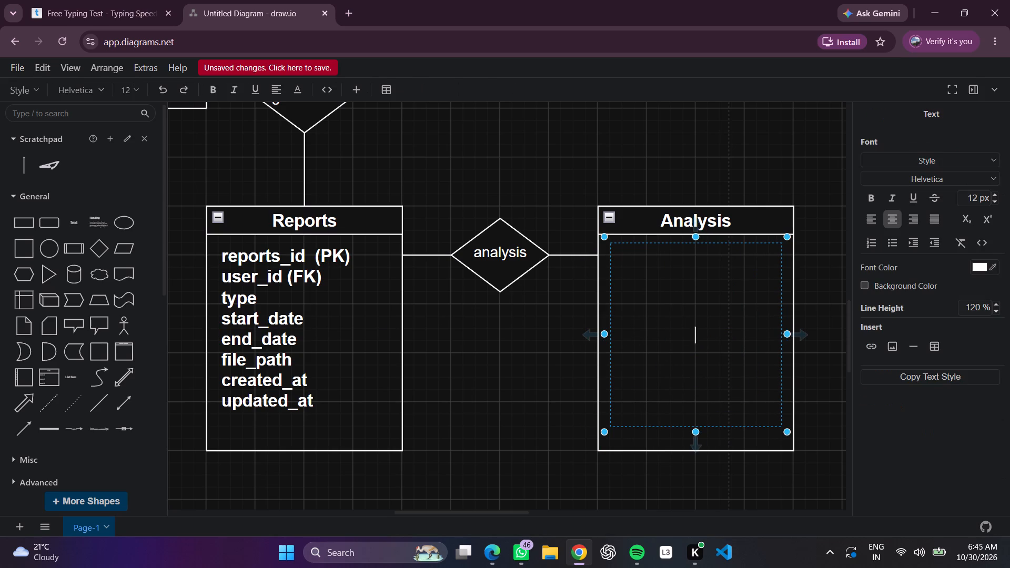
pyautogui.write('analysis')
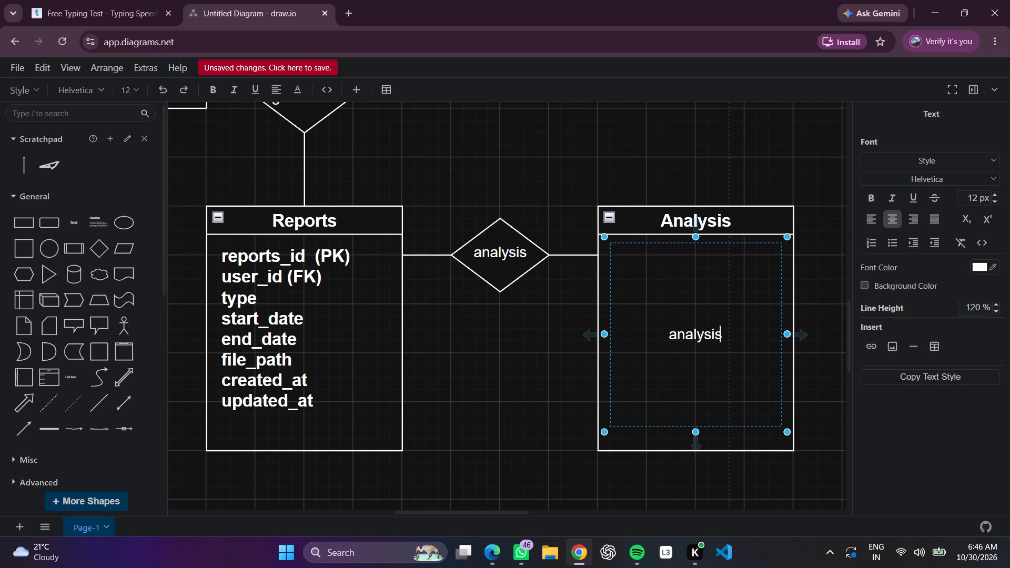
pyautogui.hotkey('shift', '_')
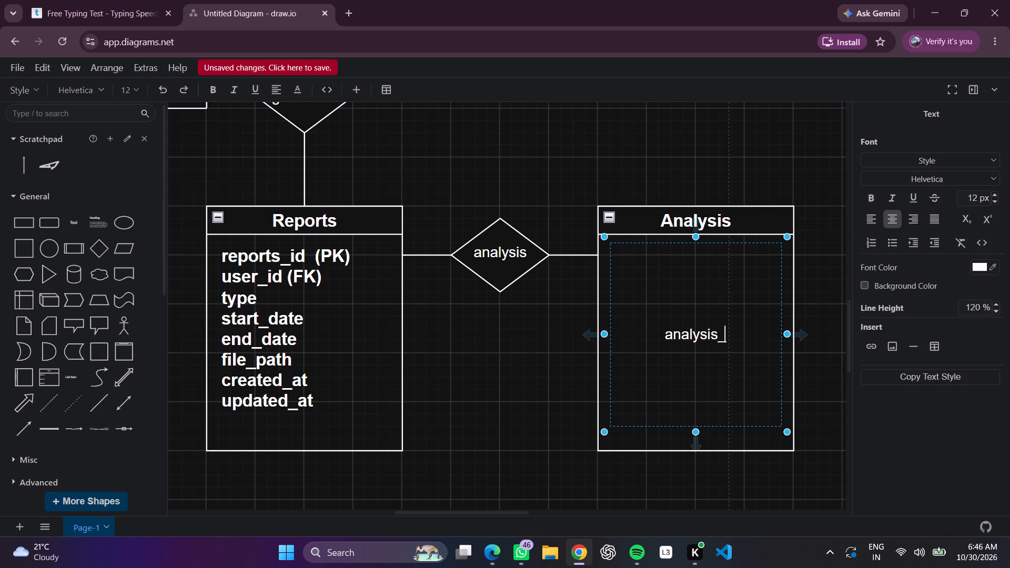
pyautogui.write('id')
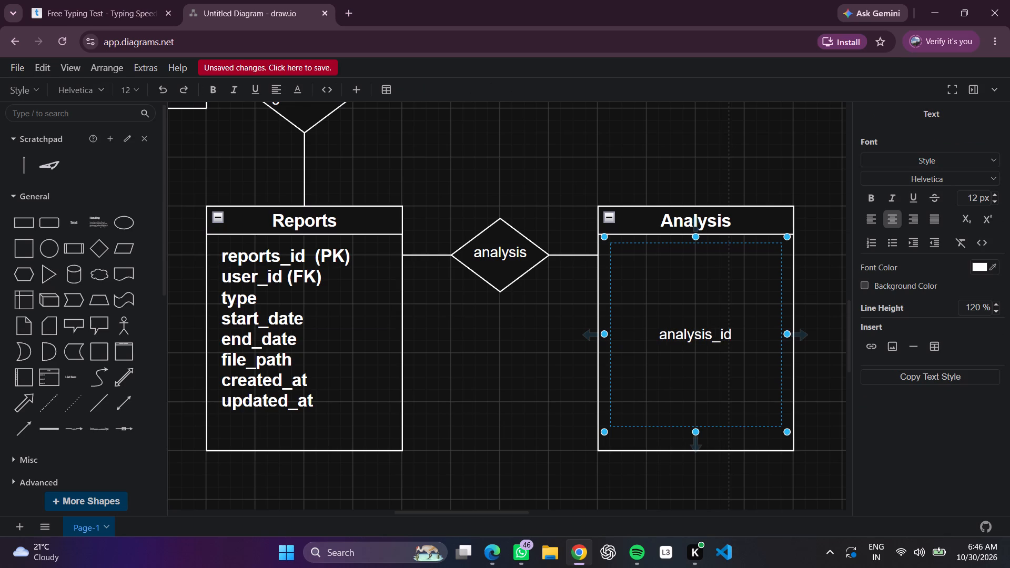
pyautogui.press('space')
pyautogui.press('space')
pyautogui.hotkey('shift', '(')
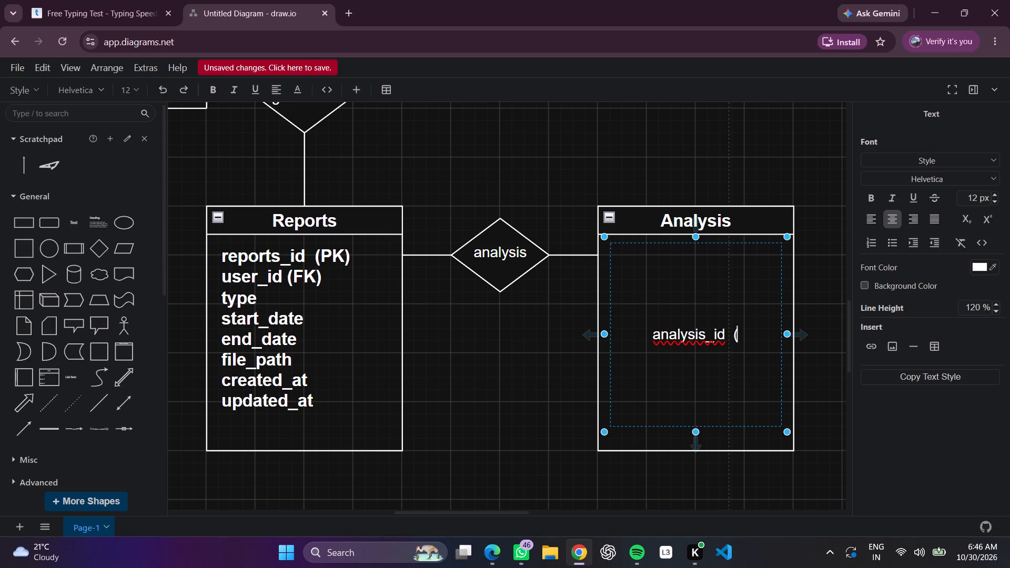
pyautogui.write('PK)')
pyautogui.hotkey('shift', 'Return')
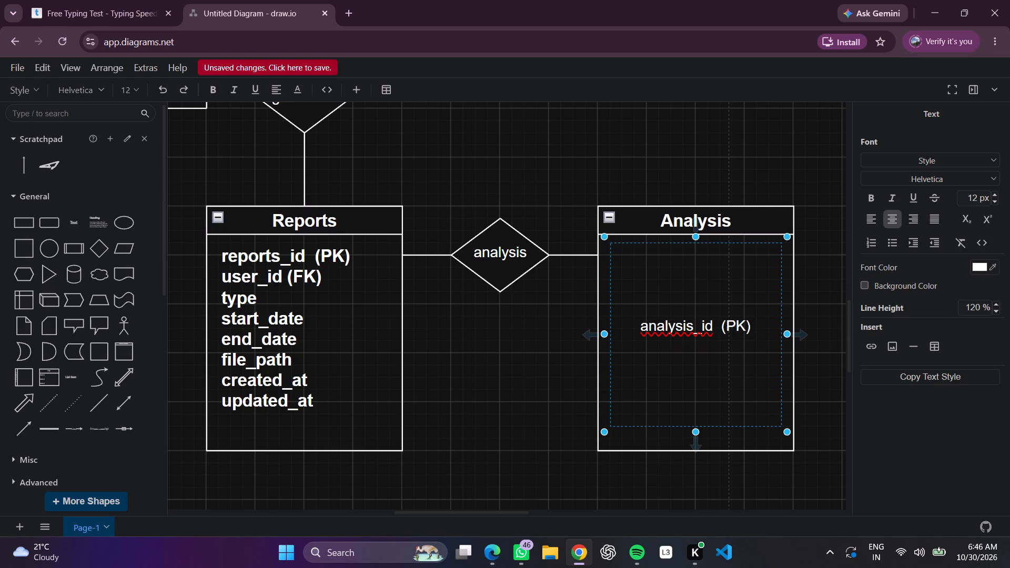
# Add the attribute "user_id (FK)" as the second line of the Analysis list and start a new line.
pyautogui.write('us')
pyautogui.write('er')
pyautogui.hotkey('shift', '_')
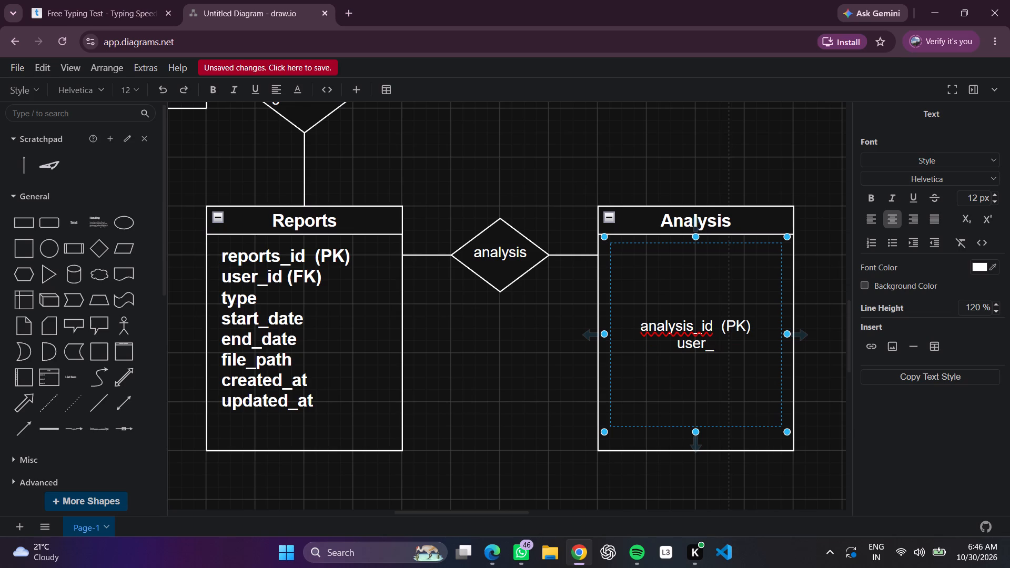
pyautogui.write('id')
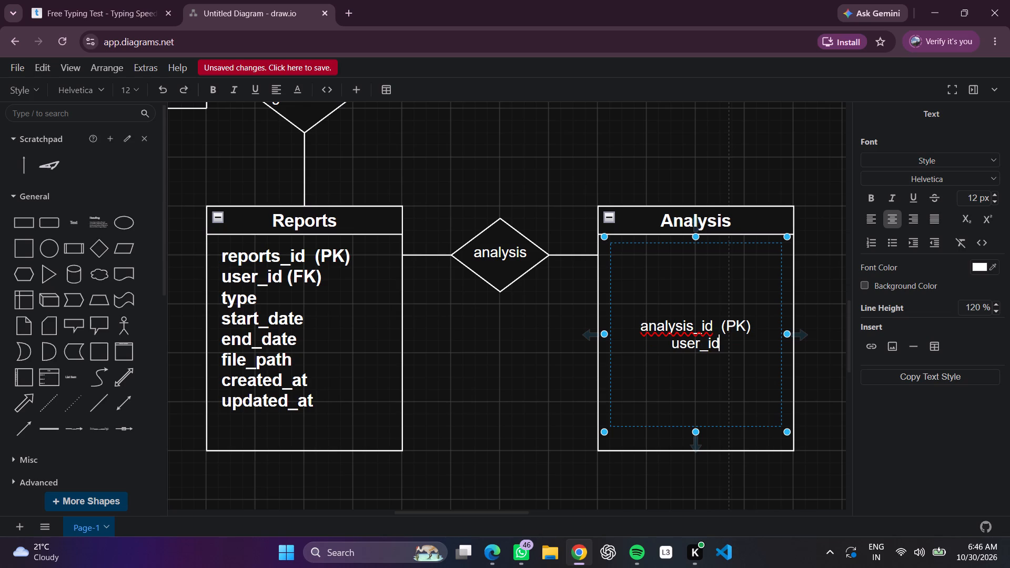
pyautogui.press('space')
pyautogui.press('space')
pyautogui.hotkey('shift', '(')
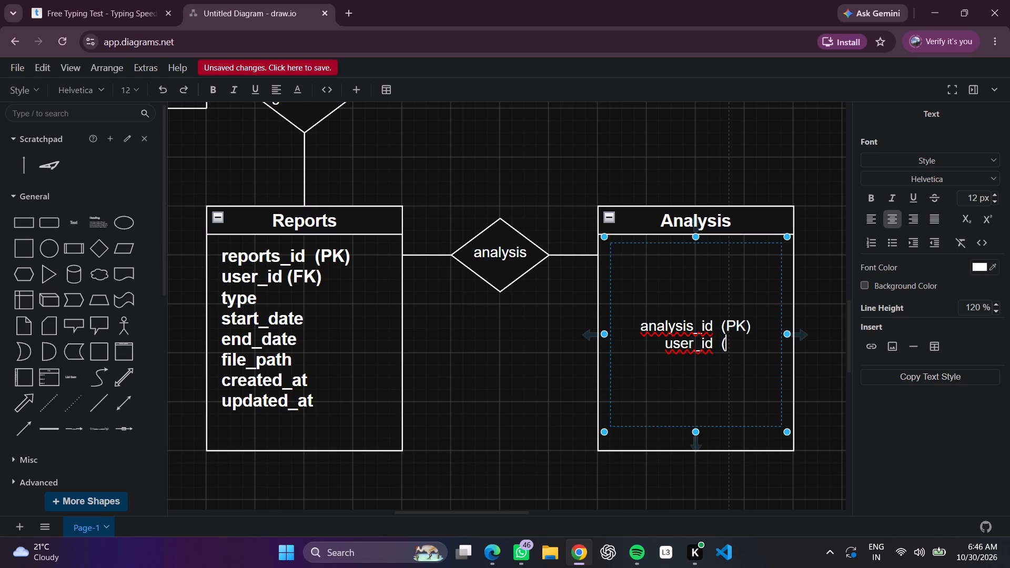
pyautogui.hotkey('shift', 'p')
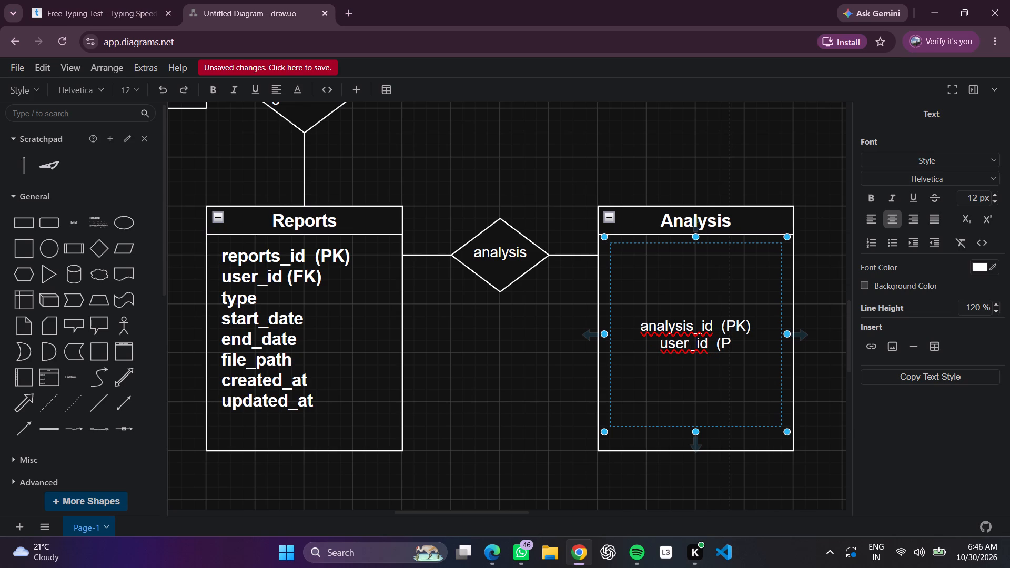
pyautogui.hotkey('shift', 'BackSpace')
pyautogui.write('FK_)')
pyautogui.hotkey('shift', 'BackSpace')
pyautogui.hotkey('shift', 'BackSpace')
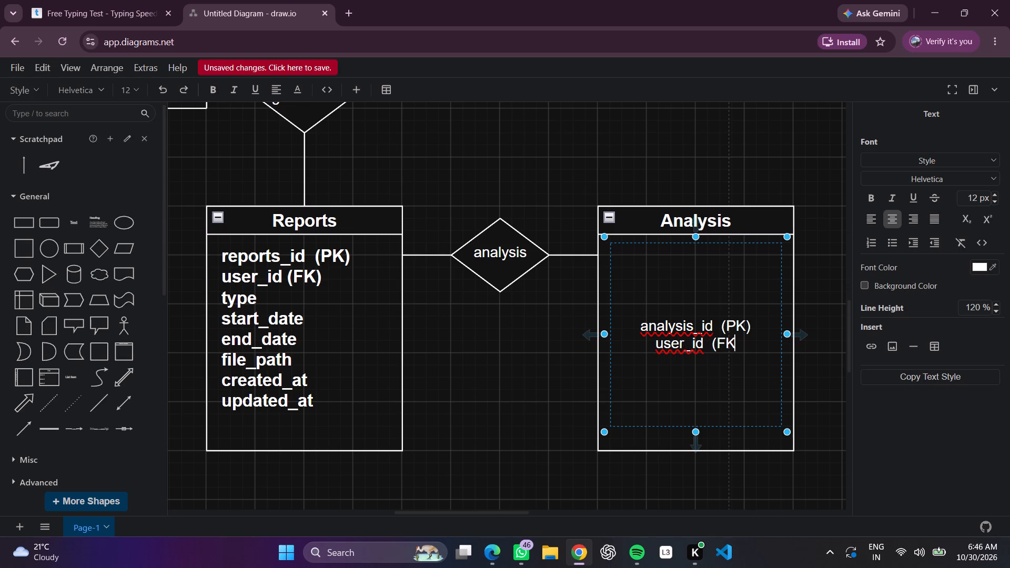
pyautogui.hotkey('shift', ')')
pyautogui.hotkey('shift', 'Return')
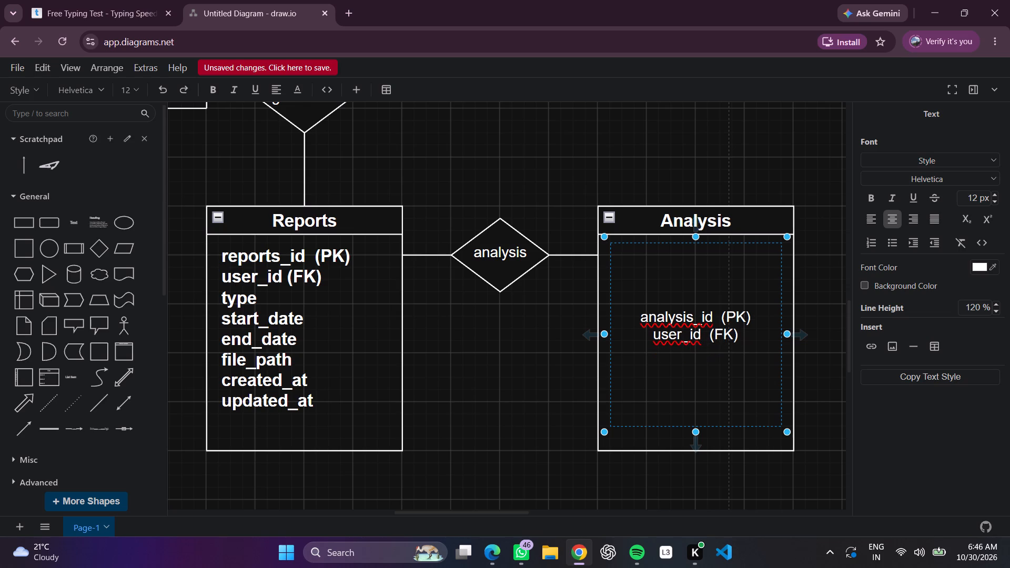
# Add the attributes "period_type", "start_date" and "end_date" on separate lines below user_id in the Analysis list.
pyautogui.write('period')
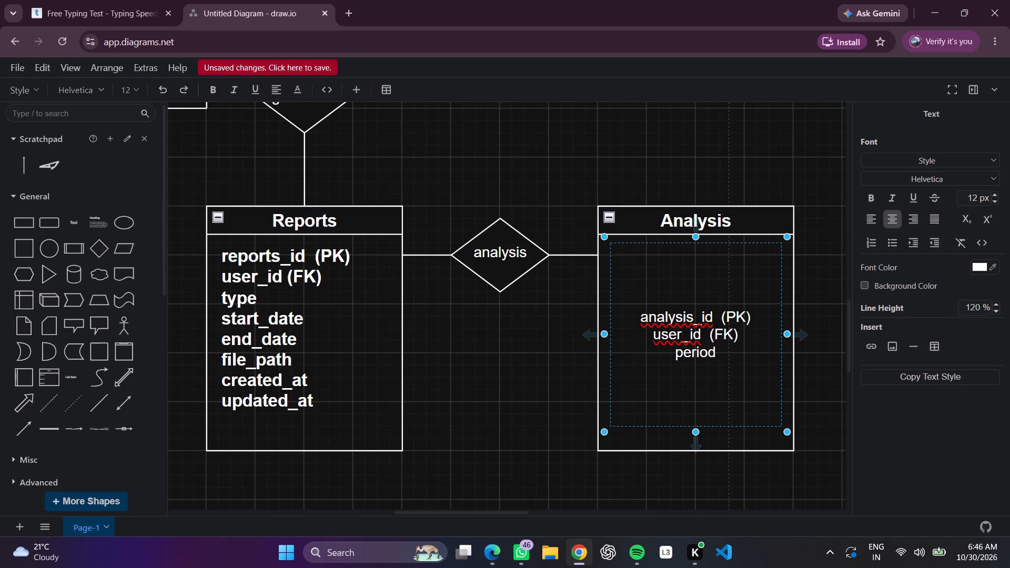
pyautogui.hotkey('shift', '_')
pyautogui.write('type')
pyautogui.press('Return')
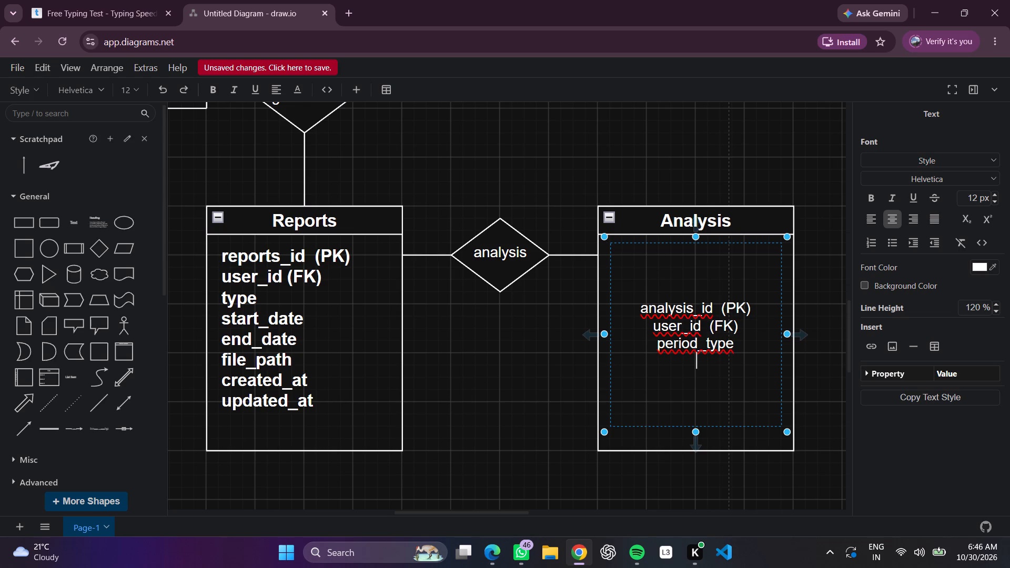
pyautogui.write('start')
pyautogui.hotkey('shift', '_')
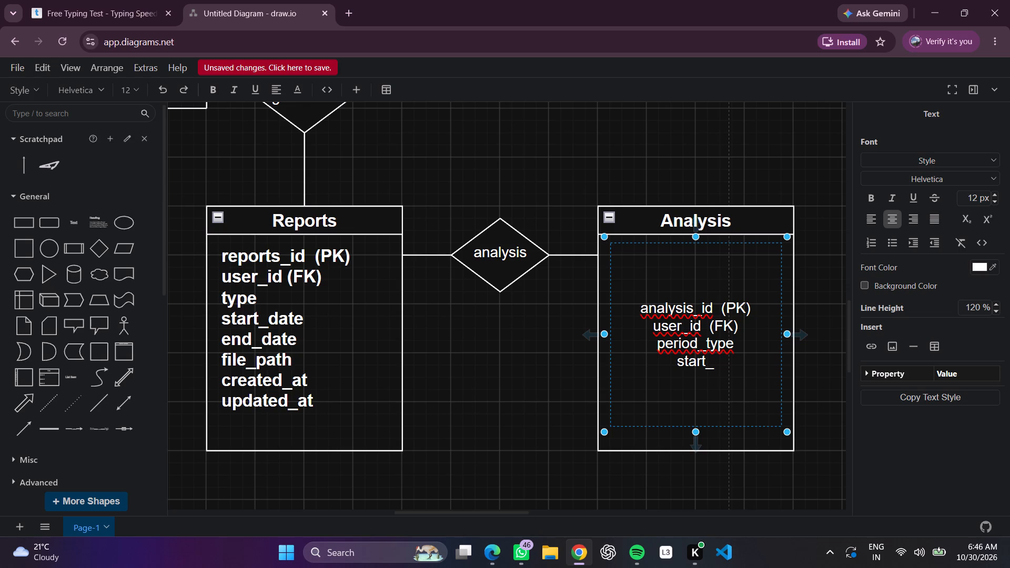
pyautogui.write('date')
pyautogui.press('Return')
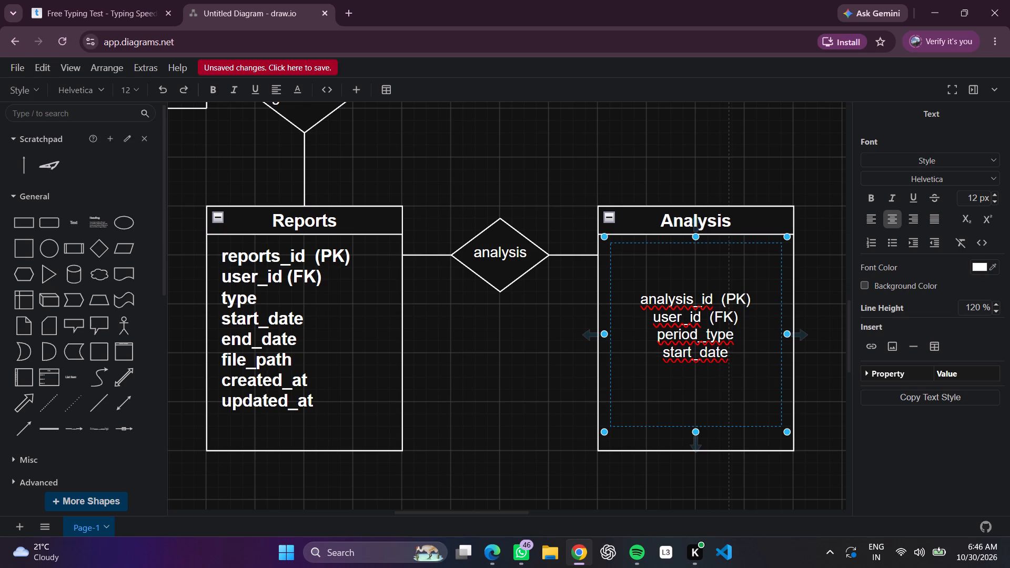
pyautogui.write('end')
pyautogui.hotkey('shift', '_')
pyautogui.write('date')
pyautogui.press('Return')
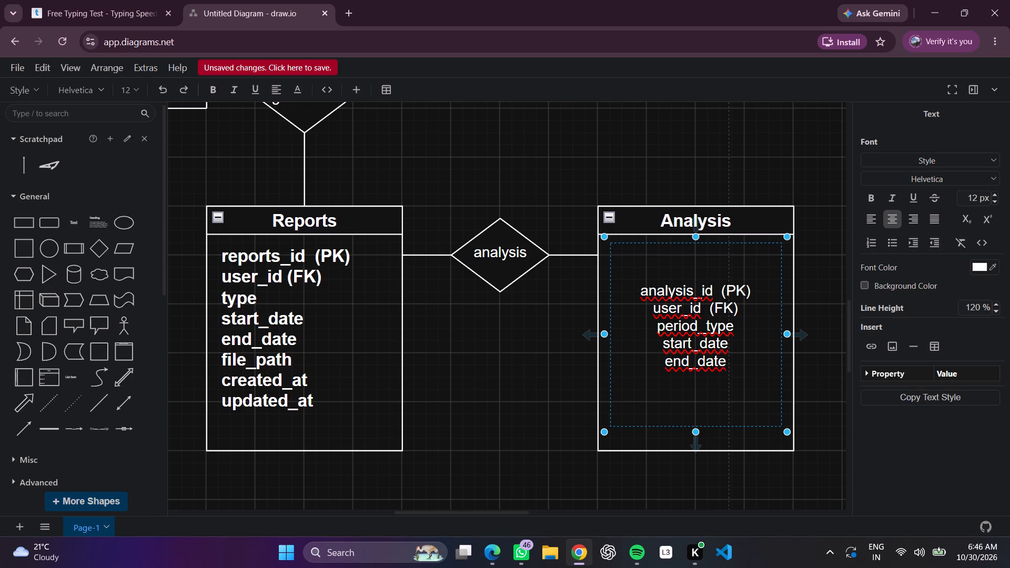
# Add the attribute "total_expense" below end_date in the Analysis list and start a new line.
pyautogui.write('tota;')
pyautogui.press('BackSpace')
pyautogui.press('l')
pyautogui.hotkey('shift', '_')
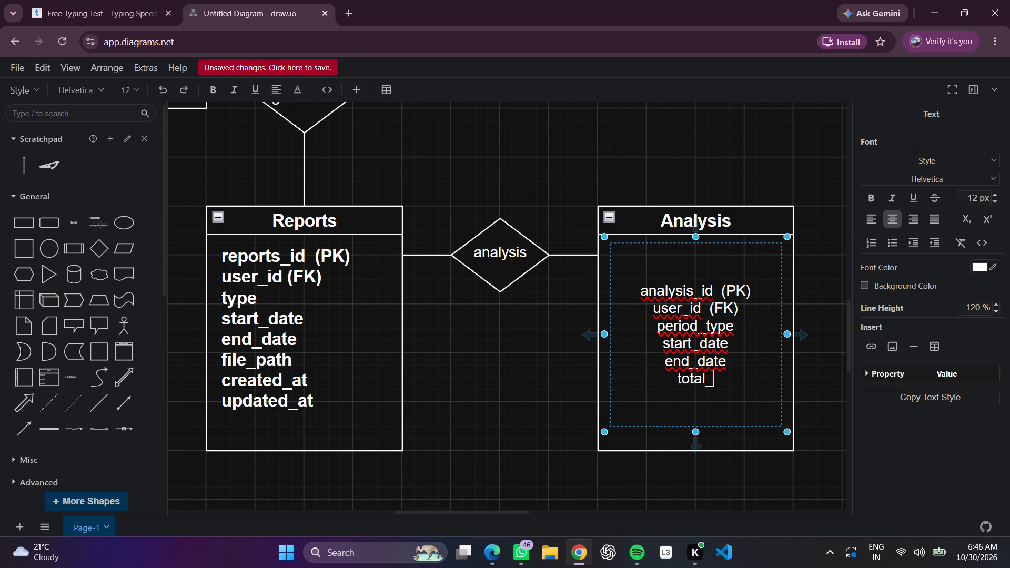
pyautogui.write('expense')
pyautogui.press('Return')
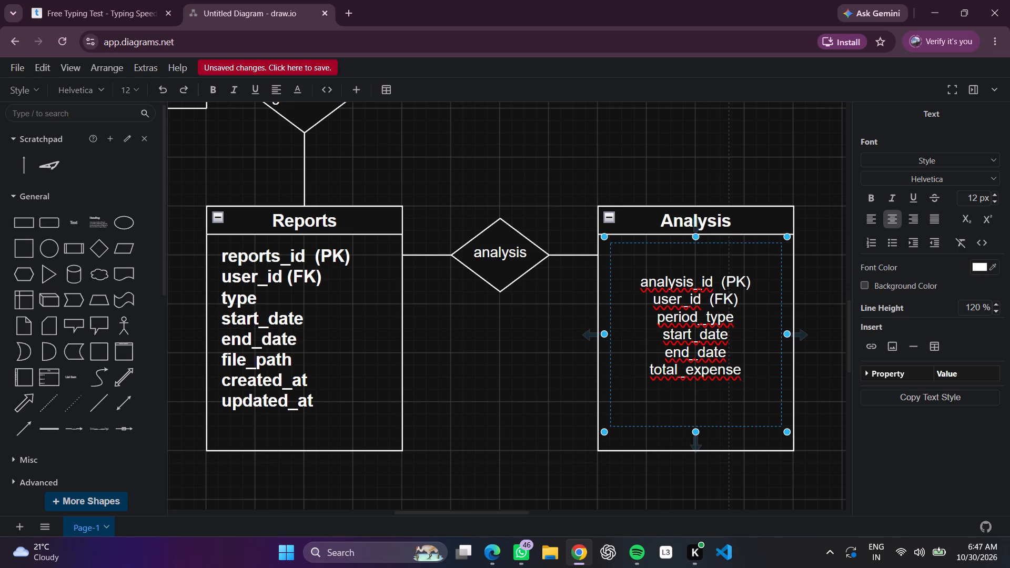
# Add the attributes "total_income" and "top_category" on separate lines below total_expense in the Analysis list.
pyautogui.write('total')
pyautogui.hotkey('shift', '_')
pyautogui.write('income')
pyautogui.press('Return')
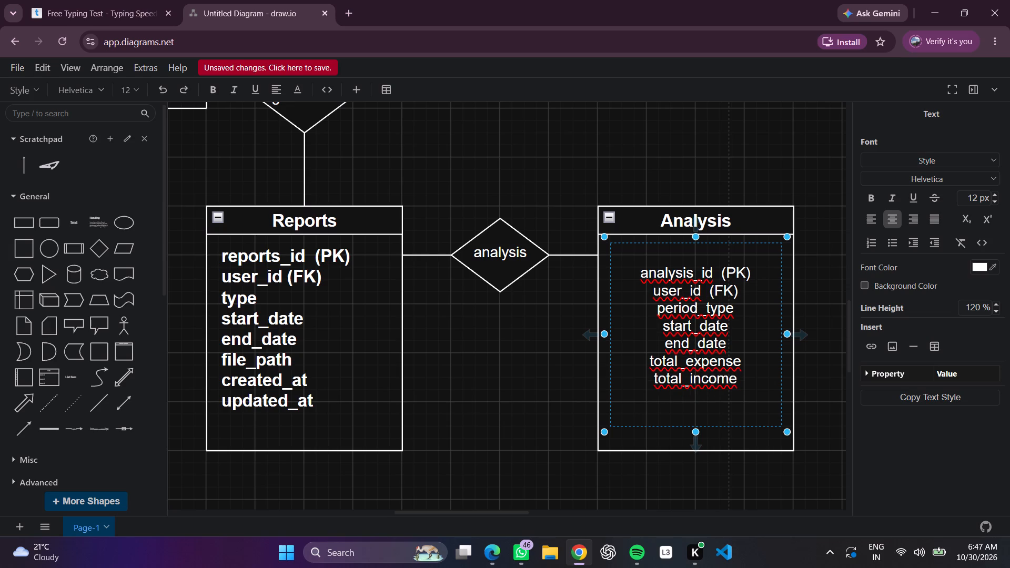
pyautogui.write('top')
pyautogui.hotkey('shift', '_')
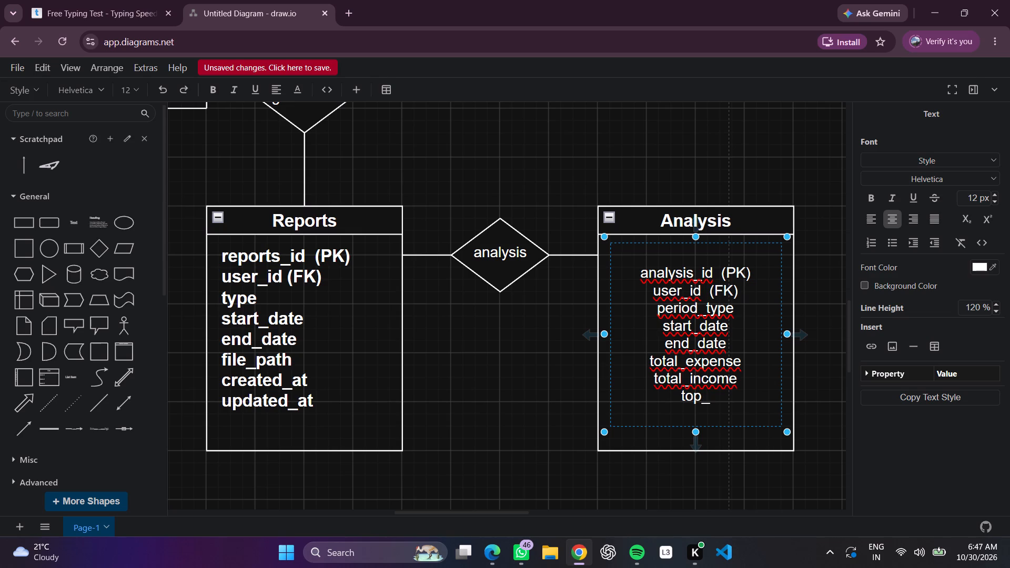
pyautogui.write('category')
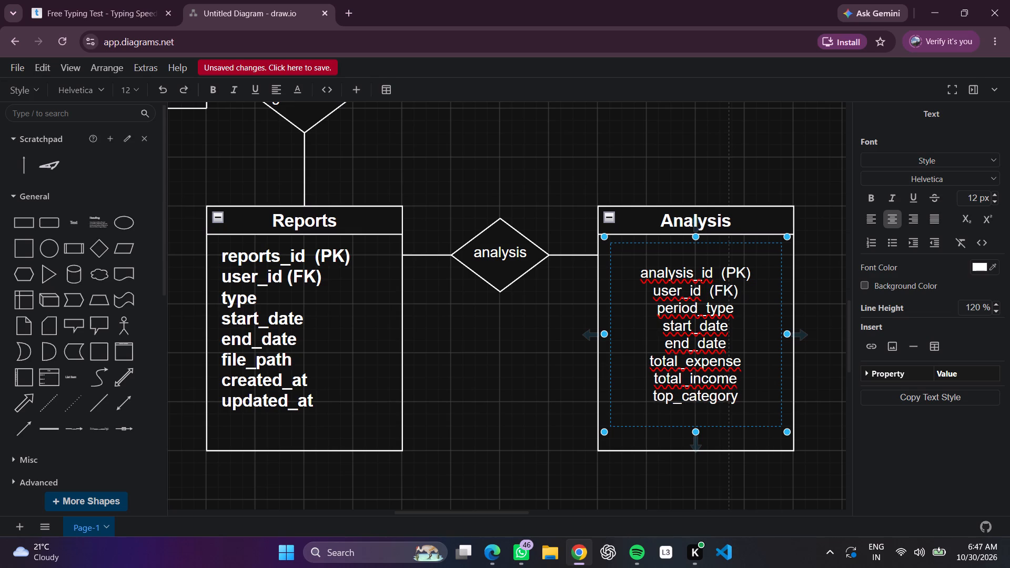
# Enlarge the Analysis attribute text box downward to the entity's bottom border, at 140 x 170.
pyautogui.hscroll(-1, 648, 328)
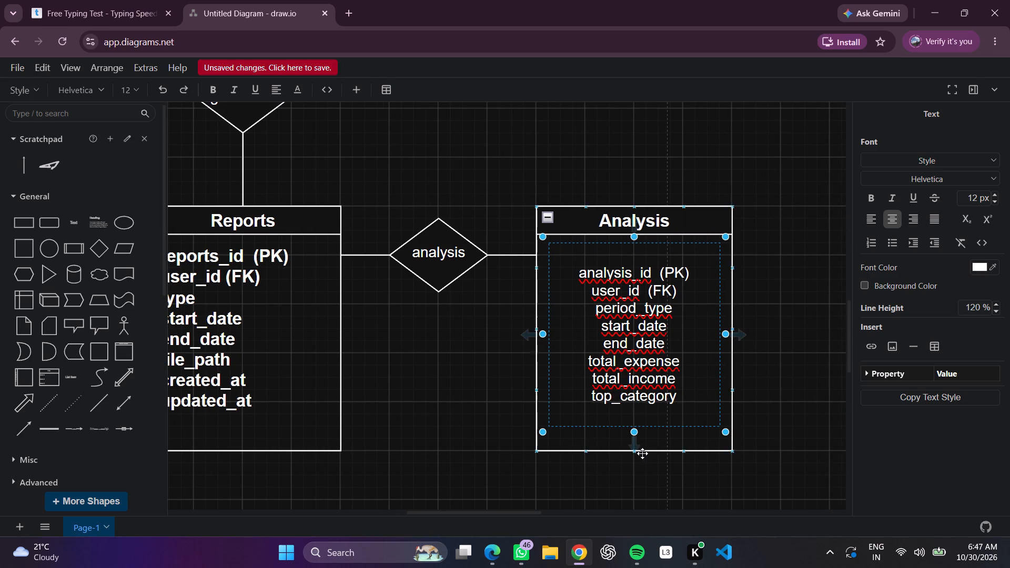
pyautogui.click(632, 430)
pyautogui.moveTo(632, 430); pyautogui.dragTo(635, 444)
pyautogui.click(191, 87)
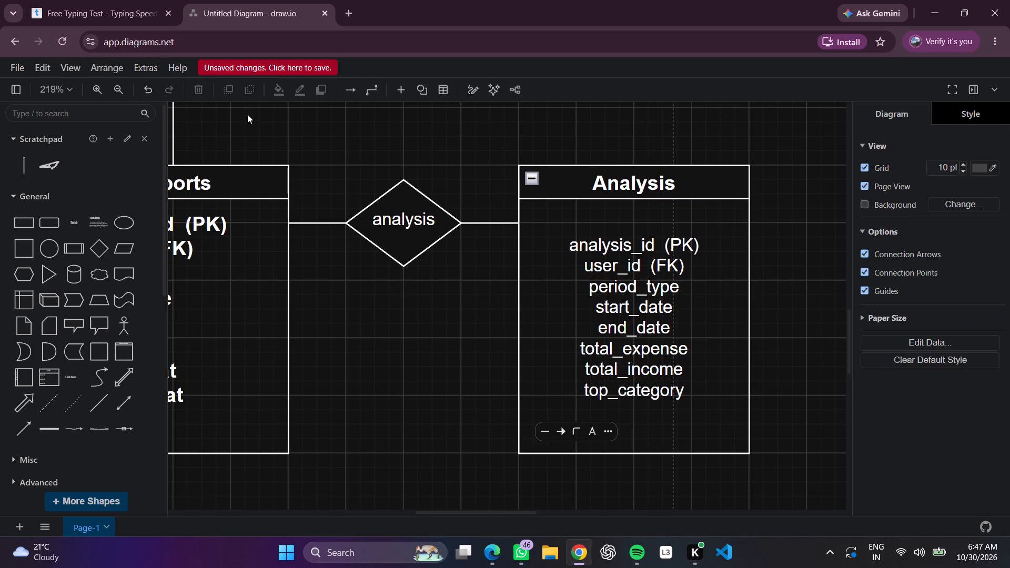
pyautogui.click(635, 424)
pyautogui.moveTo(634, 422); pyautogui.dragTo(636, 431)
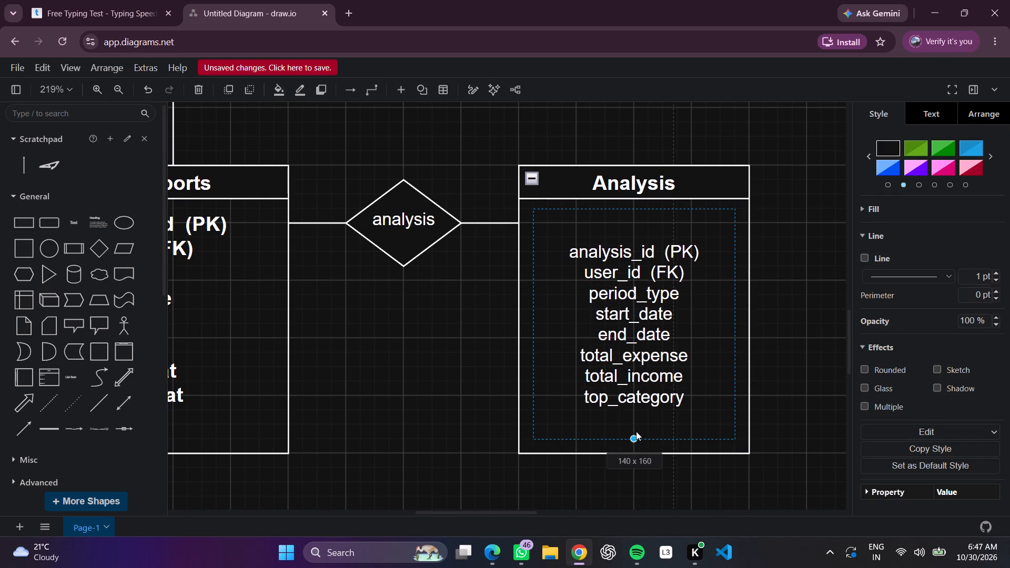
pyautogui.moveTo(636, 431); pyautogui.dragTo(638, 450)
# Add the attribute "insights" below top_category in the Analysis list and start a new line.
pyautogui.click(685, 414)
pyautogui.doubleClick(681, 405)
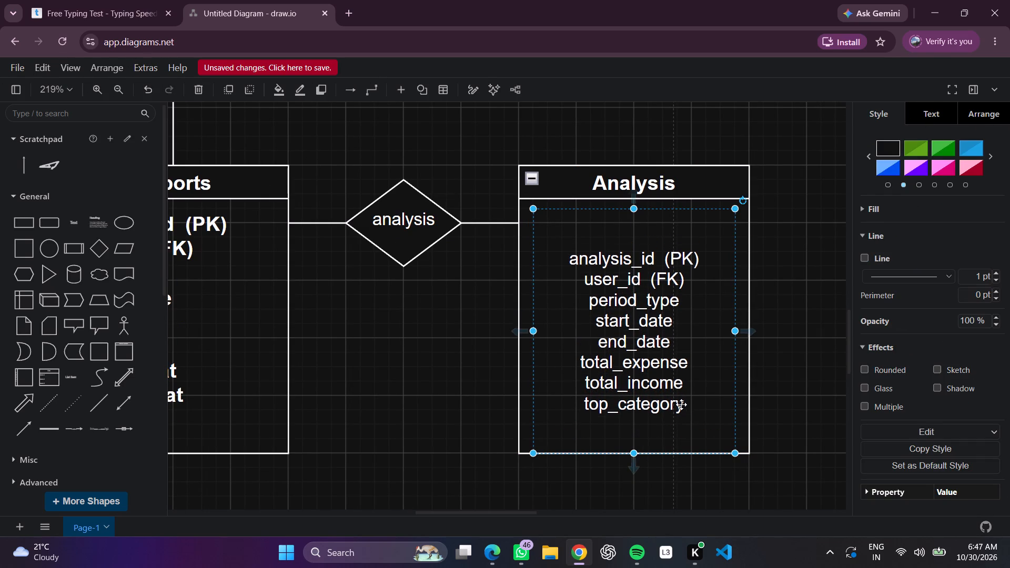
pyautogui.click(681, 404)
pyautogui.press('Return')
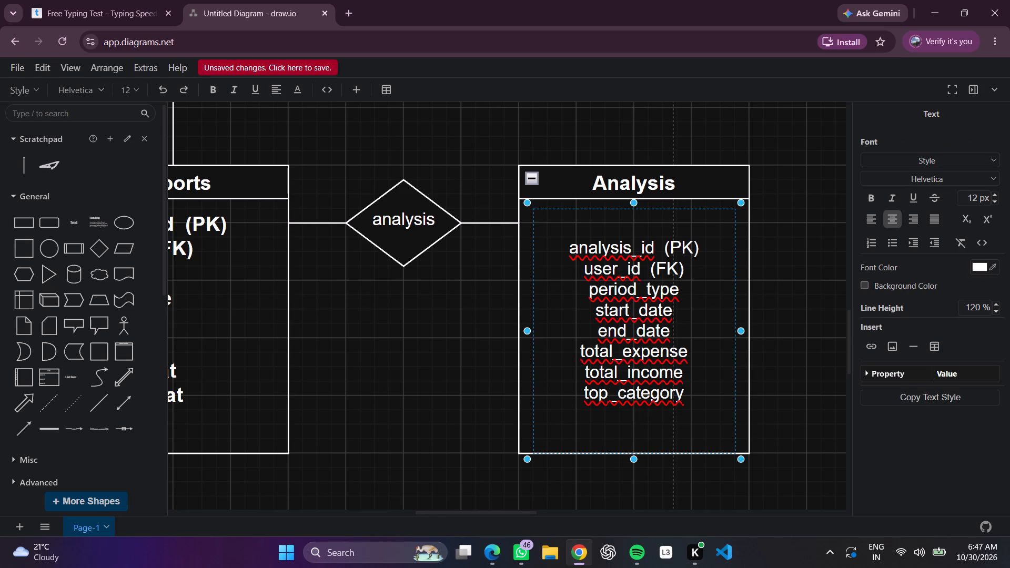
pyautogui.write('insi')
pyautogui.write('ghts')
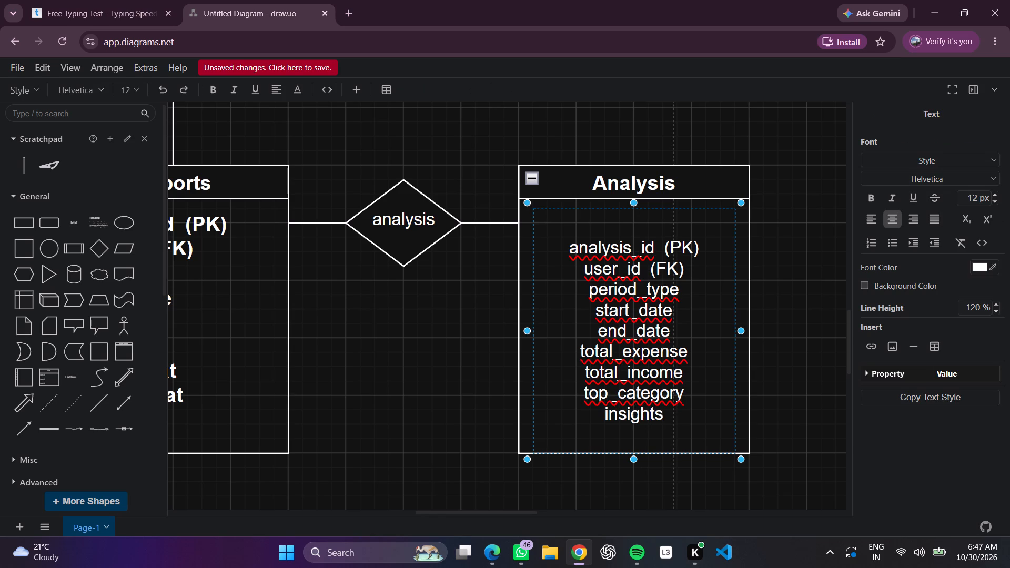
pyautogui.press('Return')
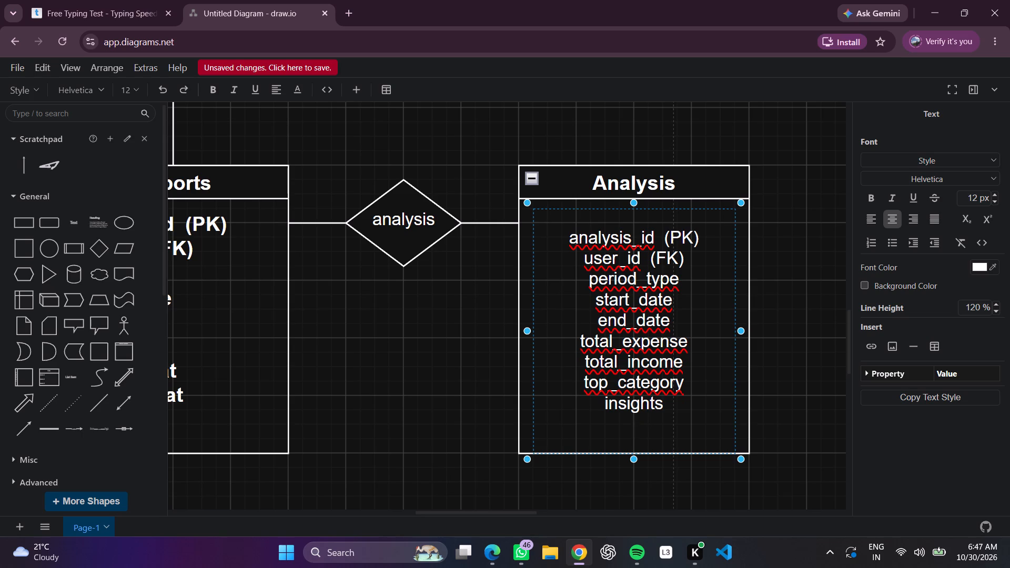
# Add the attribute "created_at" below insights in the Analysis list.
pyautogui.write('cre')
pyautogui.write('ated')
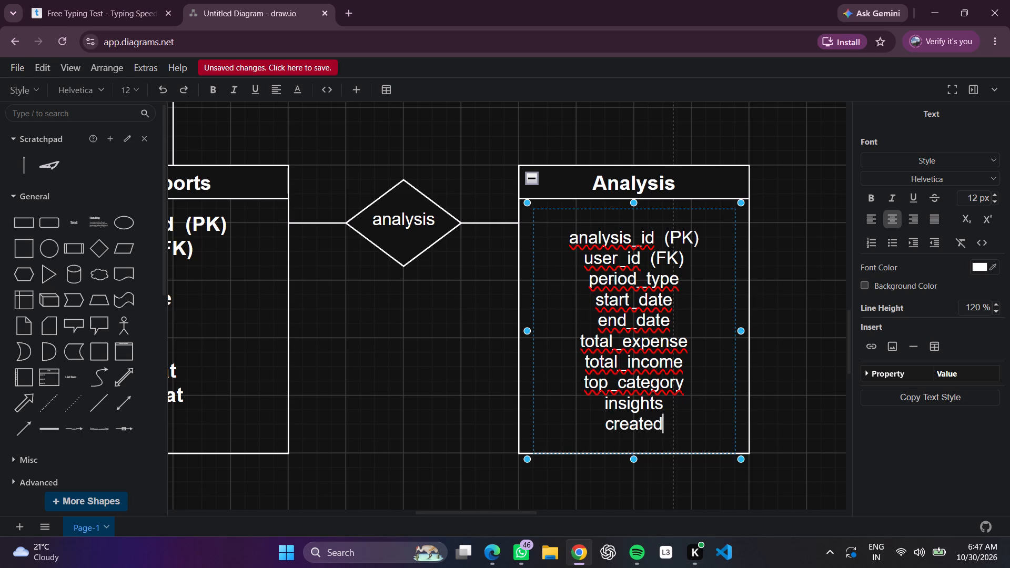
pyautogui.hotkey('shift', '_')
pyautogui.write('at')
pyautogui.press('BackSpace')
pyautogui.press('BackSpace')
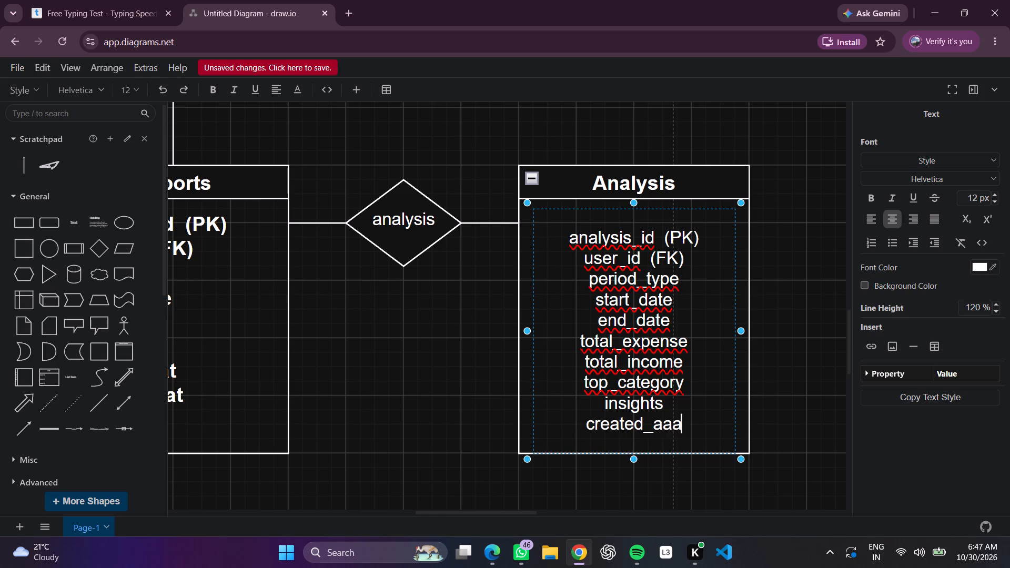
pyautogui.press('BackSpace')
pyautogui.press('BackSpace')
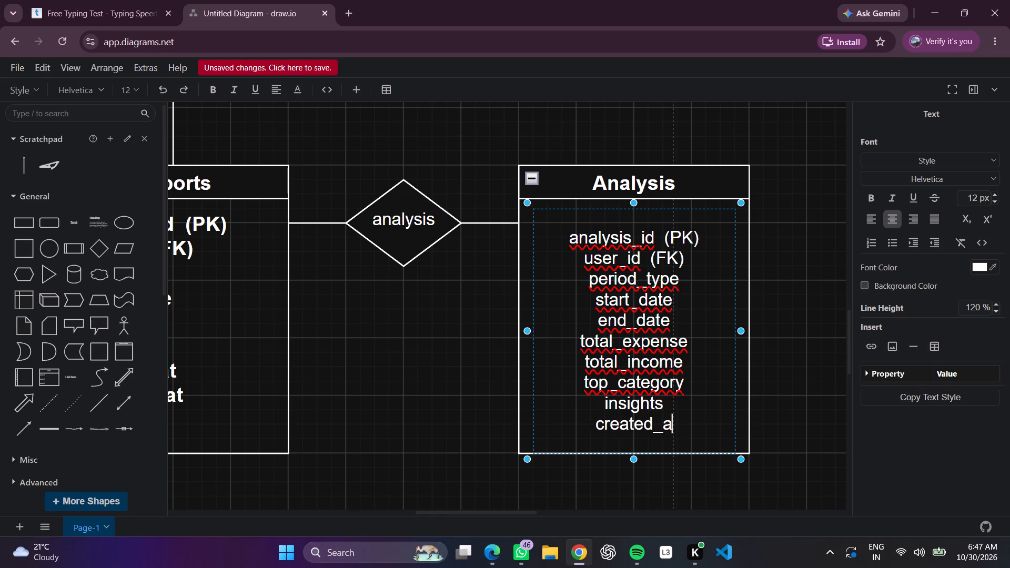
pyautogui.press('t')
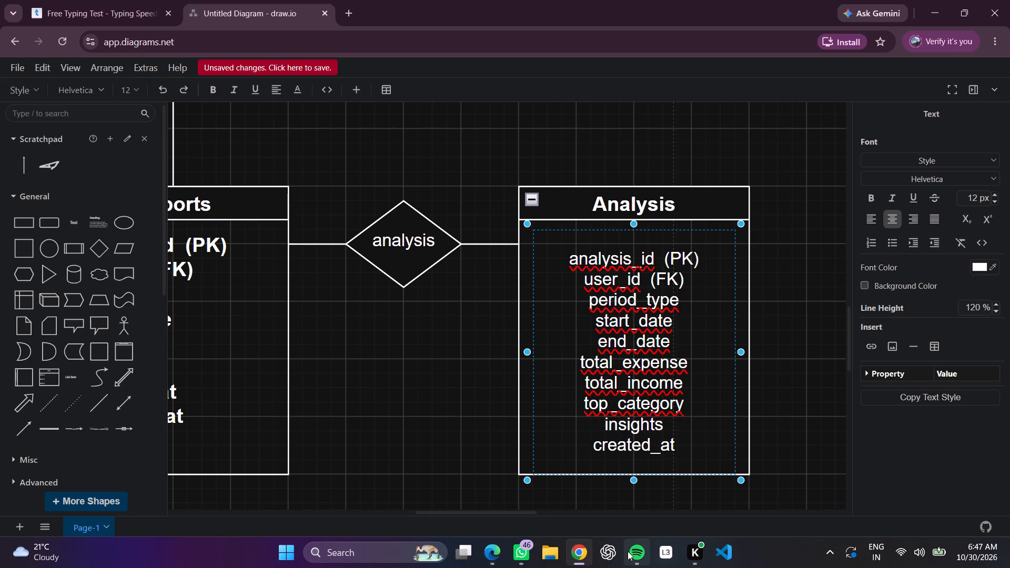
# Switch to Spotify, save the playing song "Self Aware" through its playlist selection, and return to the diagram.
pyautogui.click(628, 552)
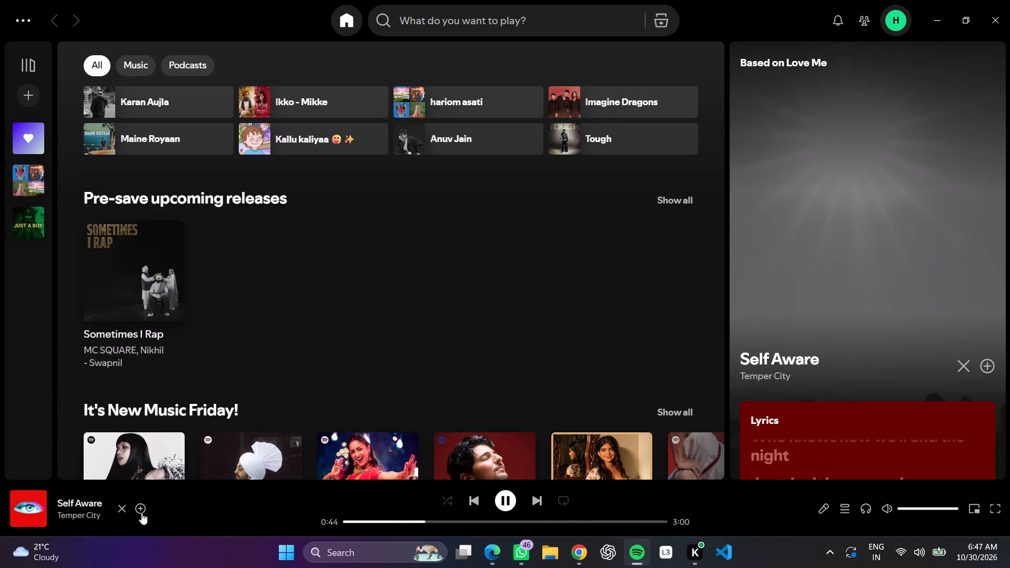
pyautogui.click(140, 511)
pyautogui.click(139, 510)
pyautogui.click(180, 454)
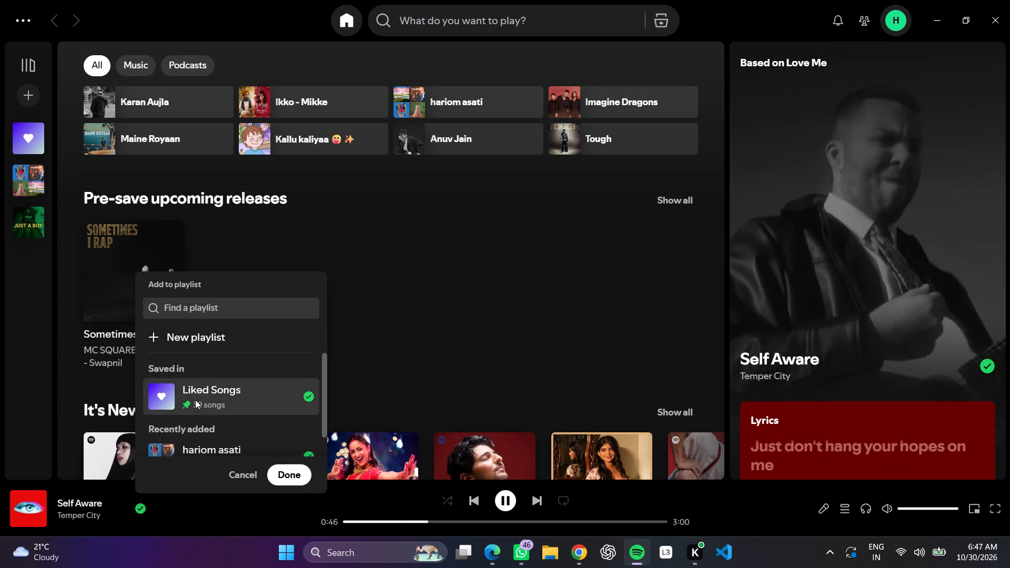
pyautogui.click(199, 381)
pyautogui.click(292, 463)
pyautogui.click(293, 472)
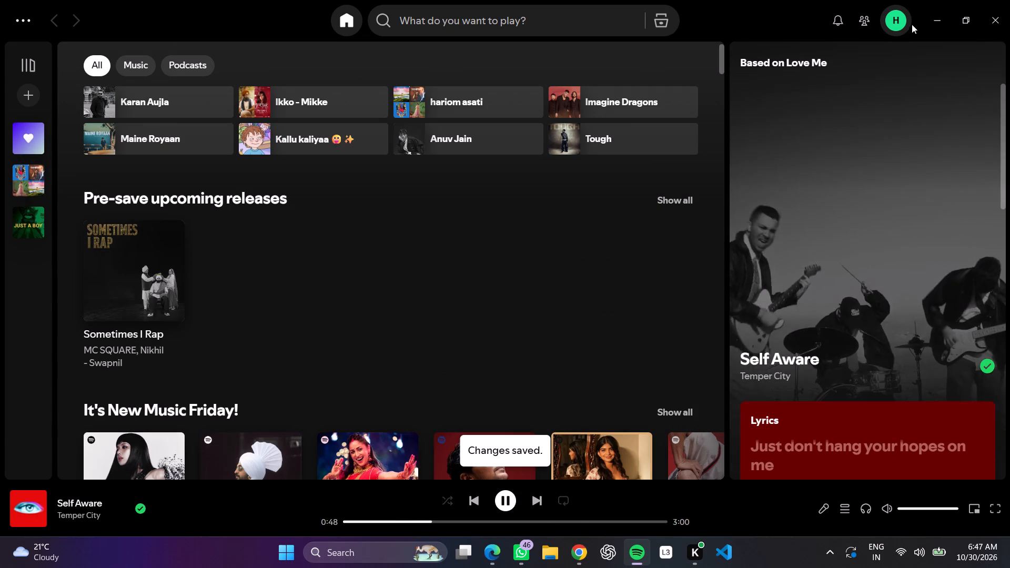
pyautogui.click(927, 19)
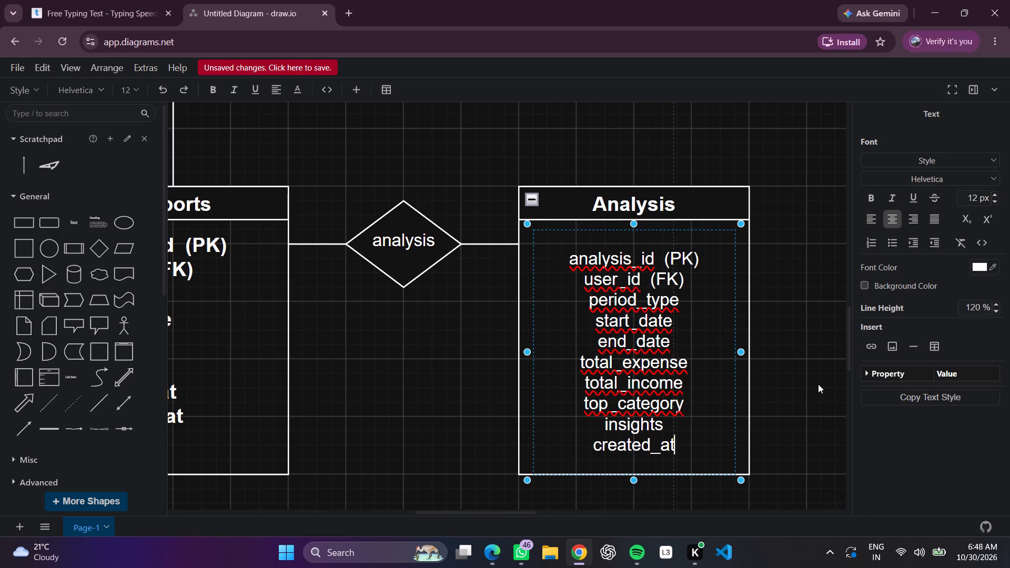
# Add the attribute "update_at" on a new line below created_at and finish editing the Analysis list.
pyautogui.press('Return')
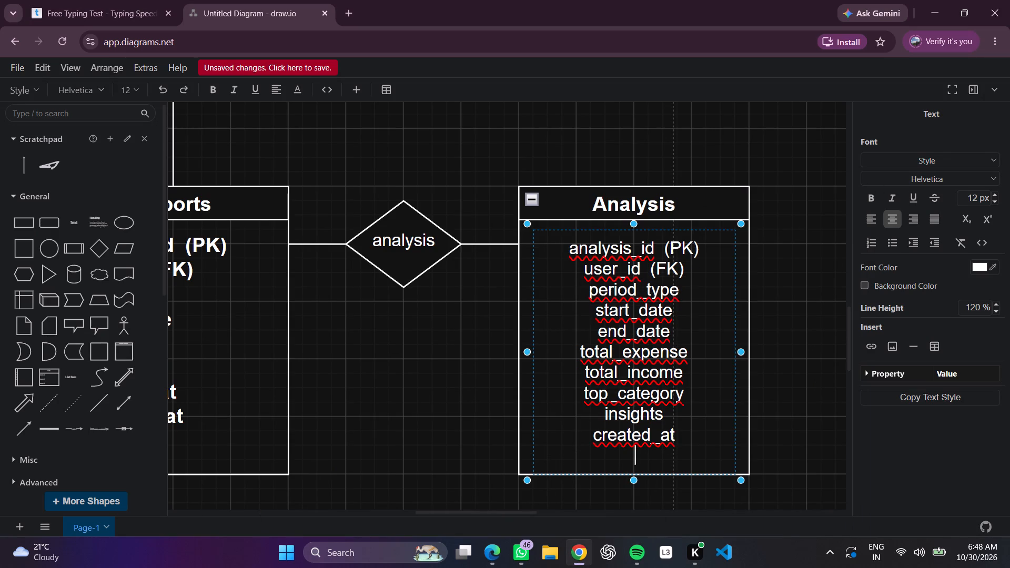
pyautogui.write('update')
pyautogui.write('_at')
pyautogui.hscroll(-2, 821, 384)
pyautogui.click(809, 381)
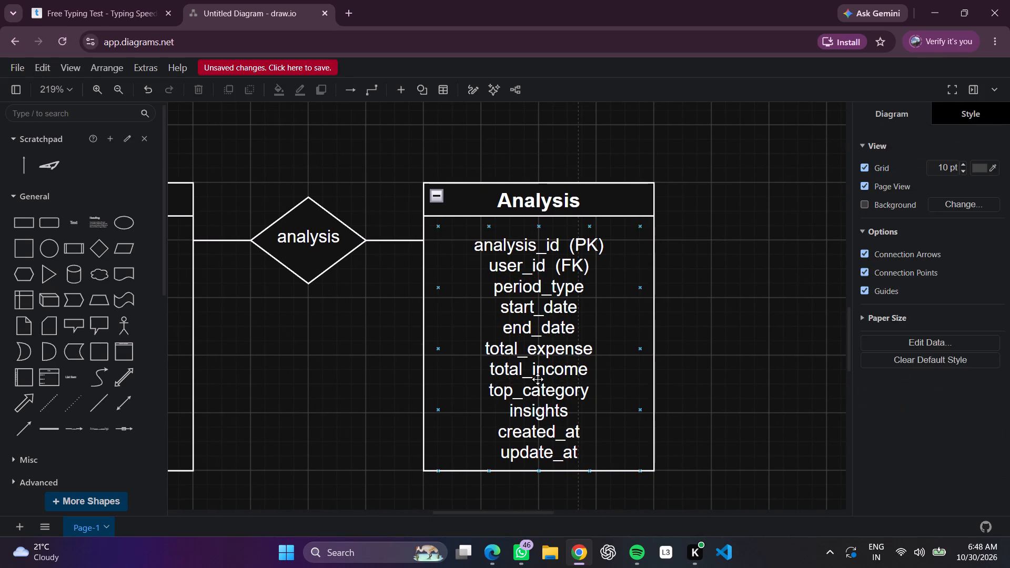
# Apply the Heading 3 style to the whole Analysis attribute list.
pyautogui.doubleClick(463, 371)
pyautogui.click(924, 161)
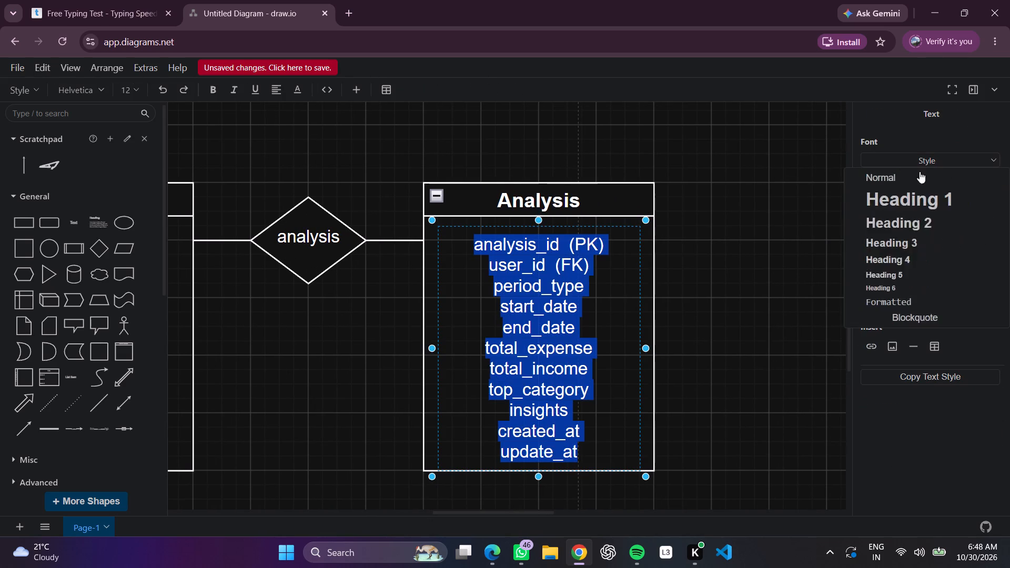
pyautogui.click(911, 248)
pyautogui.click(799, 300)
# Left-align all the attribute lines in the Analysis entity.
pyautogui.doubleClick(505, 336)
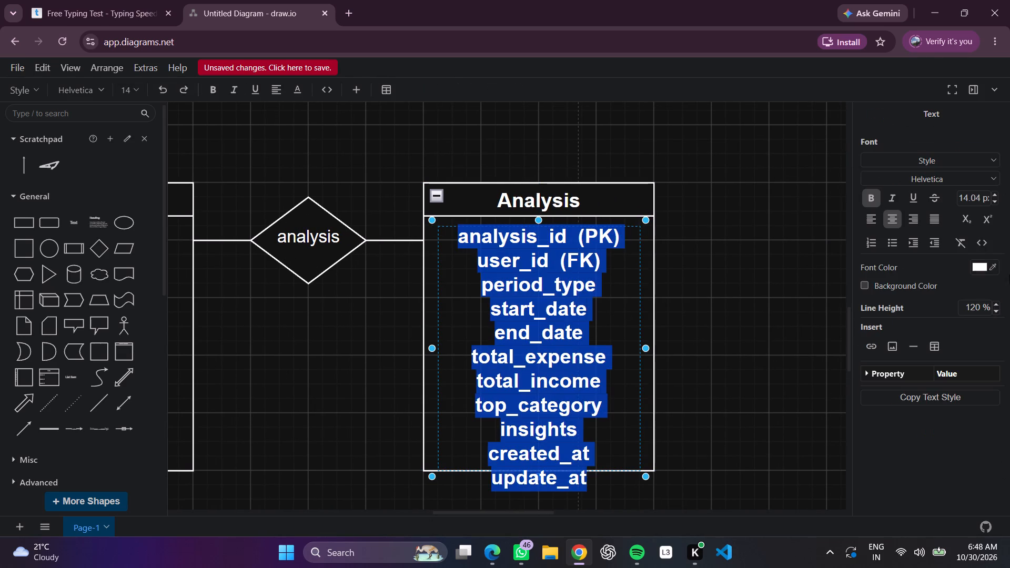
pyautogui.click(765, 256)
pyautogui.doubleClick(566, 328)
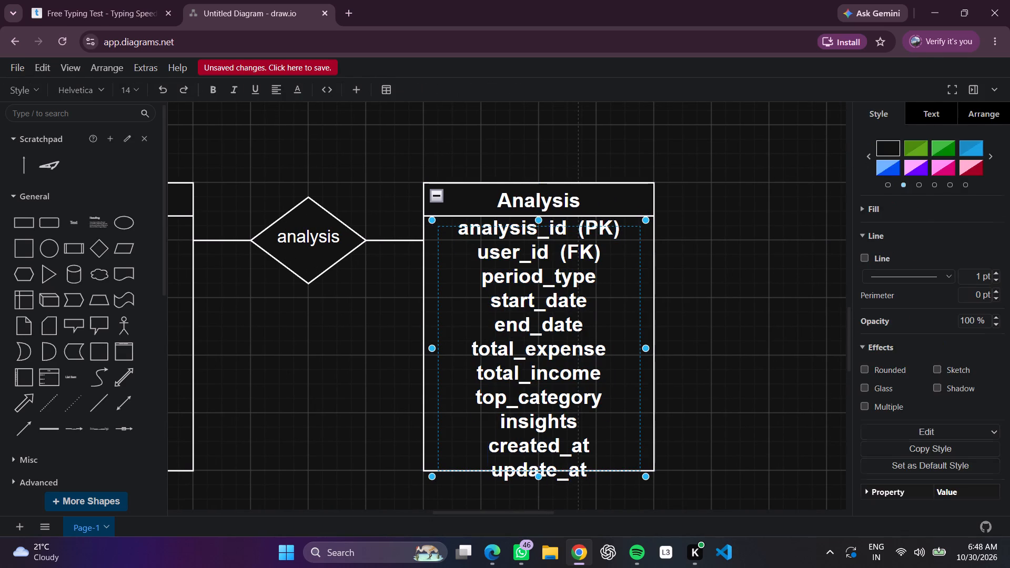
pyautogui.click(874, 216)
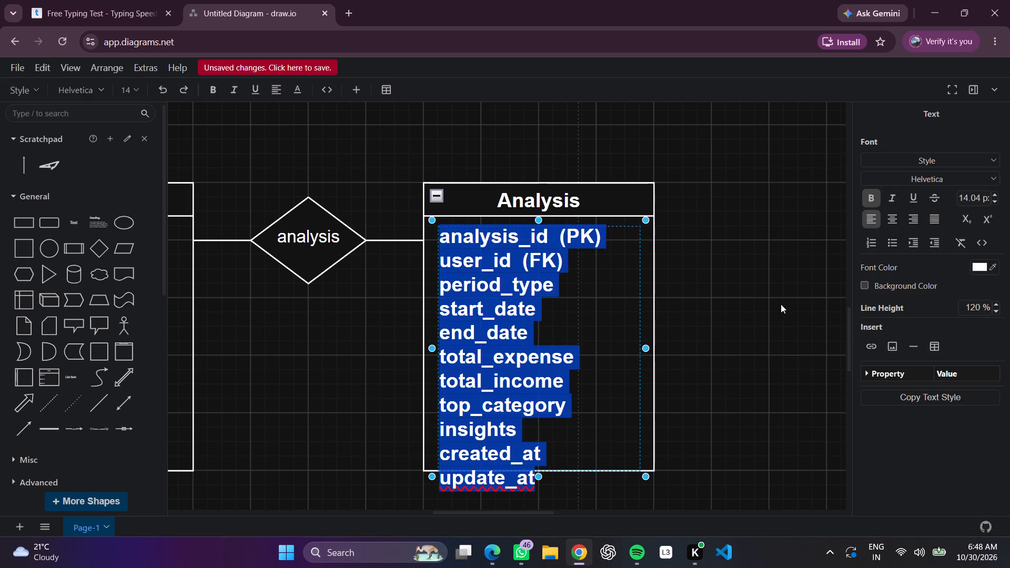
pyautogui.click(781, 304)
# Move the attribute text box slightly downward inside the Analysis entity, clear of the header.
pyautogui.moveTo(512, 302); pyautogui.dragTo(512, 314)
pyautogui.click(742, 295)
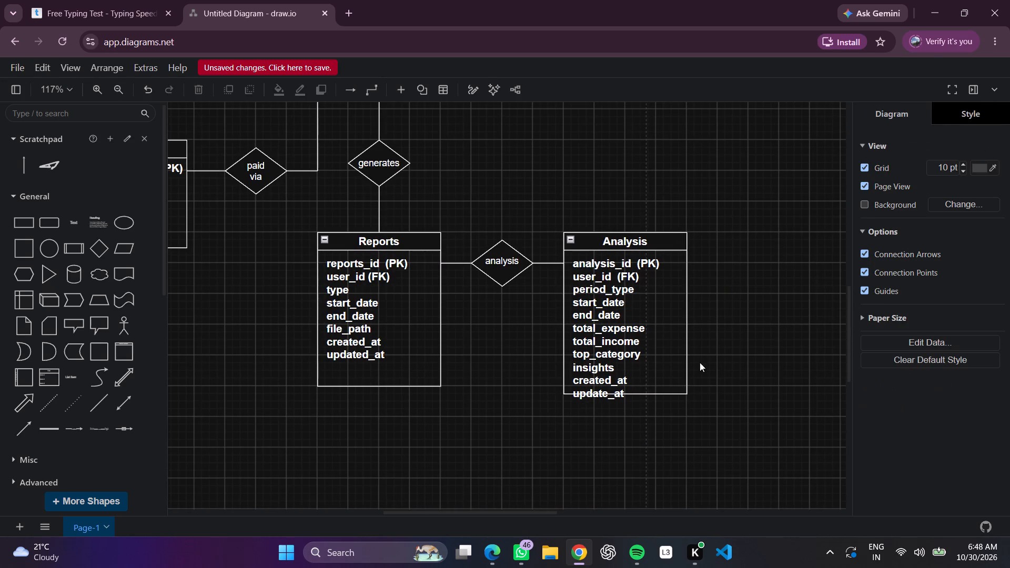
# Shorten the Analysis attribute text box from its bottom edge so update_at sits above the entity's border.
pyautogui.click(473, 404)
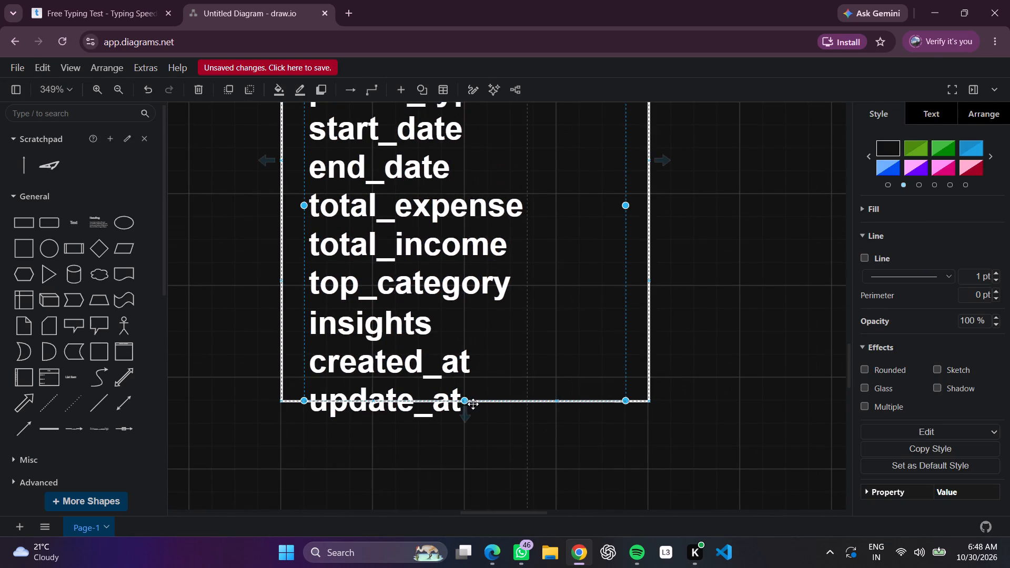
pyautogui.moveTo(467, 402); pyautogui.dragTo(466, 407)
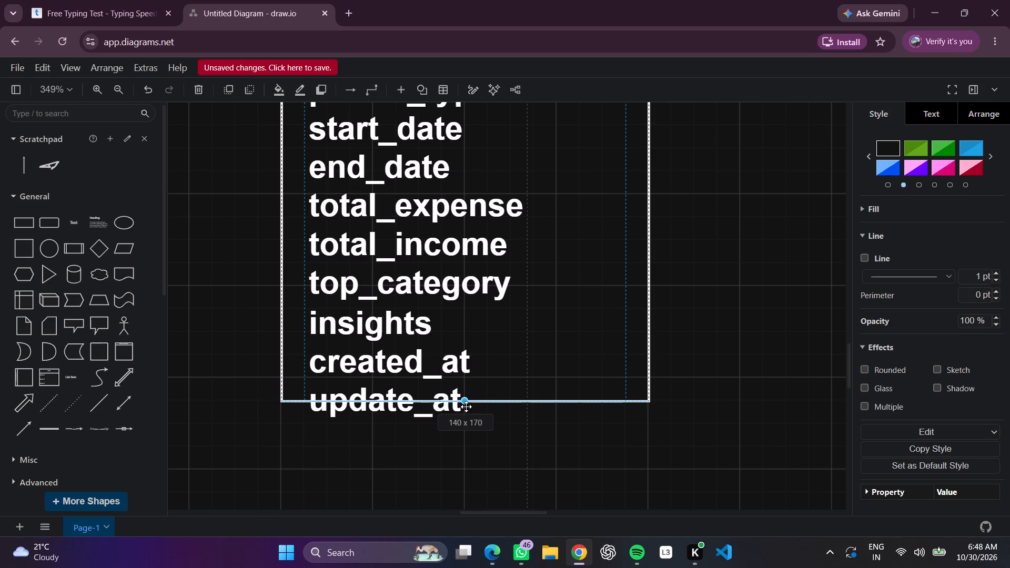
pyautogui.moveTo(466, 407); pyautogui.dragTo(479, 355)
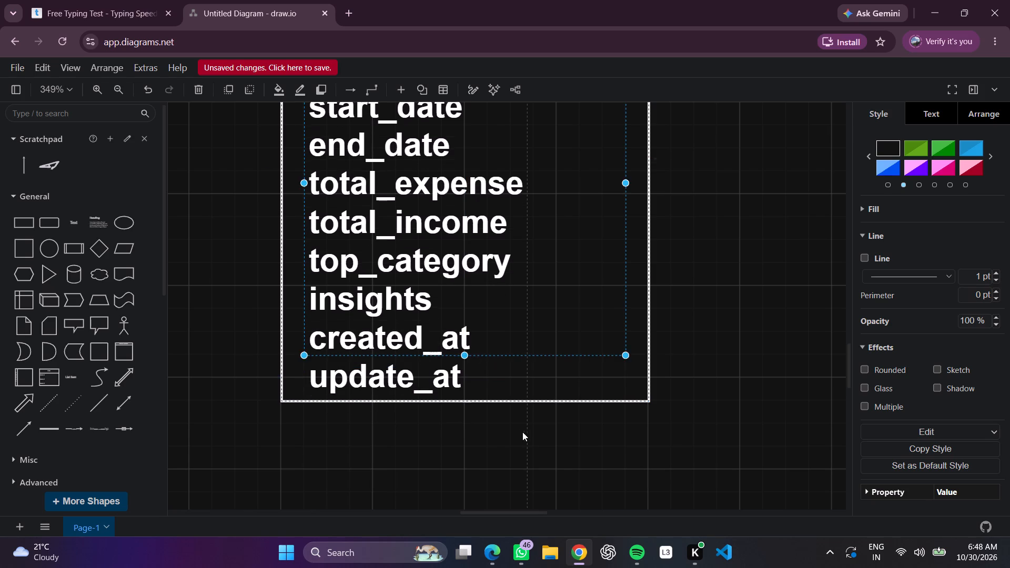
# Extend the Analysis entity box downward to leave space between the update_at line and the bottom border.
pyautogui.click(526, 437)
pyautogui.click(468, 401)
pyautogui.click(466, 401)
pyautogui.moveTo(466, 400); pyautogui.dragTo(466, 400)
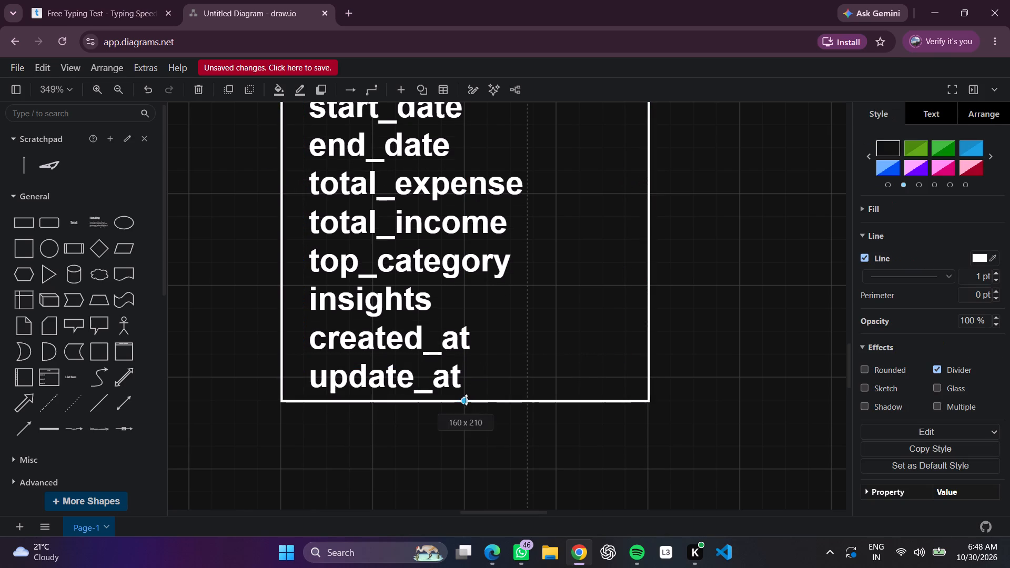
pyautogui.moveTo(466, 400); pyautogui.dragTo(470, 463)
# Stretch the Analysis attribute text box downward into the enlarged entity box.
pyautogui.click(444, 314)
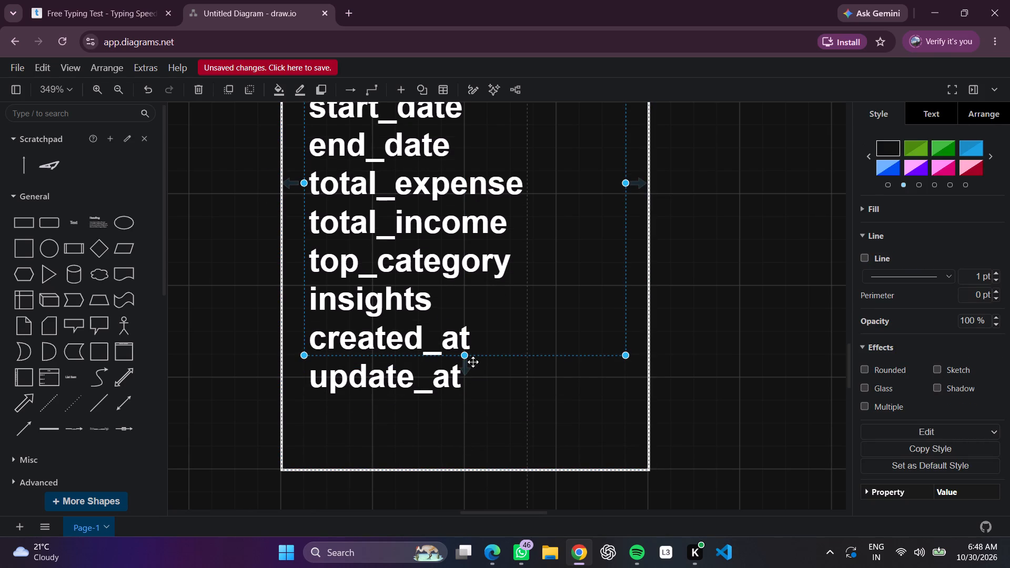
pyautogui.moveTo(469, 354); pyautogui.dragTo(475, 400)
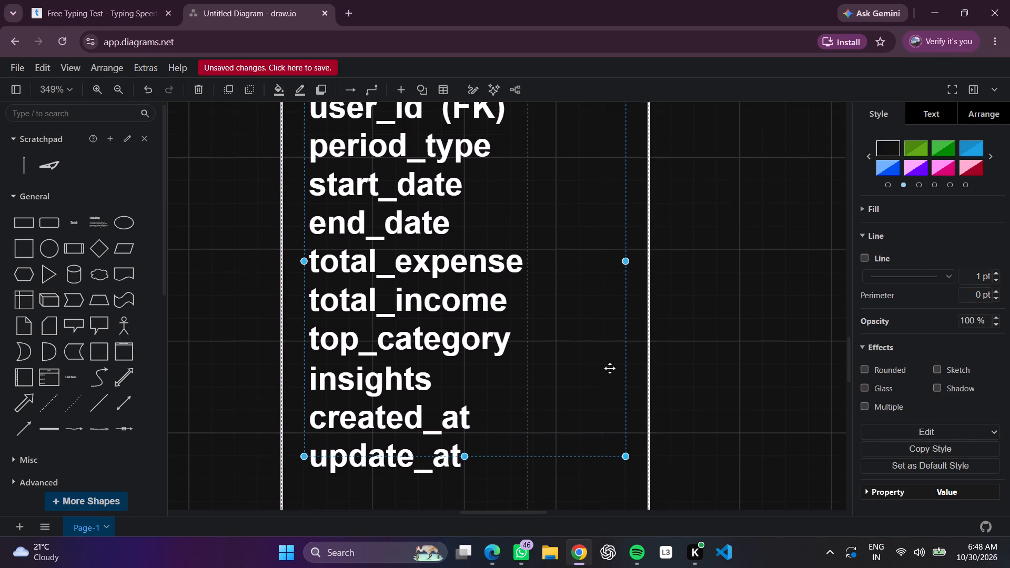
# Add a plain straight line above the Analysis entity and attach its lower end to the entity's top edge.
pyautogui.click(749, 339)
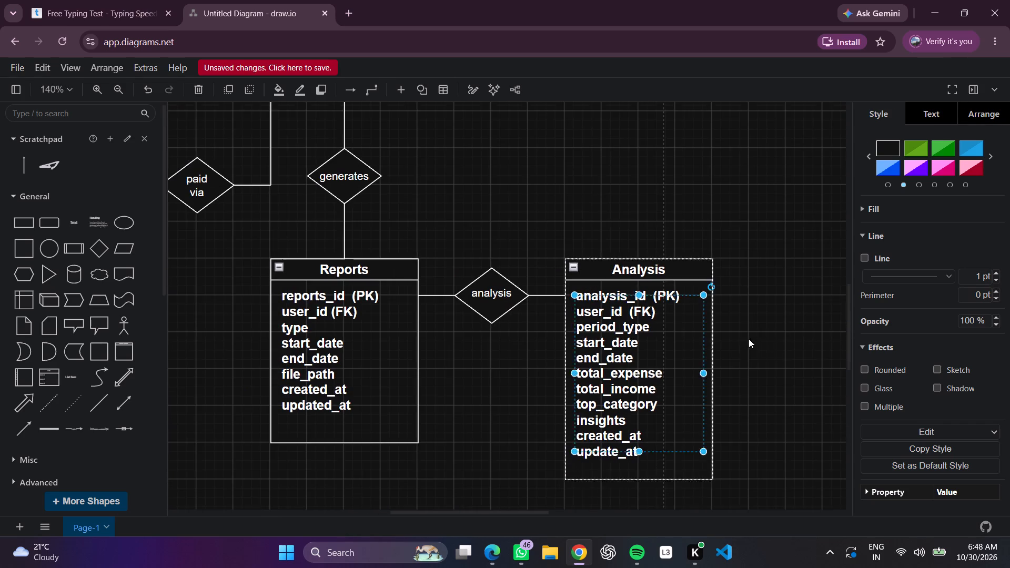
pyautogui.hscroll(-1, 776, 344)
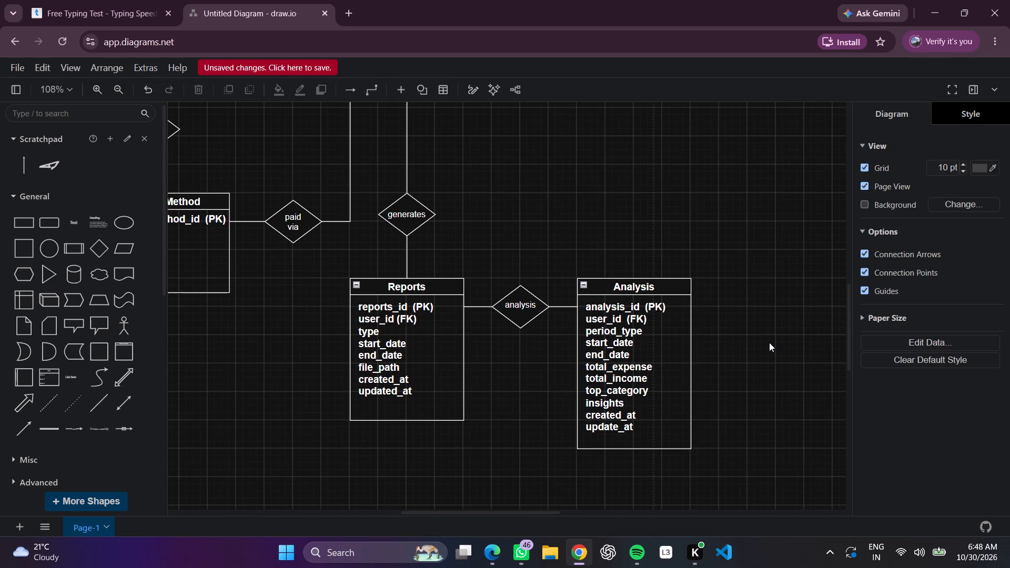
pyautogui.hscroll(-2, 769, 342)
pyautogui.scroll(2, 769, 341)
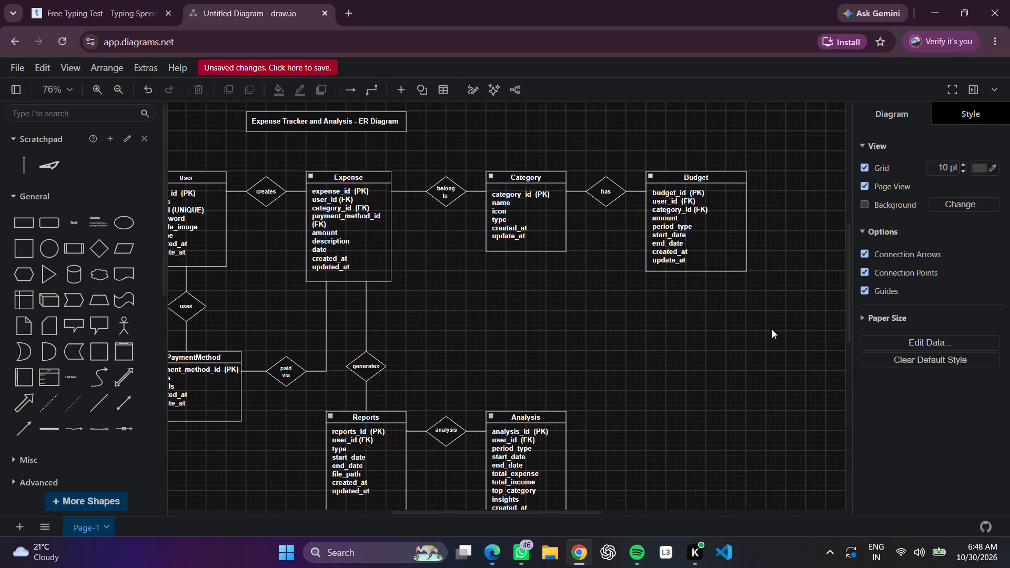
pyautogui.hscroll(1, 766, 330)
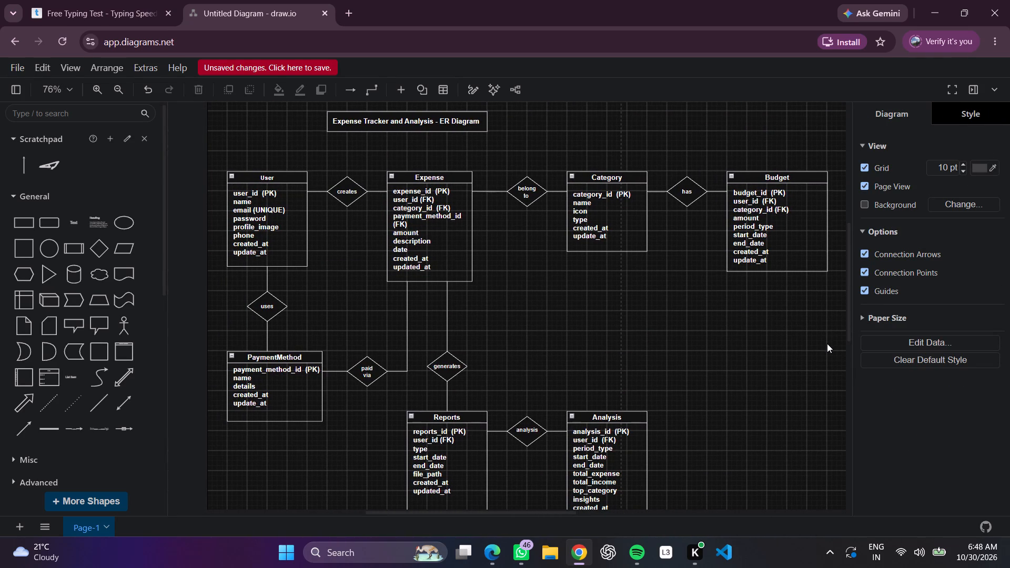
pyautogui.hscroll(-1, 815, 343)
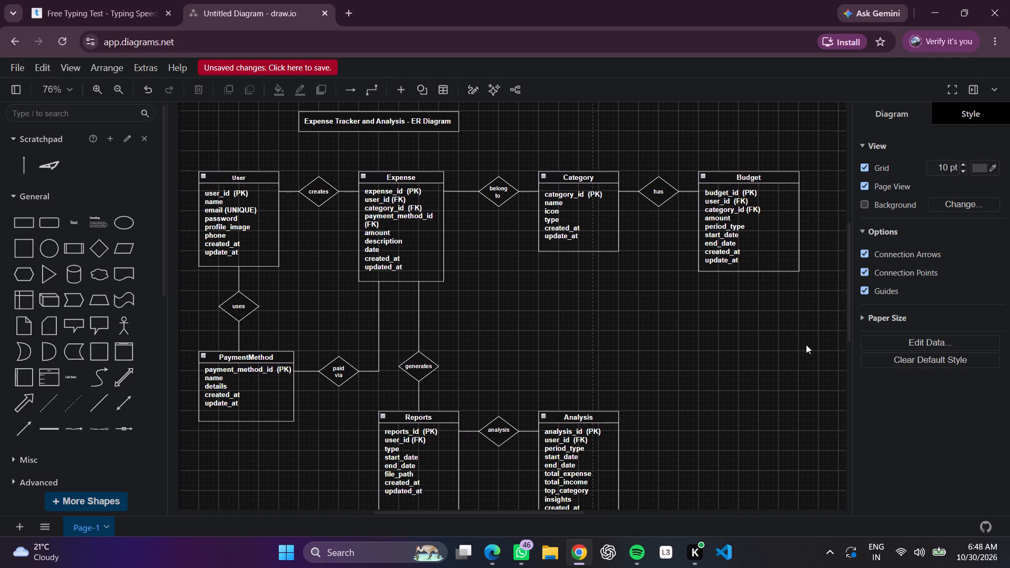
pyautogui.click(95, 415)
pyautogui.click(95, 405)
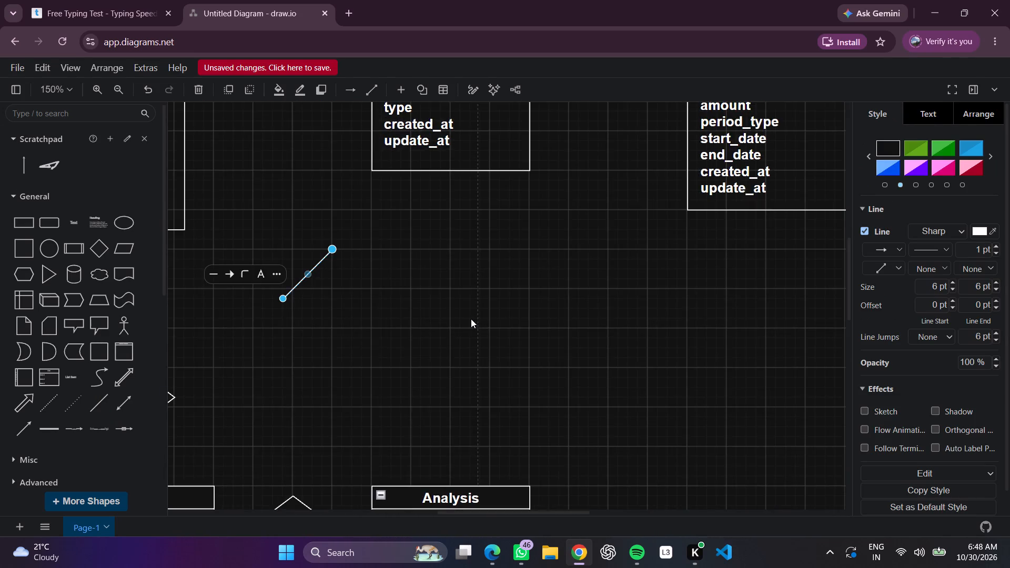
pyautogui.scroll(-1, 471, 319)
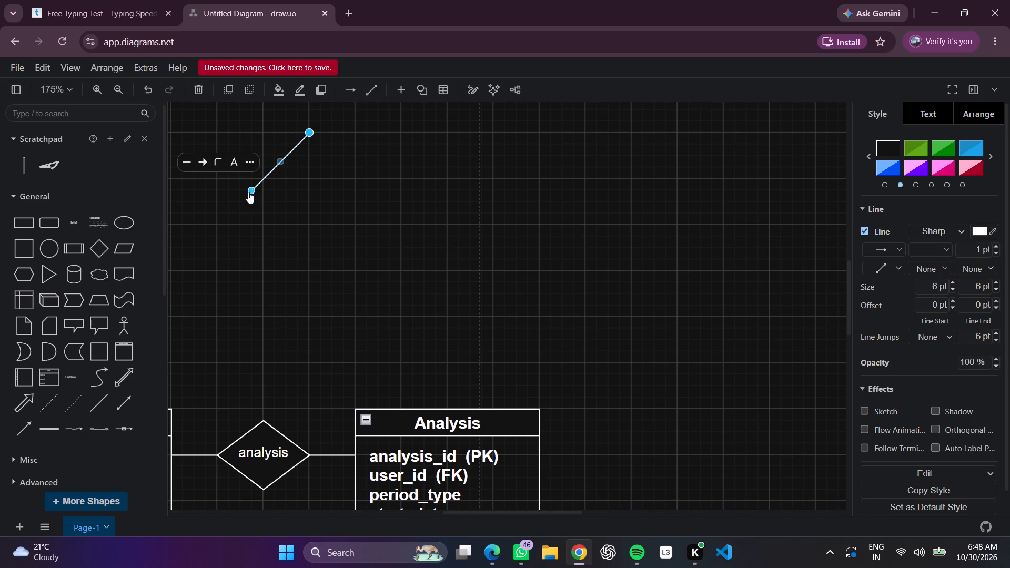
pyautogui.moveTo(250, 188); pyautogui.dragTo(528, 399)
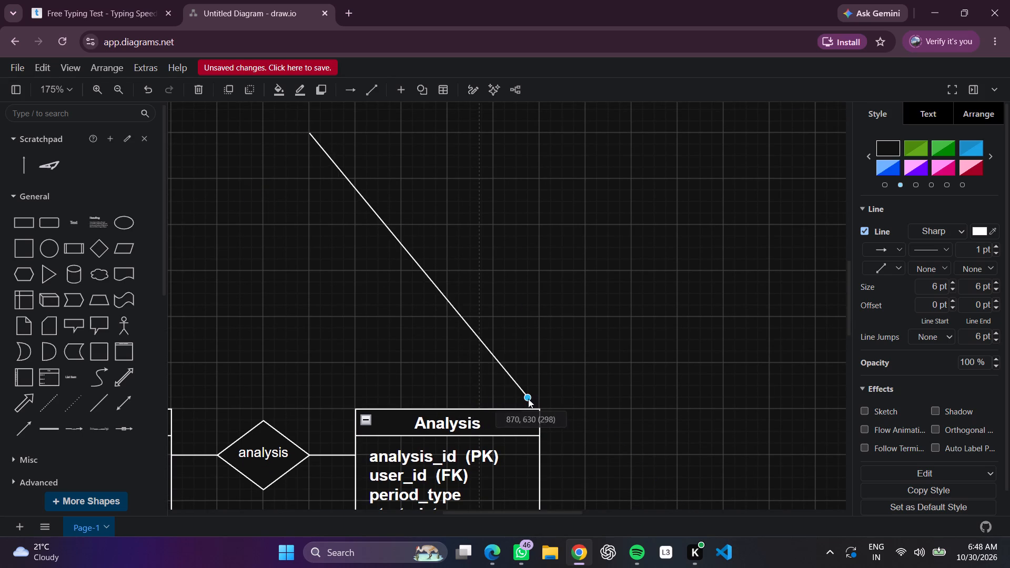
pyautogui.moveTo(528, 399); pyautogui.dragTo(492, 404)
pyautogui.click(612, 343)
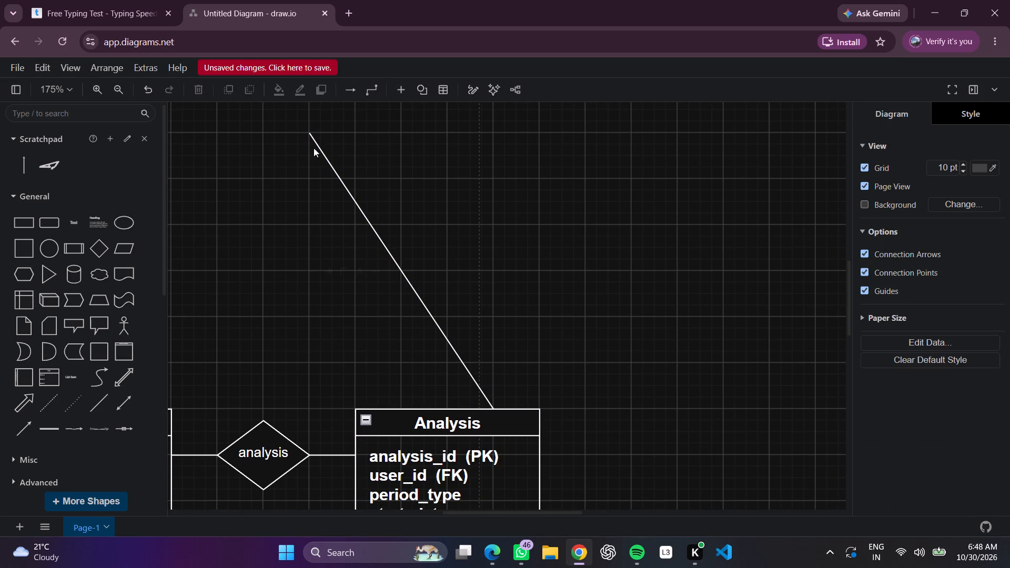
# Move the line's free end directly above its attachment point, leaving a short vertical connector over Analysis.
pyautogui.click(309, 131)
pyautogui.click(310, 132)
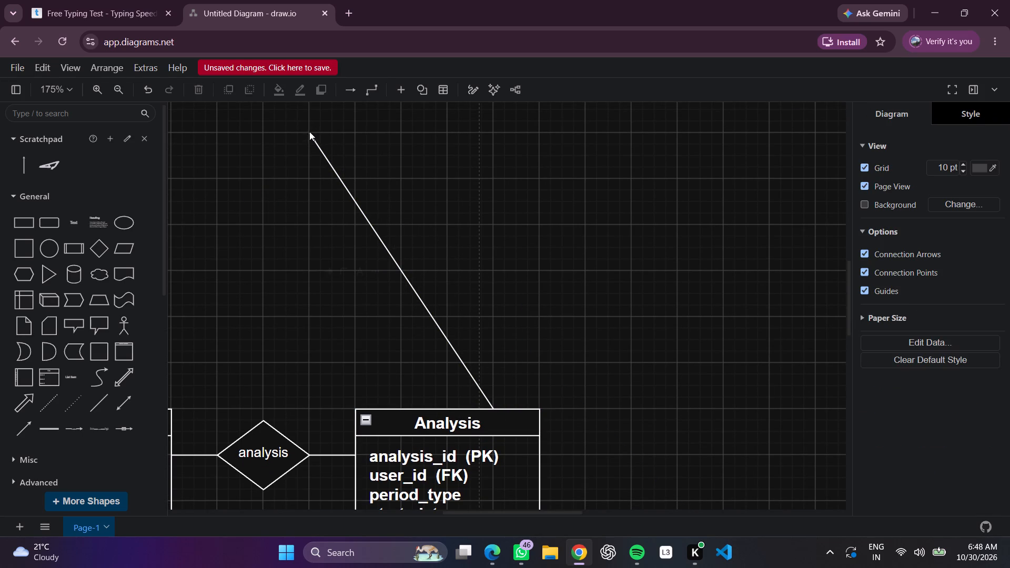
pyautogui.click(307, 131)
pyautogui.click(310, 133)
pyautogui.click(309, 134)
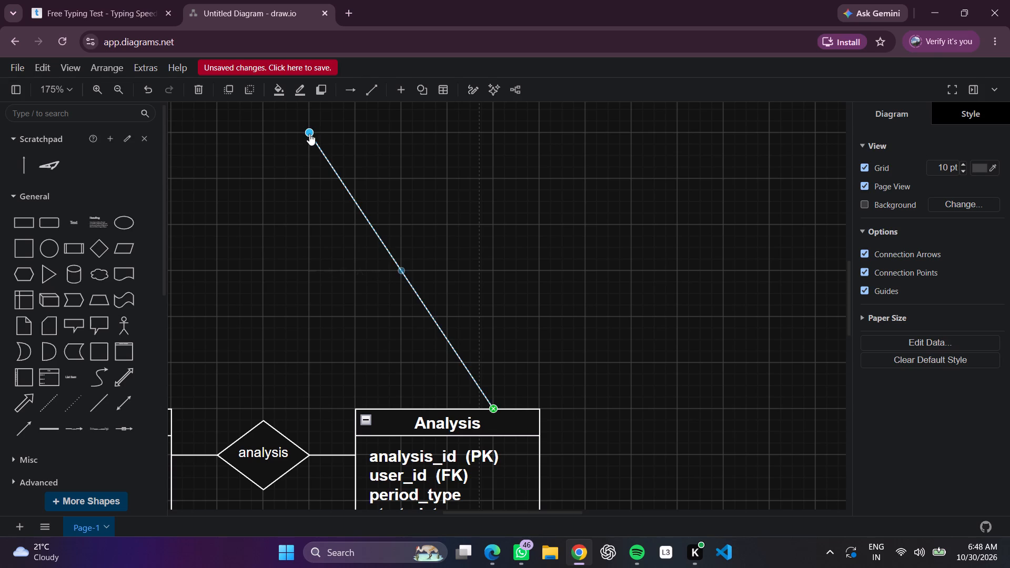
pyautogui.moveTo(309, 134); pyautogui.dragTo(493, 362)
pyautogui.click(672, 295)
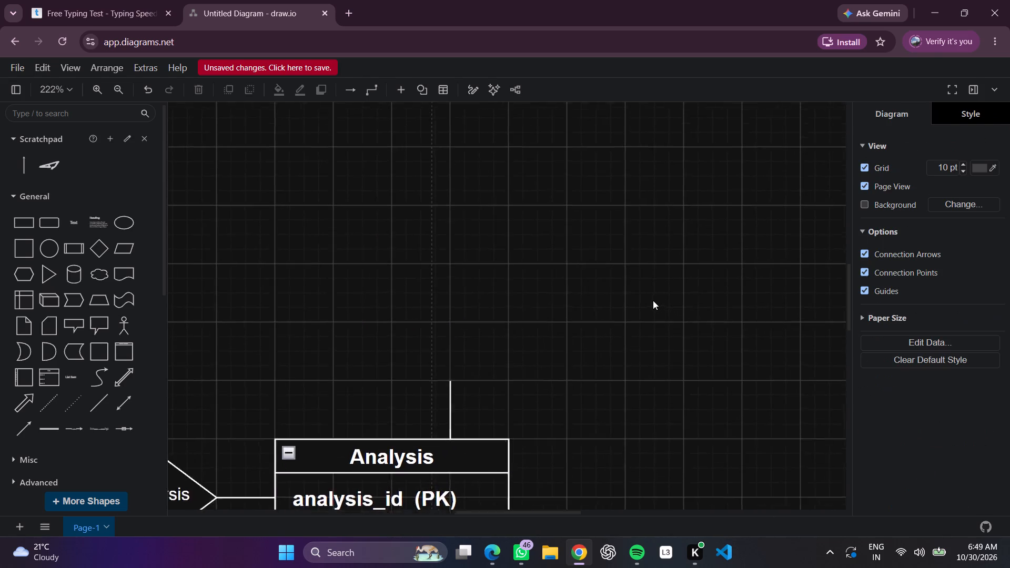
# Add a horizontal line about 40 long running rightward from the top of the vertical connector above Analysis.
pyautogui.click(105, 404)
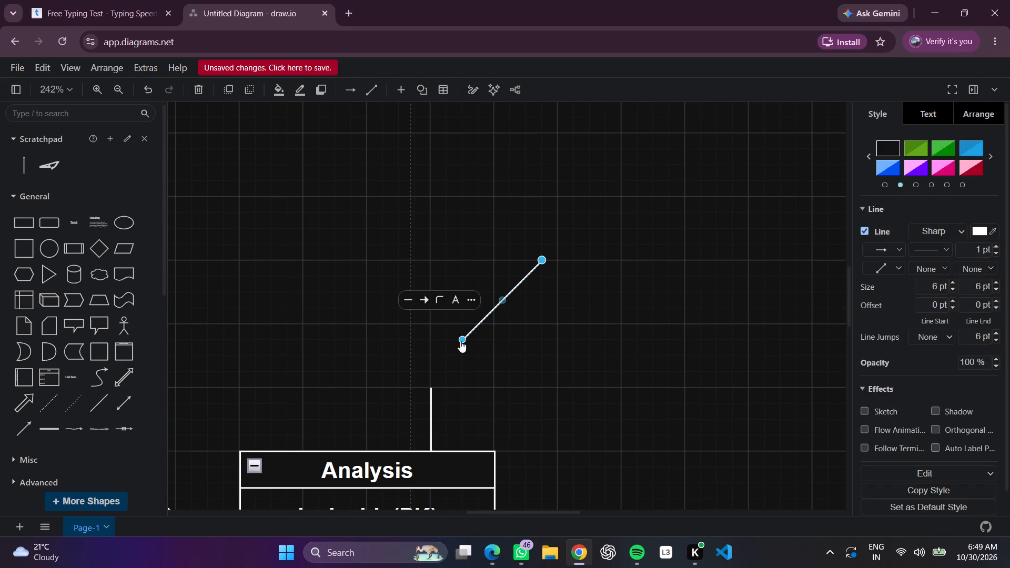
pyautogui.moveTo(460, 340); pyautogui.dragTo(436, 395)
pyautogui.click(461, 373)
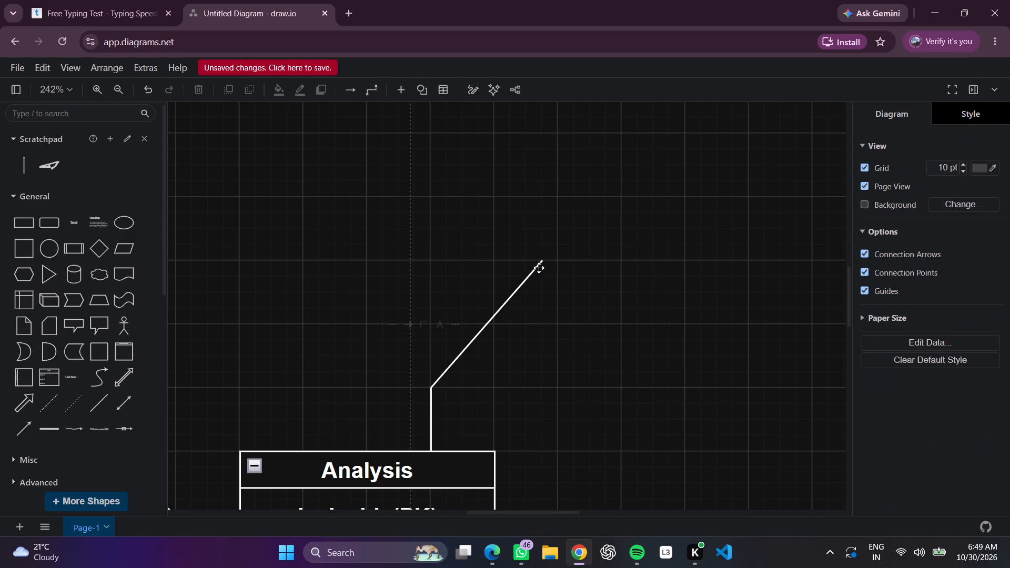
pyautogui.click(541, 258)
pyautogui.moveTo(541, 258); pyautogui.dragTo(540, 263)
pyautogui.click(613, 198)
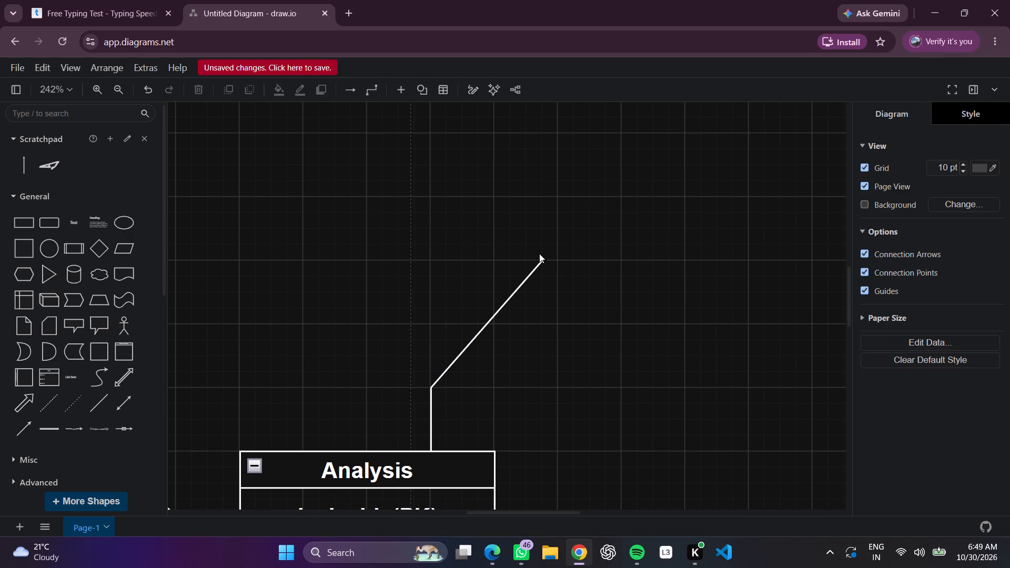
pyautogui.click(542, 260)
pyautogui.moveTo(542, 260); pyautogui.dragTo(495, 385)
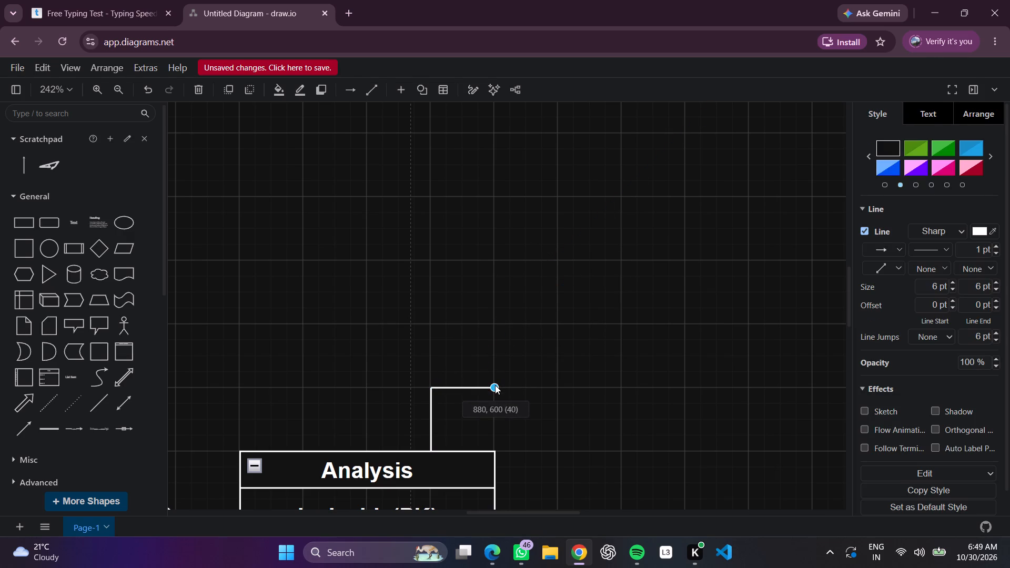
pyautogui.moveTo(495, 385); pyautogui.dragTo(494, 383)
pyautogui.click(564, 318)
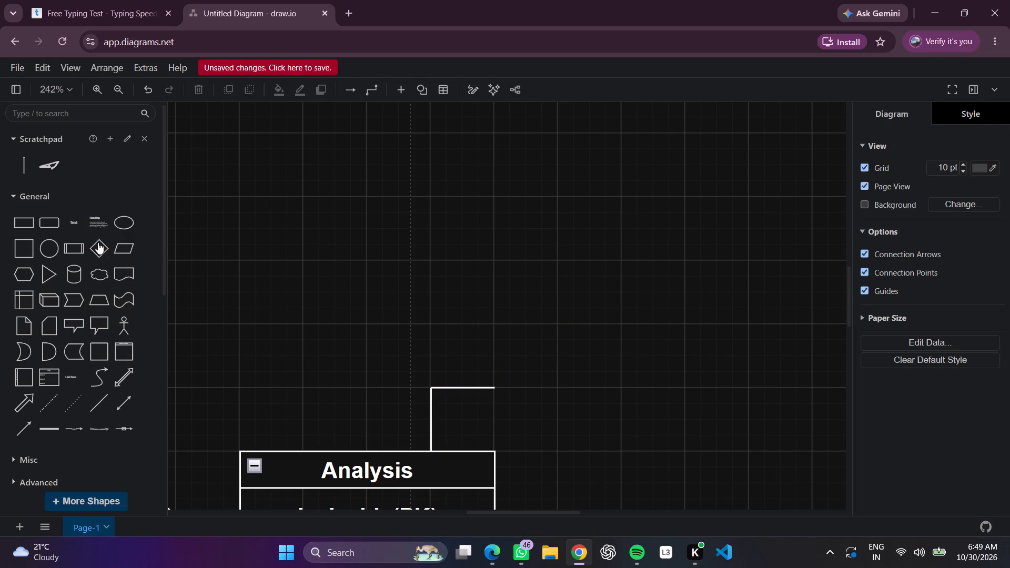
# Add a relationship diamond at the end of the horizontal line and resize it to about 80 x 60.
pyautogui.click(98, 242)
pyautogui.moveTo(472, 296); pyautogui.dragTo(507, 367)
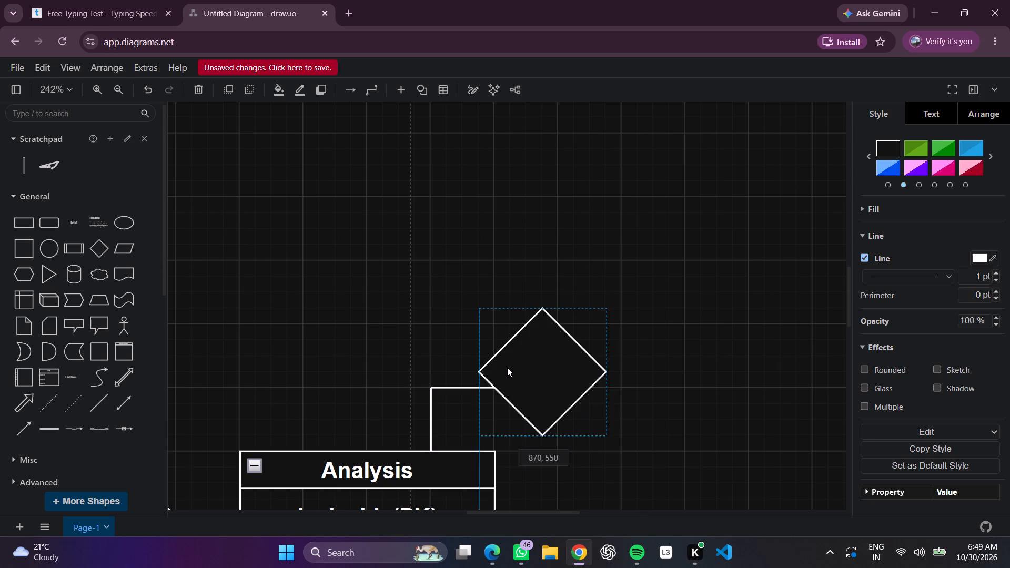
pyautogui.moveTo(507, 367); pyautogui.dragTo(514, 370)
pyautogui.moveTo(560, 323); pyautogui.dragTo(563, 332)
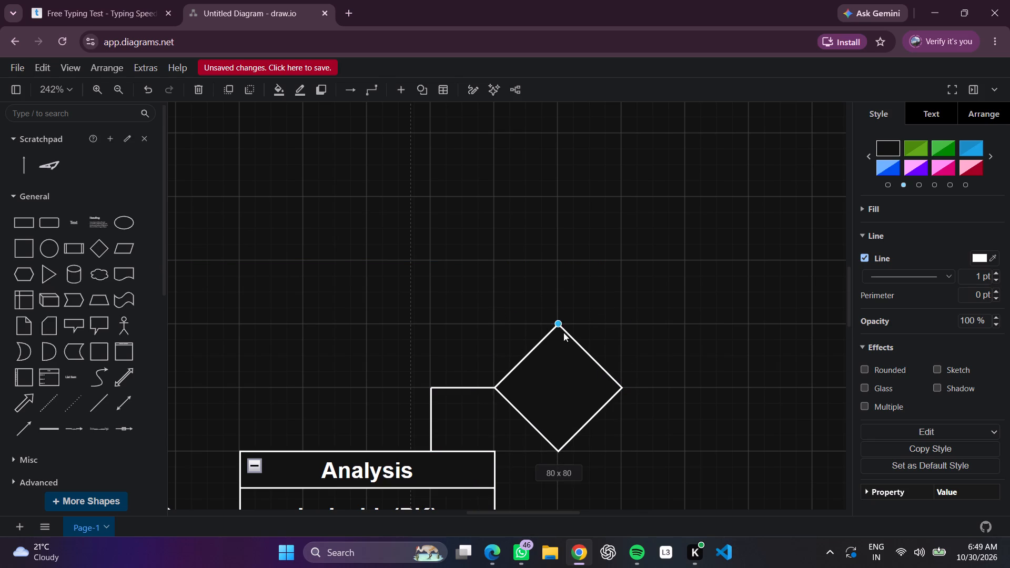
pyautogui.moveTo(563, 332); pyautogui.dragTo(563, 333)
pyautogui.moveTo(561, 451); pyautogui.dragTo(561, 420)
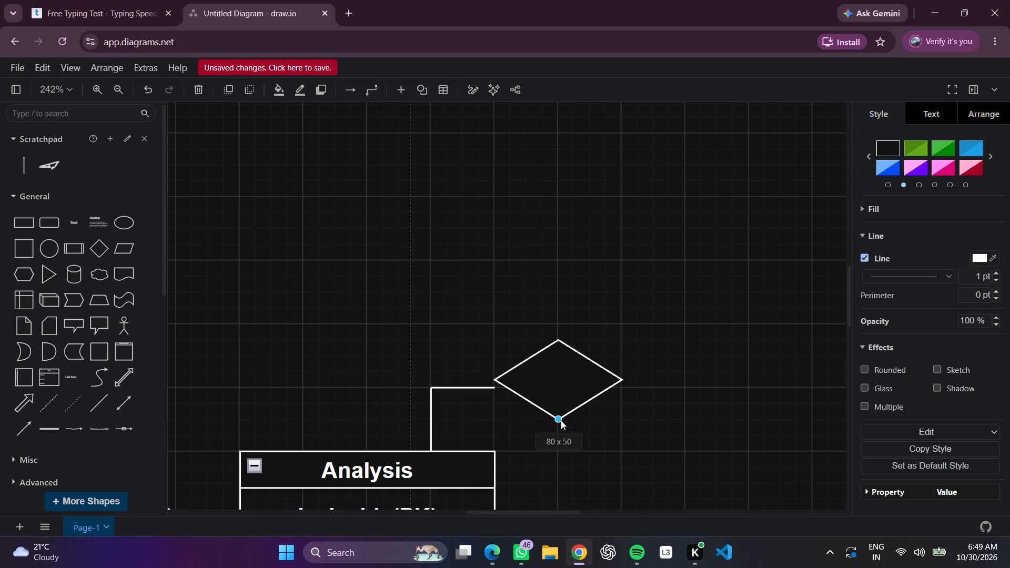
pyautogui.moveTo(561, 420); pyautogui.dragTo(565, 430)
pyautogui.click(670, 419)
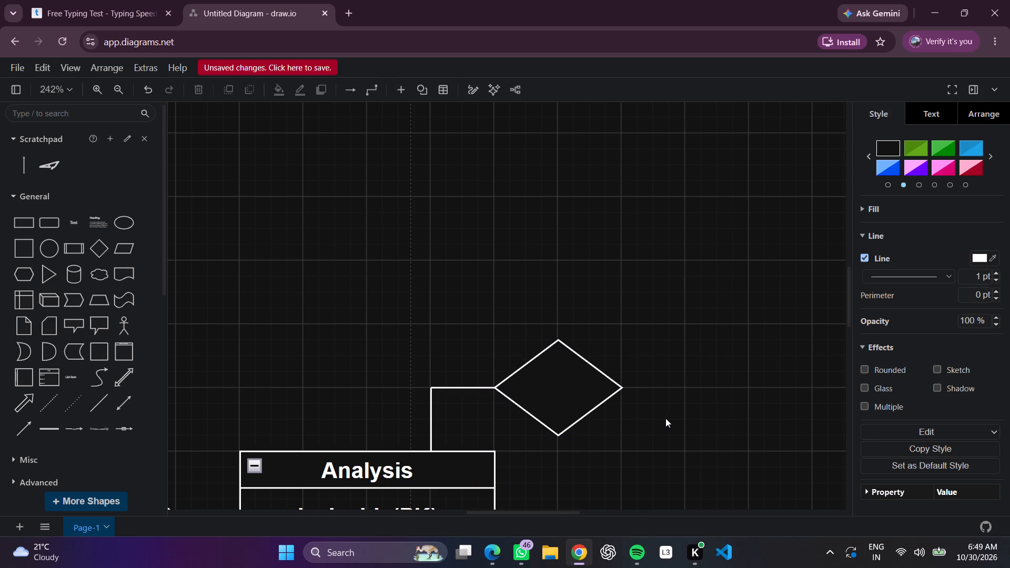
# Label the new relationship diamond "uses".
pyautogui.doubleClick(550, 377)
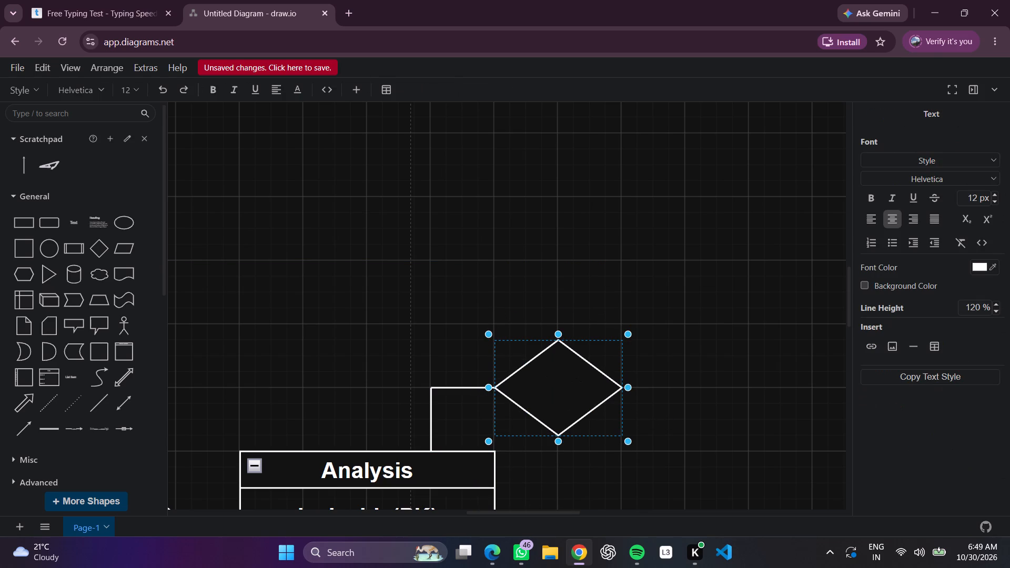
pyautogui.write('use')
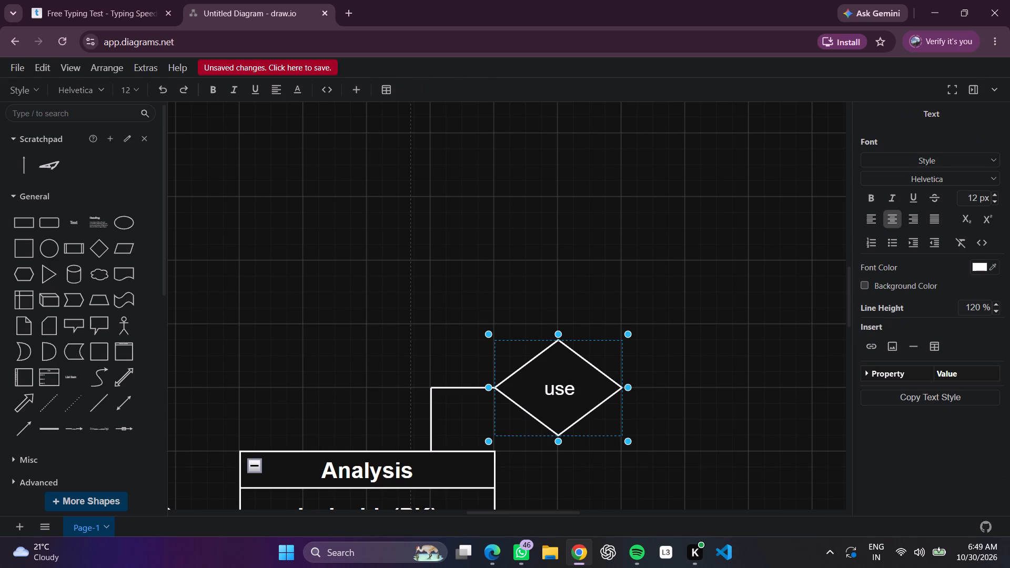
pyautogui.press('s')
pyautogui.hscroll(-1, 550, 377)
pyautogui.click(720, 304)
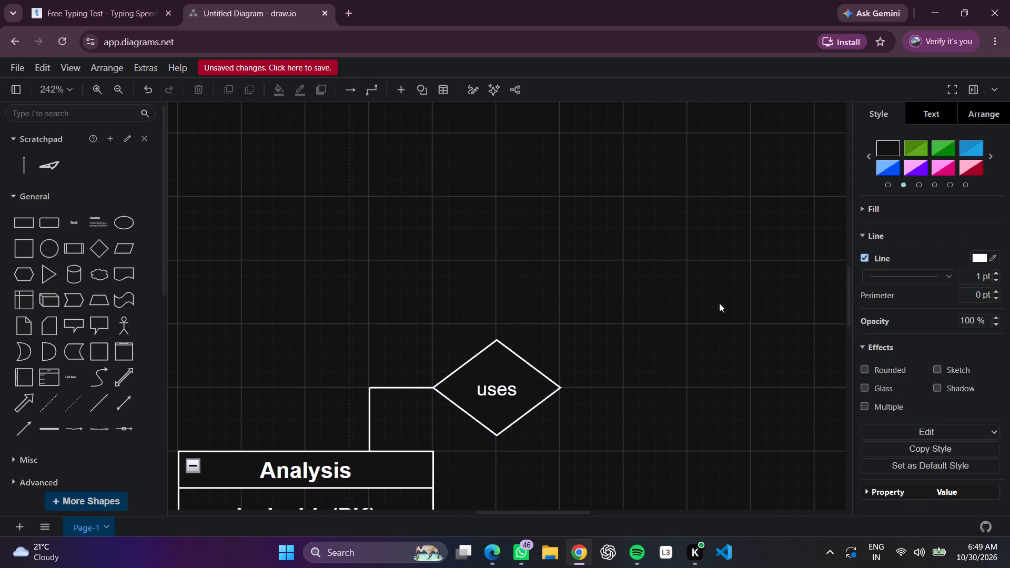
# Add a horizontal line about 40 long extending rightward from the right corner of the "uses" diamond beside Analysis.
pyautogui.scroll(-2, 719, 303)
pyautogui.scroll(-1, 652, 384)
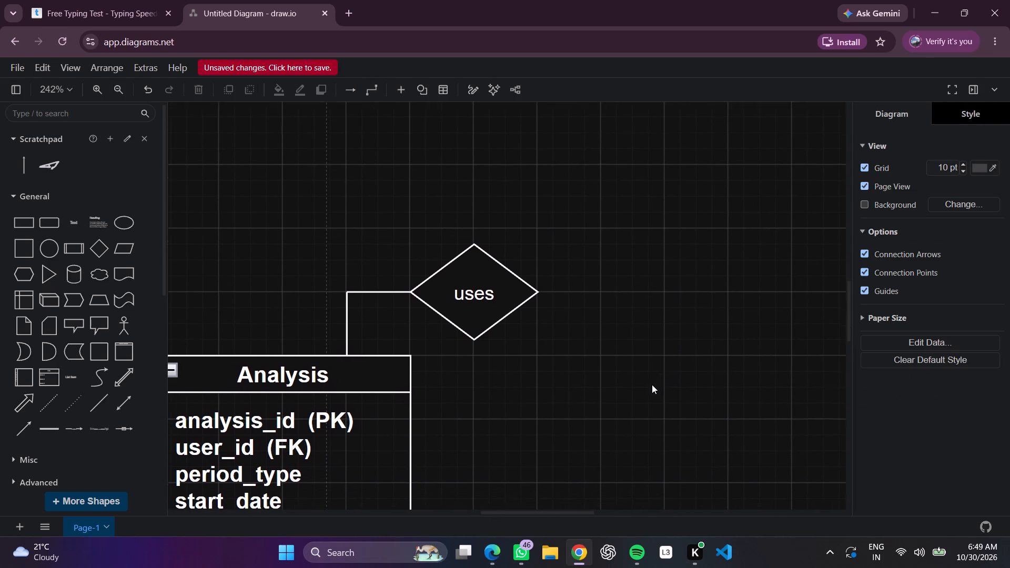
pyautogui.scroll(-1, 652, 384)
pyautogui.click(98, 395)
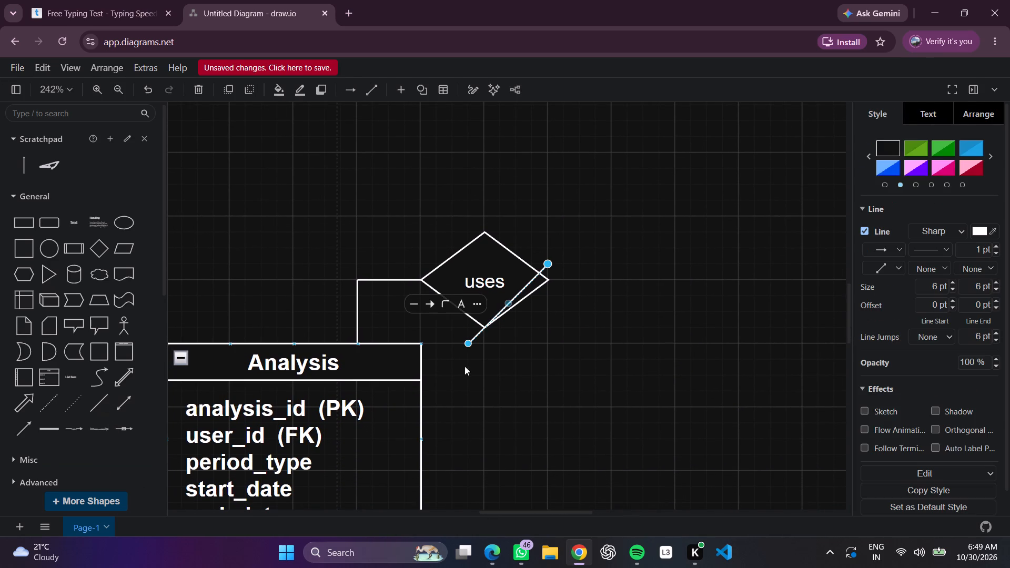
pyautogui.moveTo(468, 342); pyautogui.dragTo(611, 278)
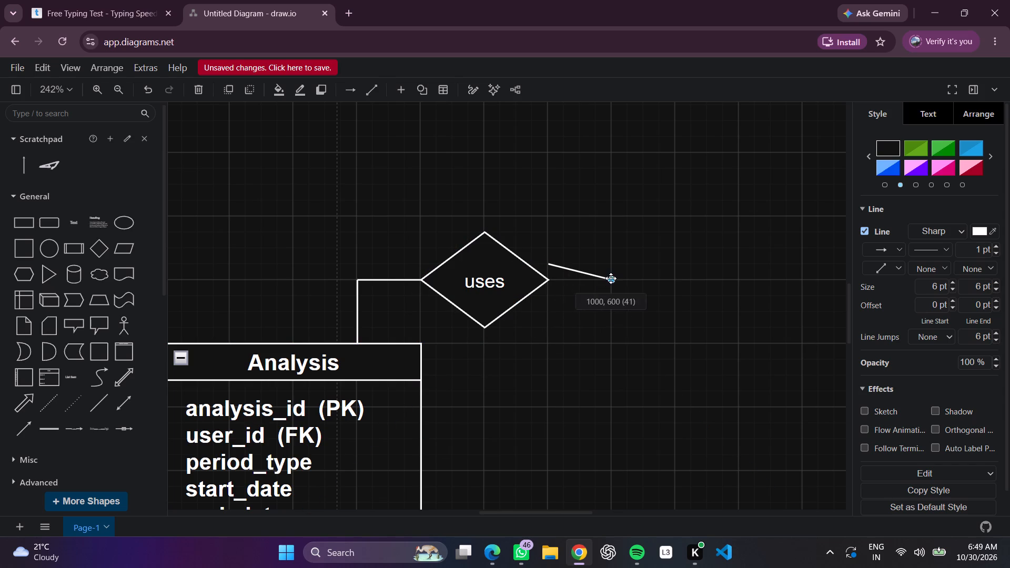
pyautogui.moveTo(611, 278); pyautogui.dragTo(611, 279)
pyautogui.moveTo(548, 262); pyautogui.dragTo(550, 275)
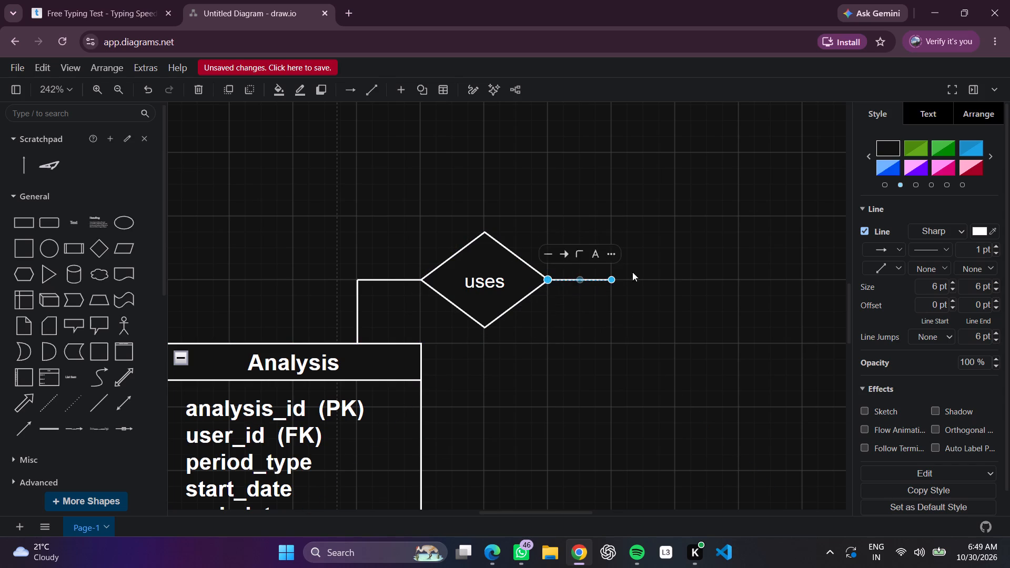
pyautogui.click(641, 272)
# Add a short vertical line going down from the outer end of the line right of the "uses" diamond.
pyautogui.hscroll(-1, 647, 277)
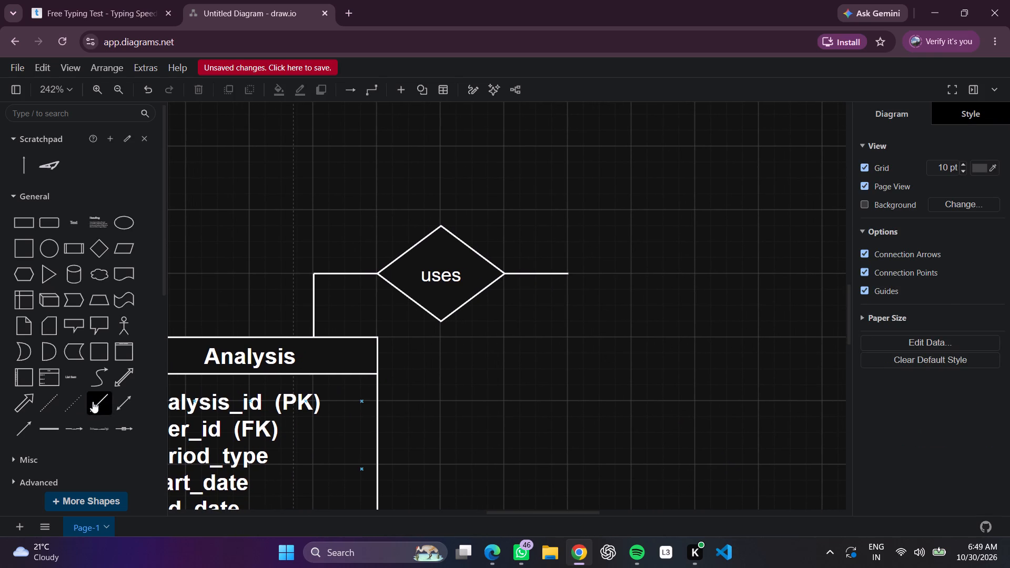
pyautogui.click(95, 401)
pyautogui.moveTo(553, 272); pyautogui.dragTo(558, 275)
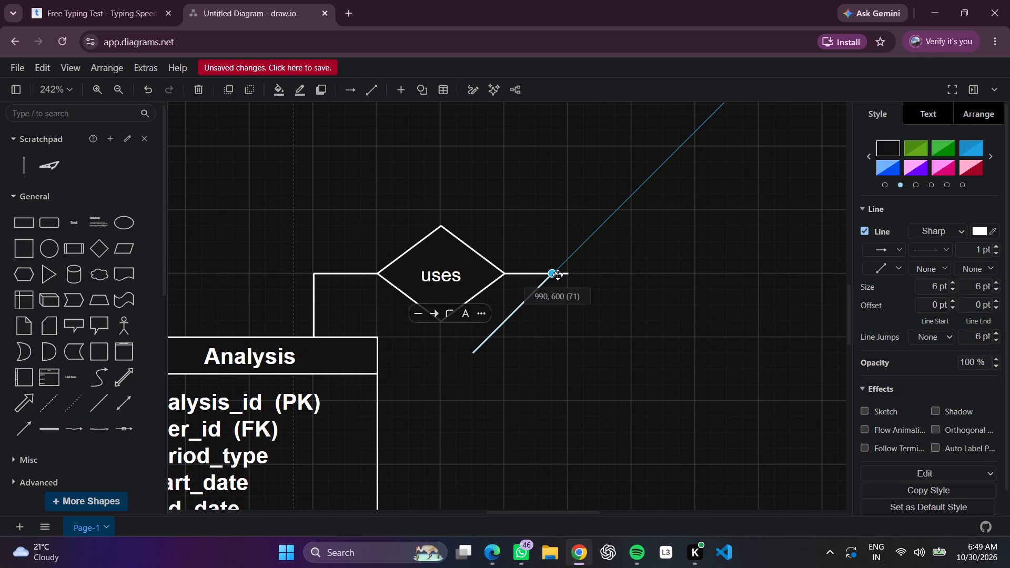
pyautogui.moveTo(558, 275); pyautogui.dragTo(567, 275)
pyautogui.moveTo(473, 352); pyautogui.dragTo(514, 341)
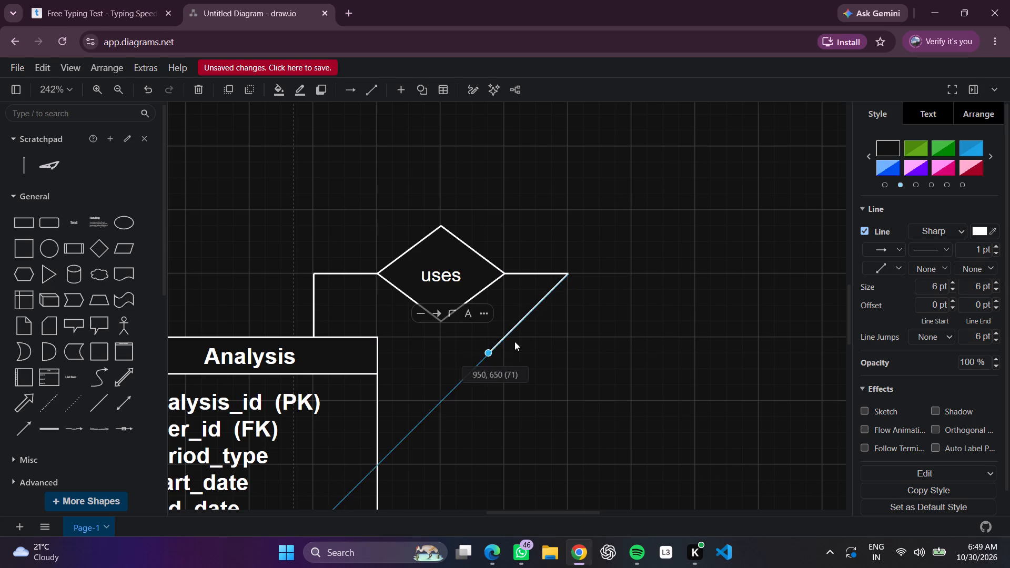
pyautogui.moveTo(514, 341); pyautogui.dragTo(563, 330)
pyautogui.click(668, 325)
# Add a short horizontal line running rightward from the bottom end of the vertical line beside the "uses" diamond.
pyautogui.hscroll(-1, 660, 331)
pyautogui.click(660, 331)
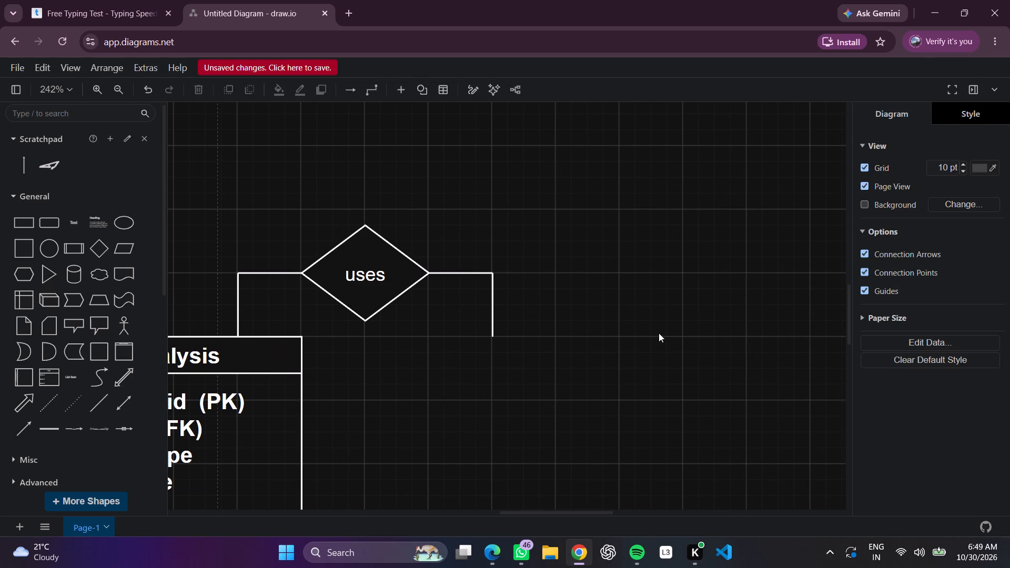
pyautogui.click(105, 405)
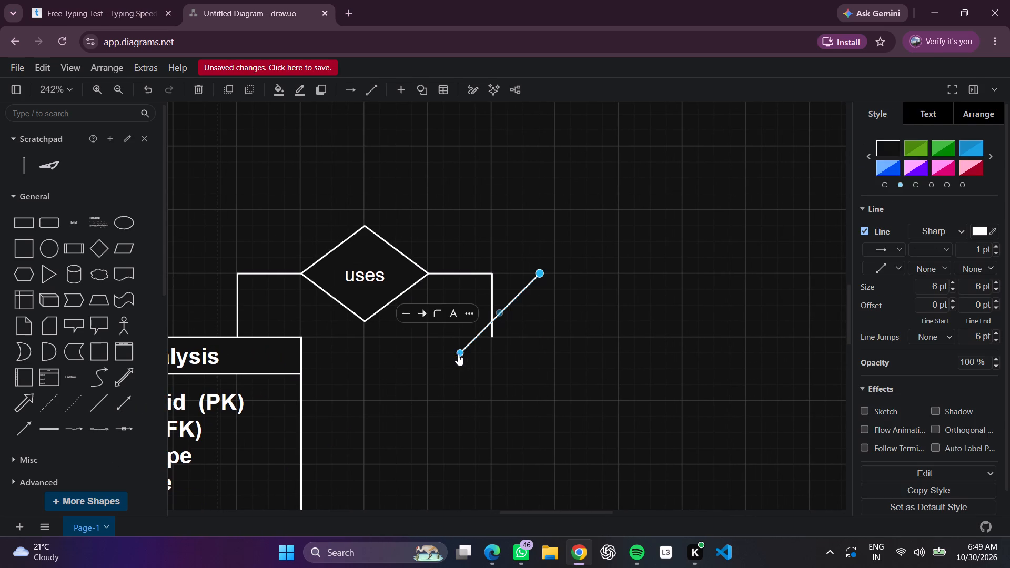
pyautogui.moveTo(458, 354); pyautogui.dragTo(559, 331)
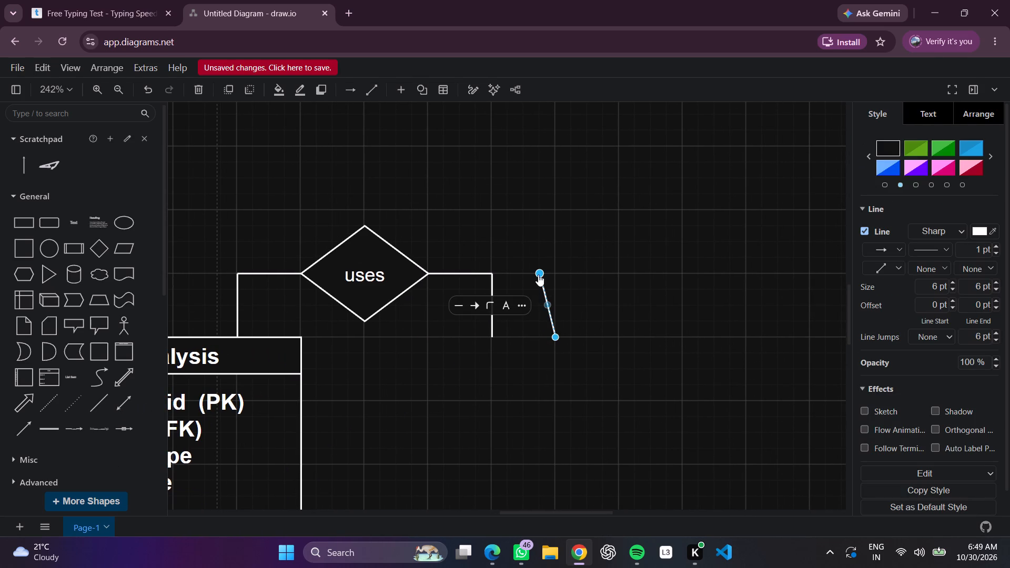
pyautogui.moveTo(538, 272); pyautogui.dragTo(489, 339)
pyautogui.click(660, 311)
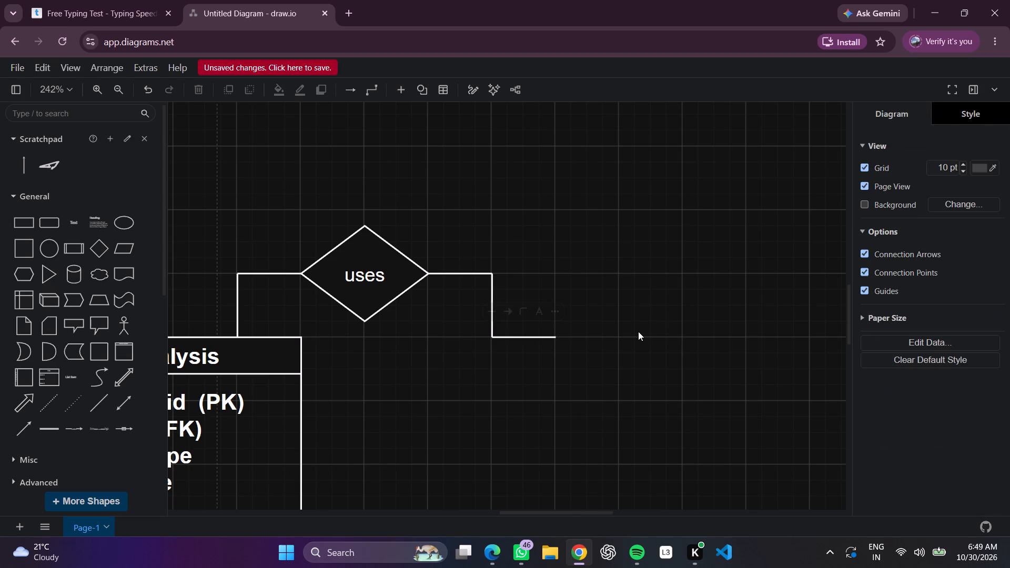
# Add a vertical container about 250 wide and 100 high, its top-left corner meeting the line coming from the "uses" diamond beside Analysis.
pyautogui.scroll(1, 652, 322)
pyautogui.scroll(-1, 652, 325)
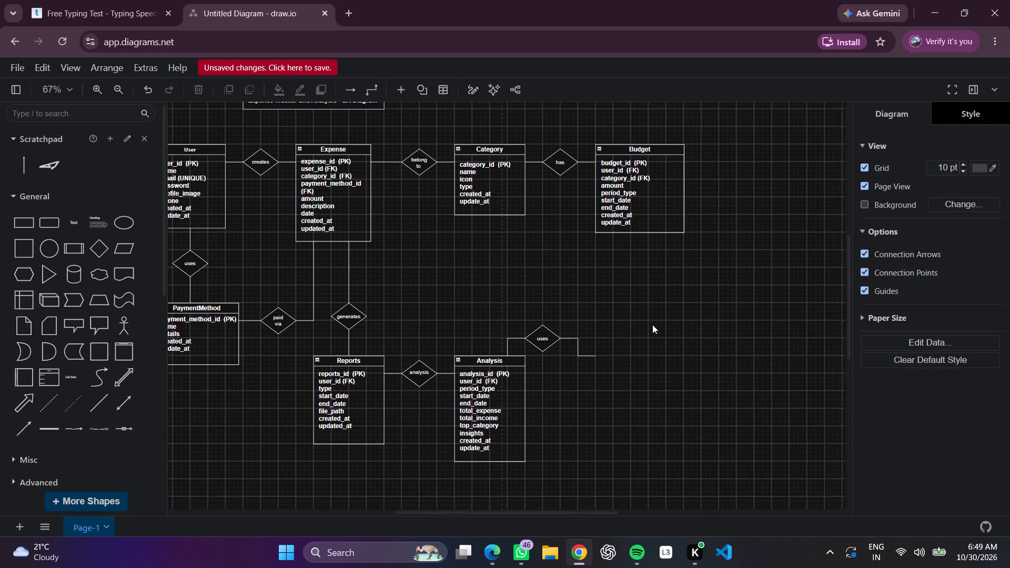
pyautogui.scroll(-1, 652, 324)
pyautogui.scroll(-1, 934, 341)
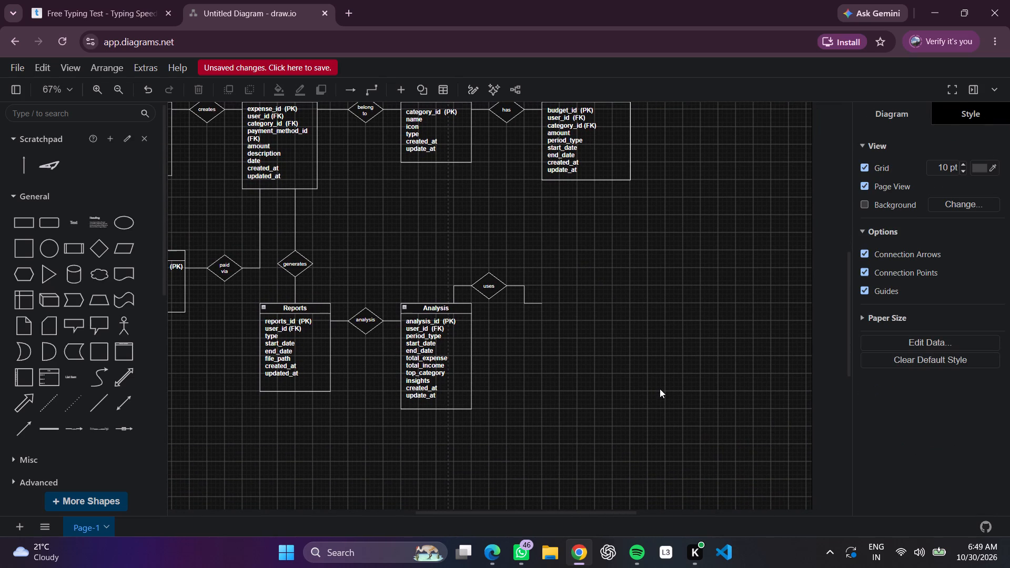
pyautogui.scroll(1, 662, 391)
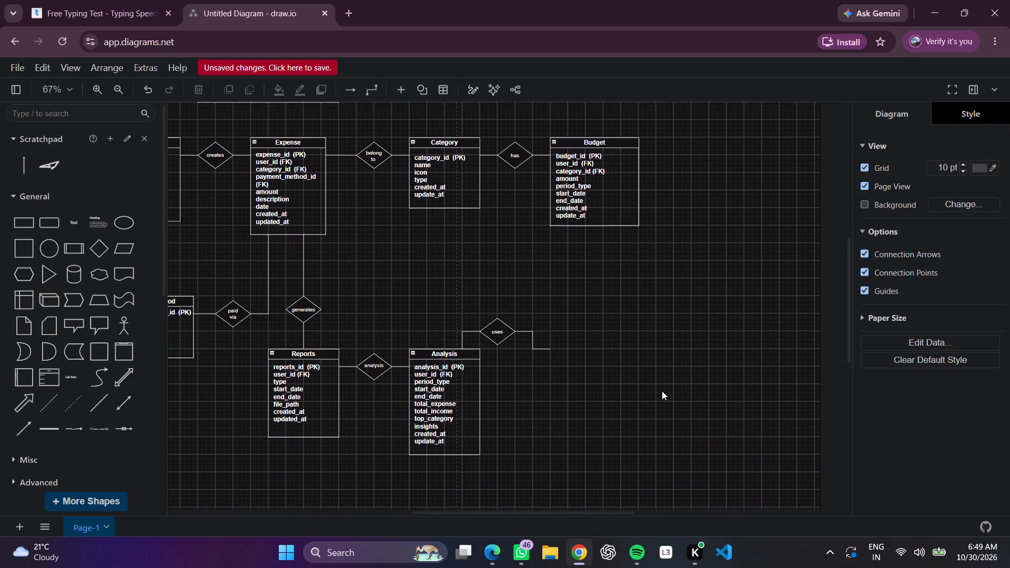
pyautogui.scroll(1, 662, 391)
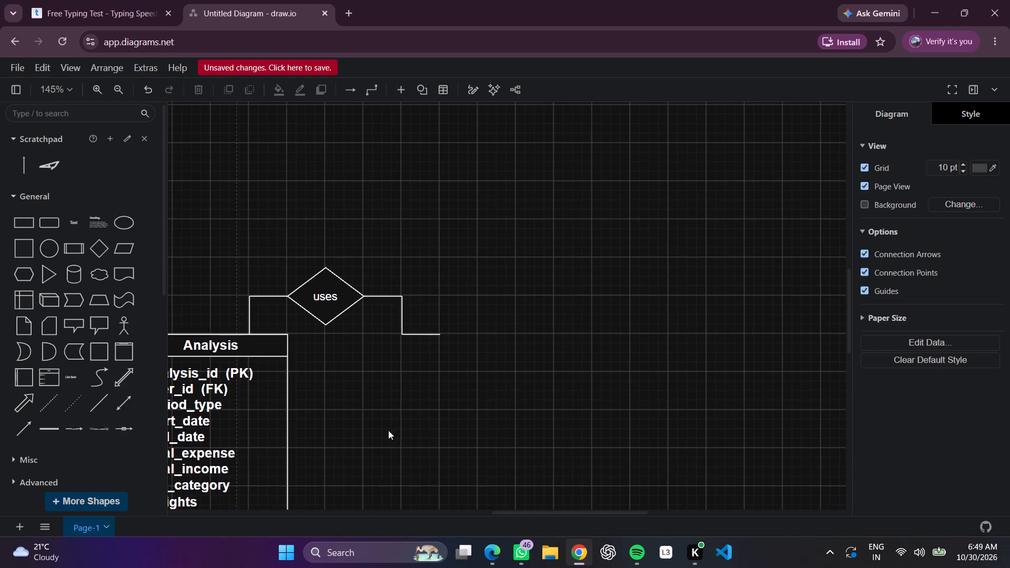
pyautogui.hscroll(-1, 325, 435)
pyautogui.click(117, 356)
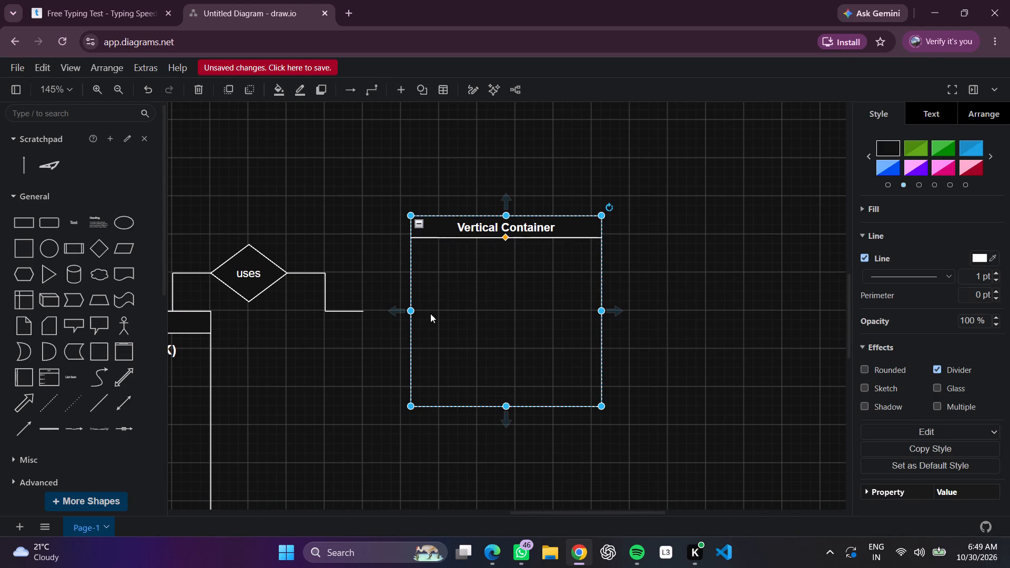
pyautogui.moveTo(410, 308); pyautogui.dragTo(366, 316)
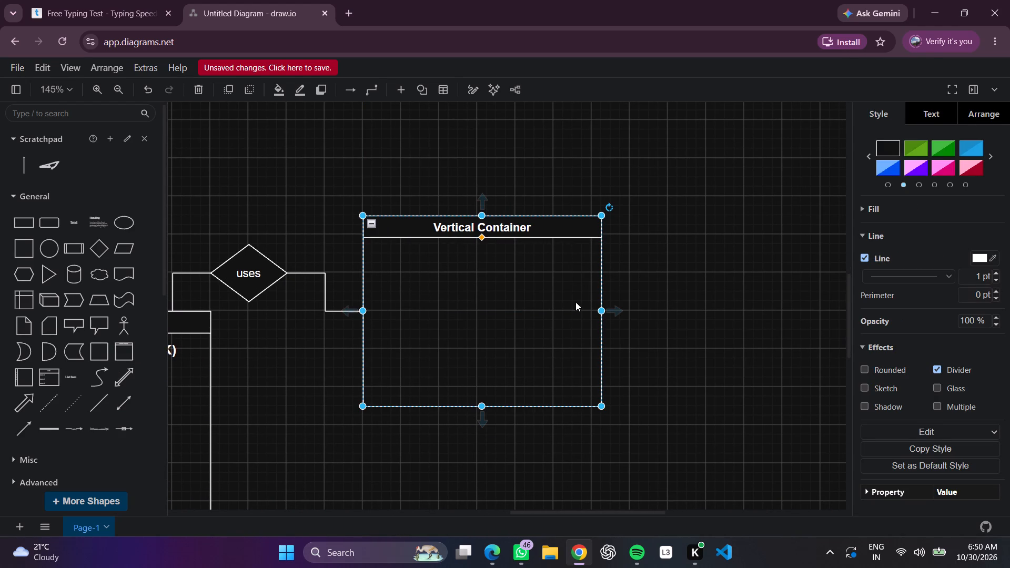
pyautogui.moveTo(479, 212); pyautogui.dragTo(472, 313)
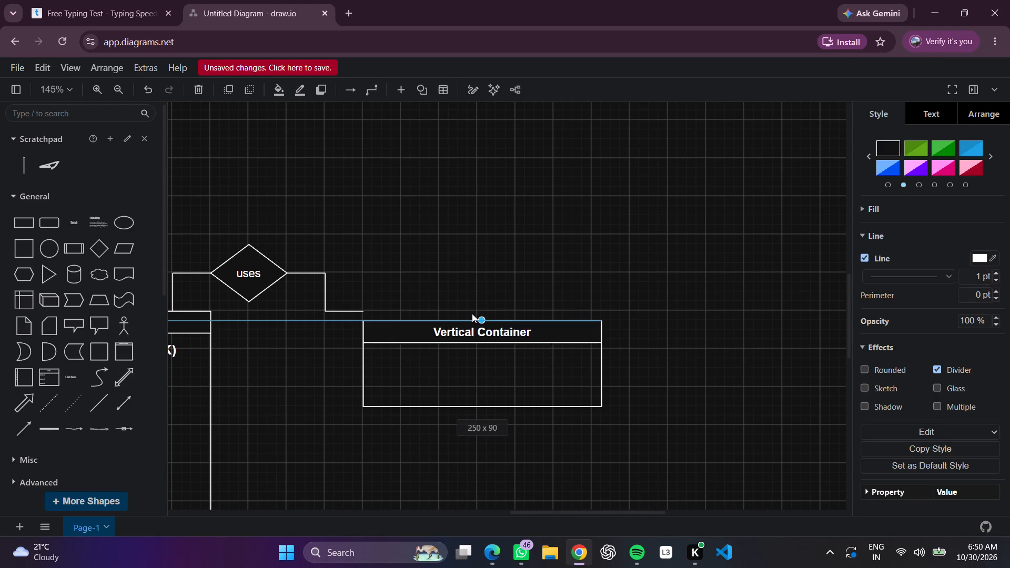
pyautogui.moveTo(472, 313); pyautogui.dragTo(480, 285)
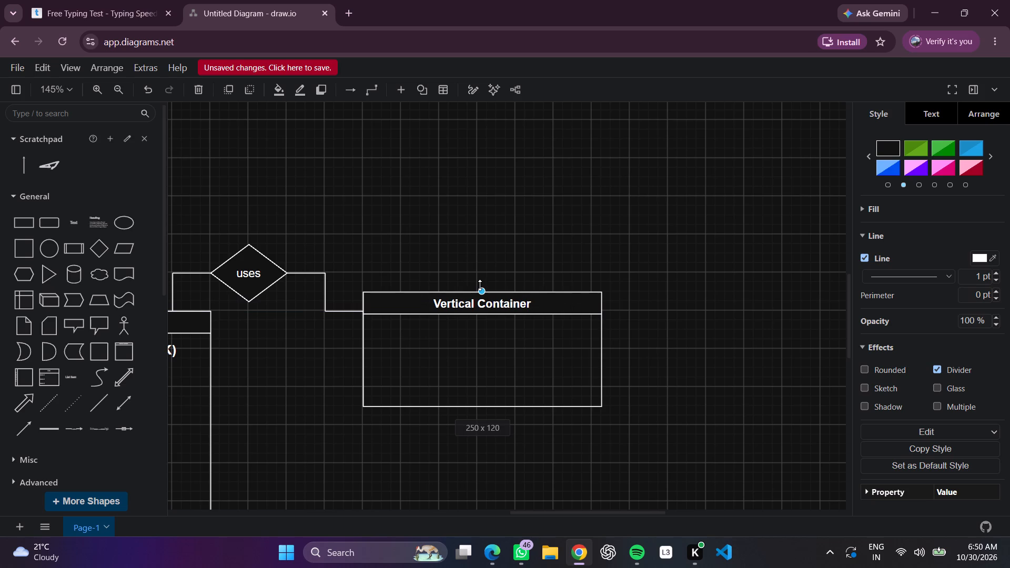
pyautogui.moveTo(480, 285); pyautogui.dragTo(488, 305)
# Reroute the last connector segment so it runs down and across to meet the new container's left edge just below its header.
pyautogui.hscroll(1, 481, 285)
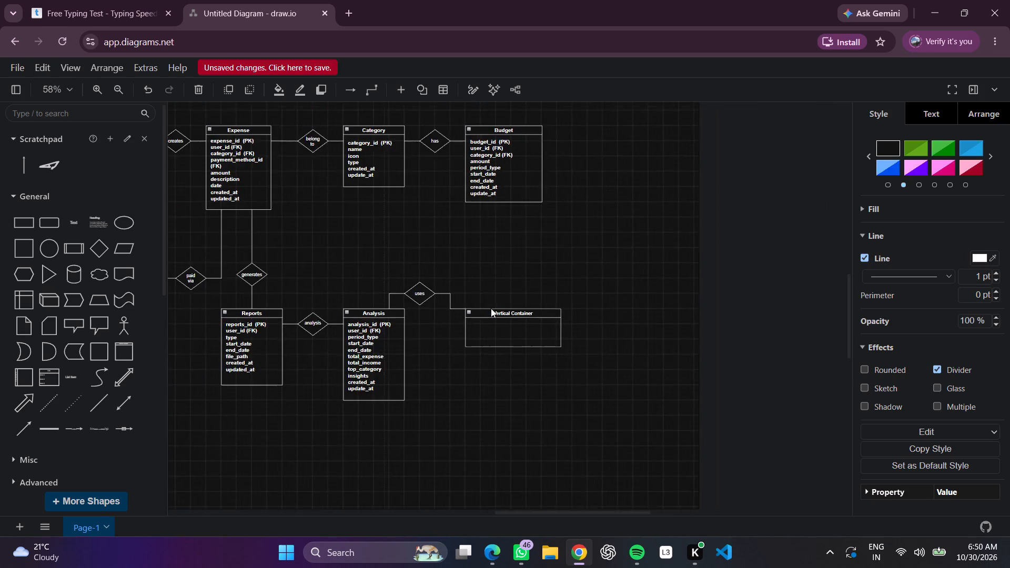
pyautogui.hscroll(1, 520, 336)
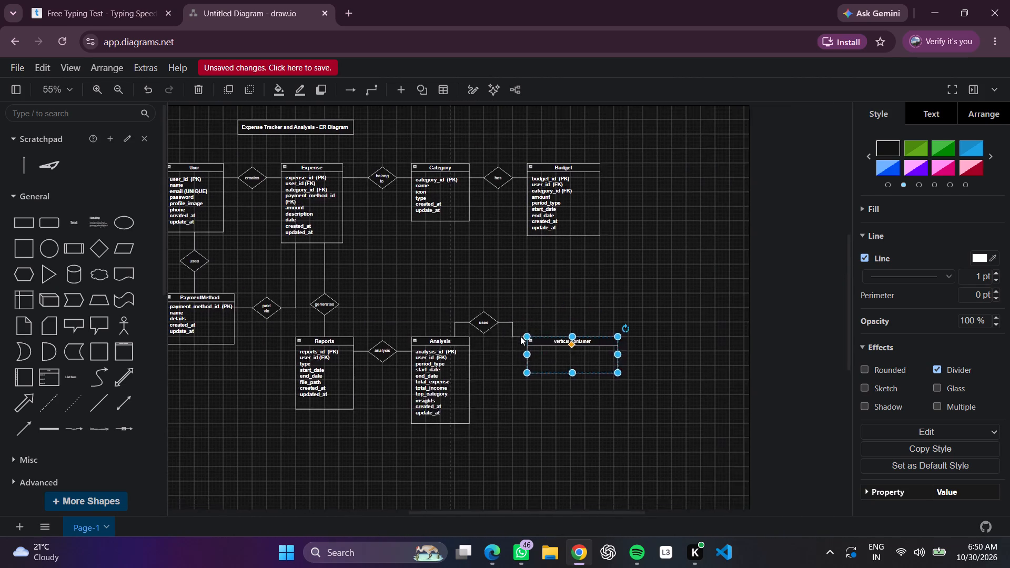
pyautogui.hscroll(1, 520, 336)
pyautogui.hscroll(-1, 568, 376)
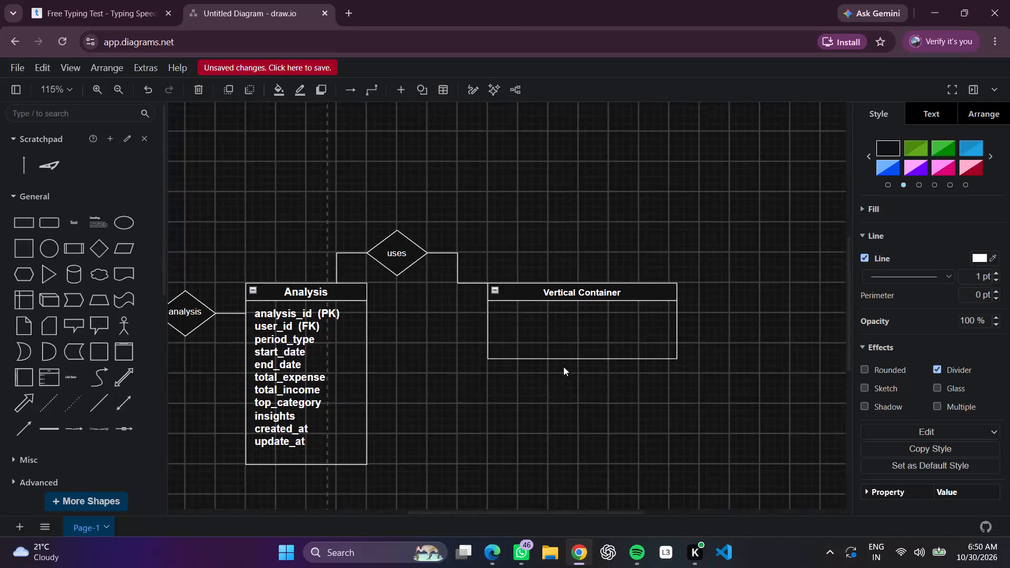
pyautogui.click(468, 280)
pyautogui.moveTo(471, 280); pyautogui.dragTo(470, 300)
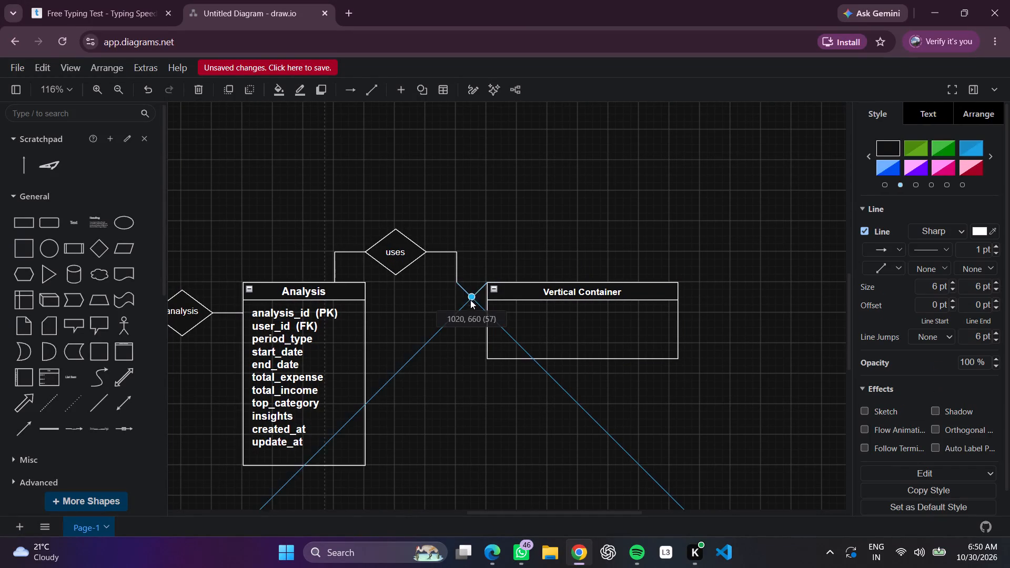
pyautogui.moveTo(470, 300); pyautogui.dragTo(468, 312)
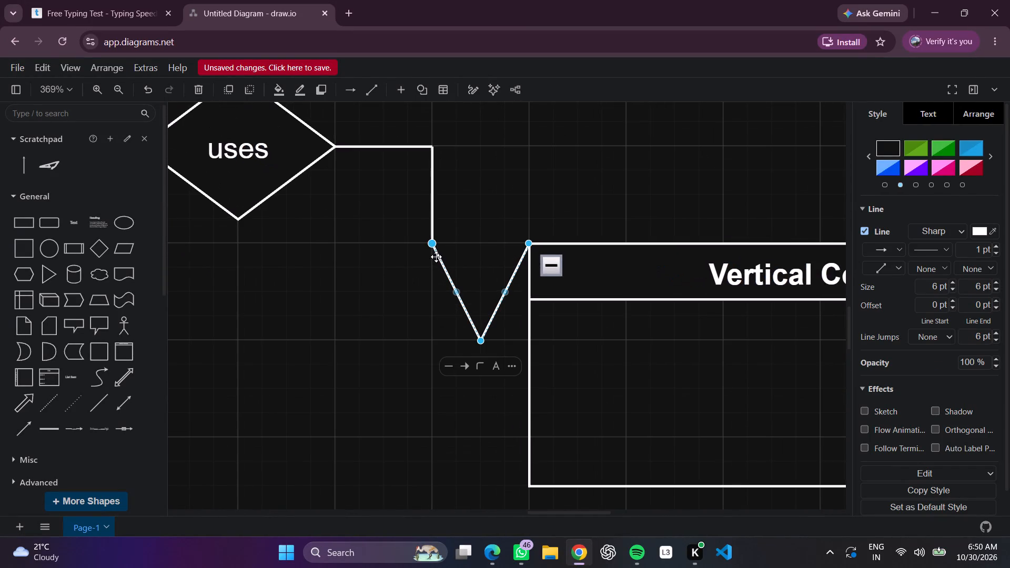
pyautogui.click(433, 246)
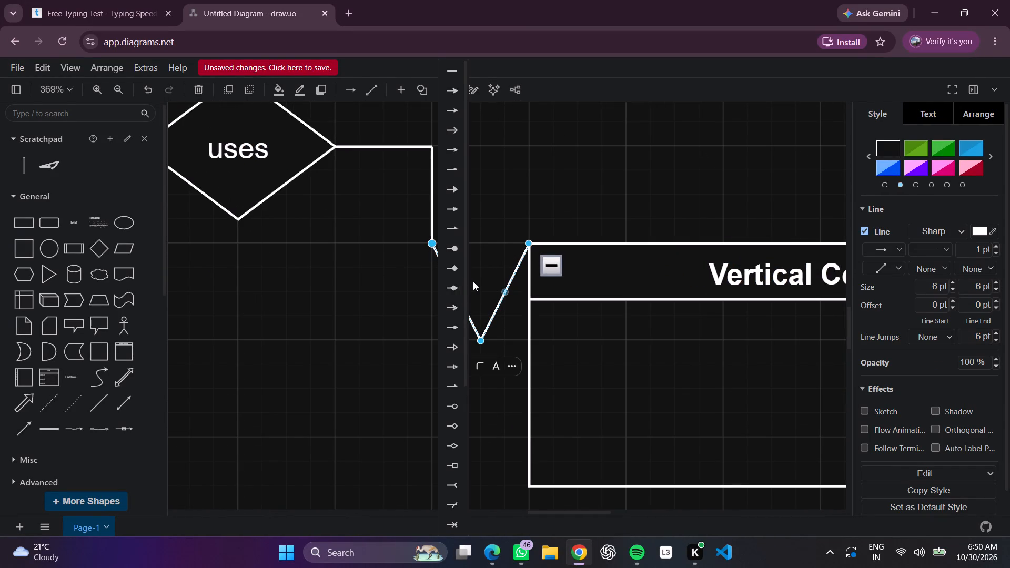
pyautogui.click(478, 270)
pyautogui.click(455, 285)
pyautogui.moveTo(457, 294); pyautogui.dragTo(440, 293)
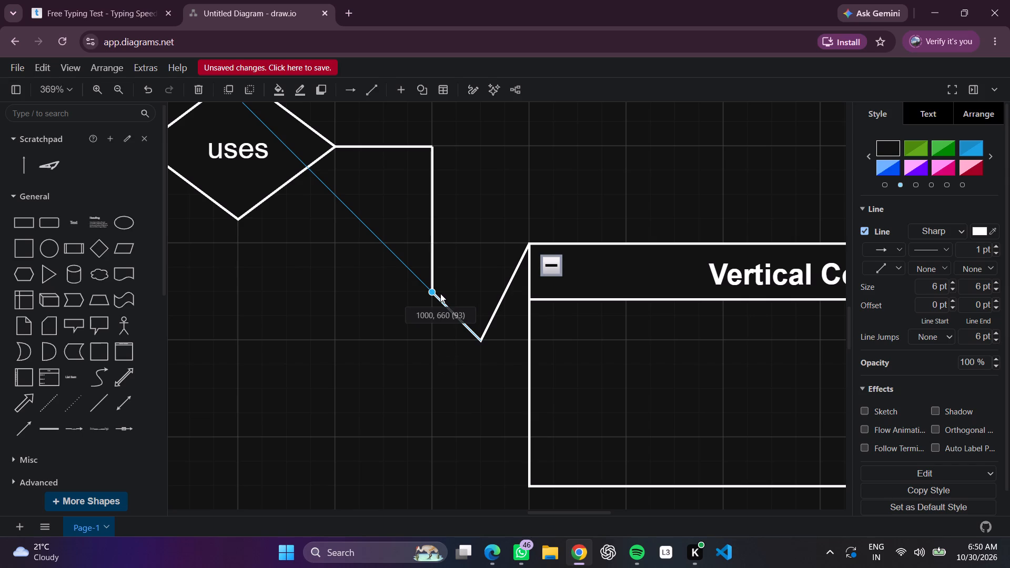
pyautogui.moveTo(440, 293); pyautogui.dragTo(440, 293)
pyautogui.moveTo(456, 313); pyautogui.dragTo(446, 323)
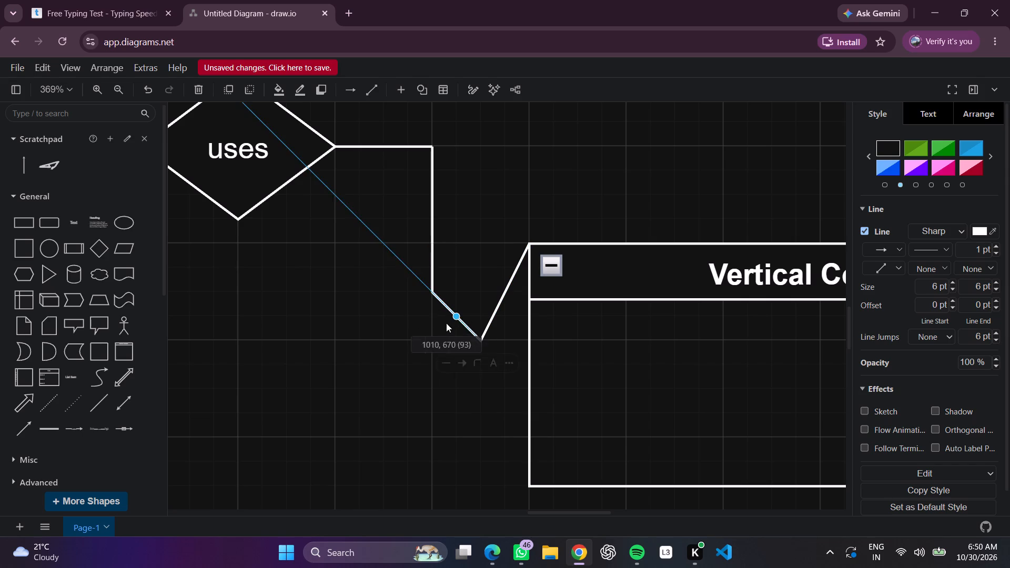
pyautogui.moveTo(446, 323); pyautogui.dragTo(429, 338)
pyautogui.moveTo(530, 242); pyautogui.dragTo(526, 276)
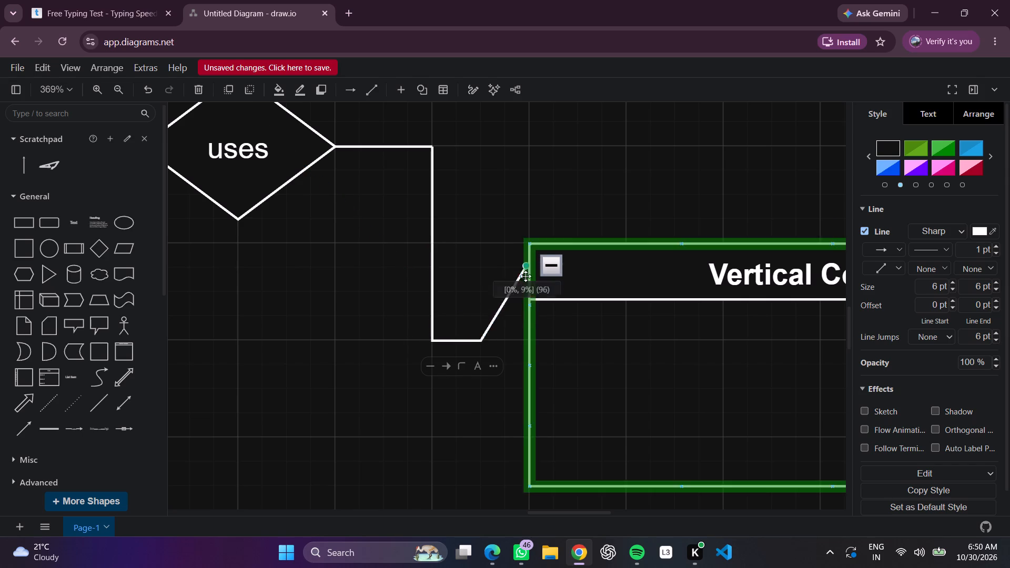
pyautogui.moveTo(526, 276); pyautogui.dragTo(529, 337)
pyautogui.click(499, 272)
# Resize the new vertical container to about 200 wide and 210 high.
pyautogui.hscroll(-1, 640, 366)
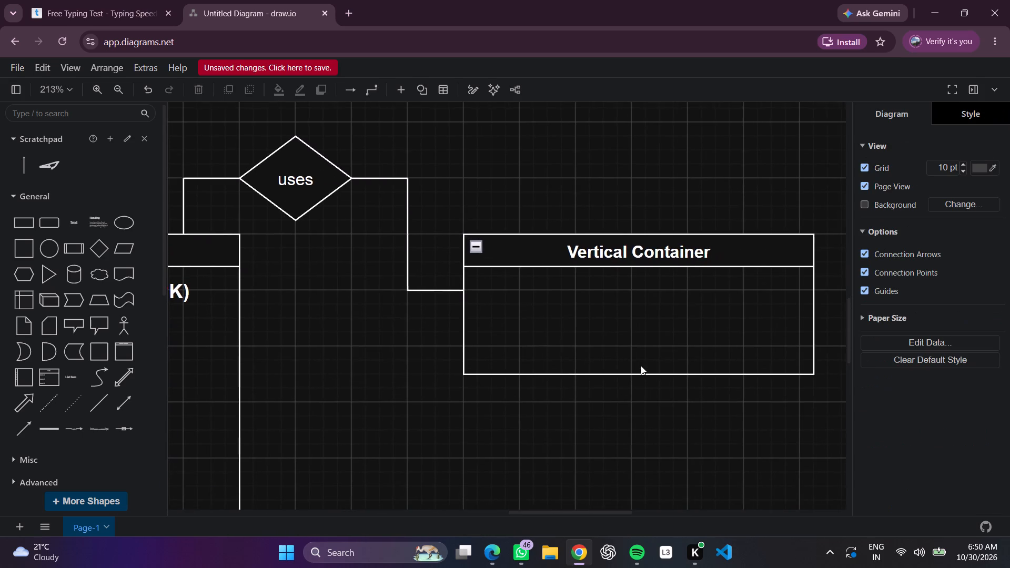
pyautogui.hscroll(-1, 641, 366)
pyautogui.click(641, 366)
pyautogui.click(646, 373)
pyautogui.moveTo(639, 373); pyautogui.dragTo(633, 460)
pyautogui.scroll(-1, 634, 455)
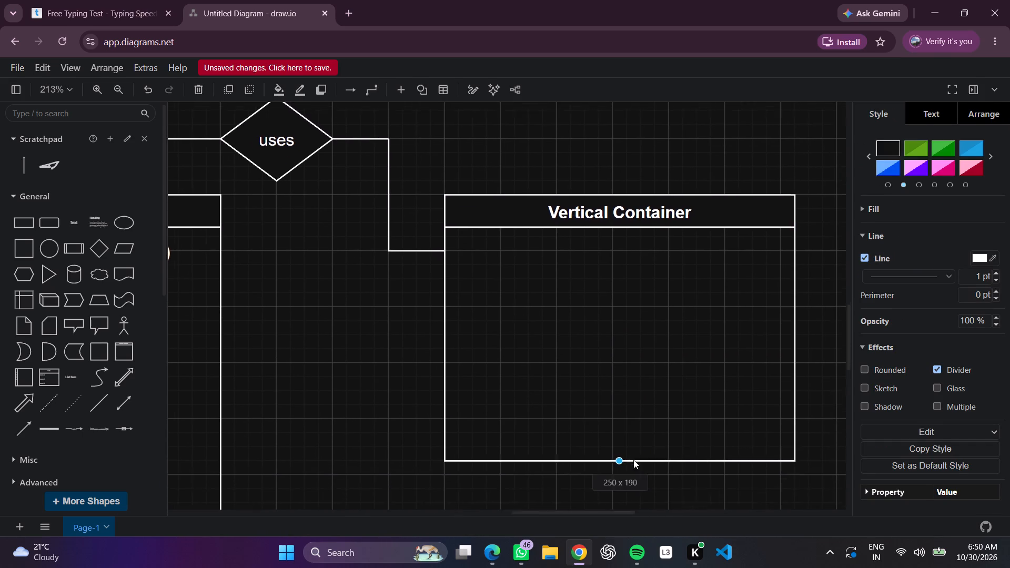
pyautogui.scroll(-1, 633, 460)
pyautogui.moveTo(633, 460); pyautogui.dragTo(624, 476)
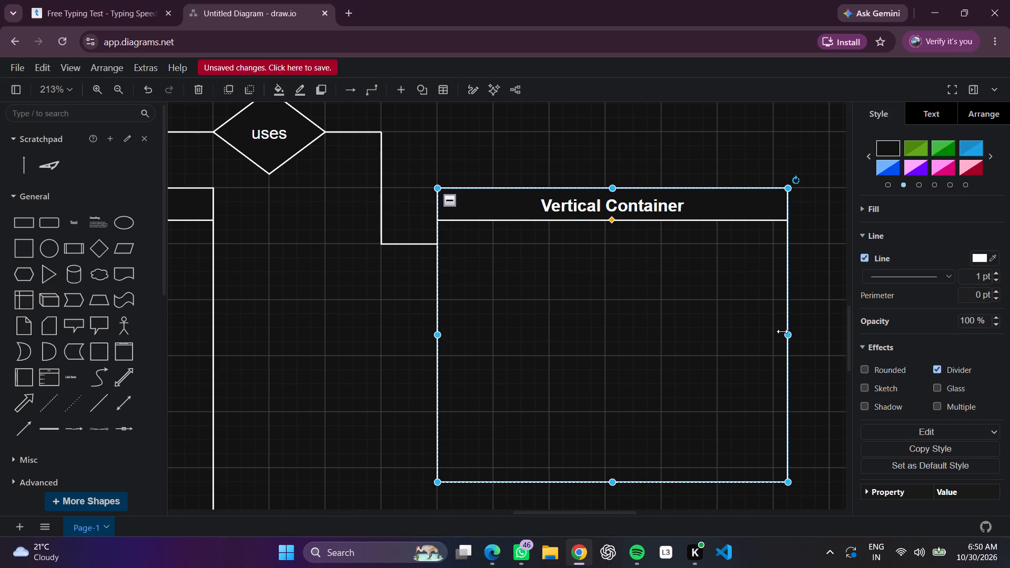
pyautogui.moveTo(784, 331); pyautogui.dragTo(713, 349)
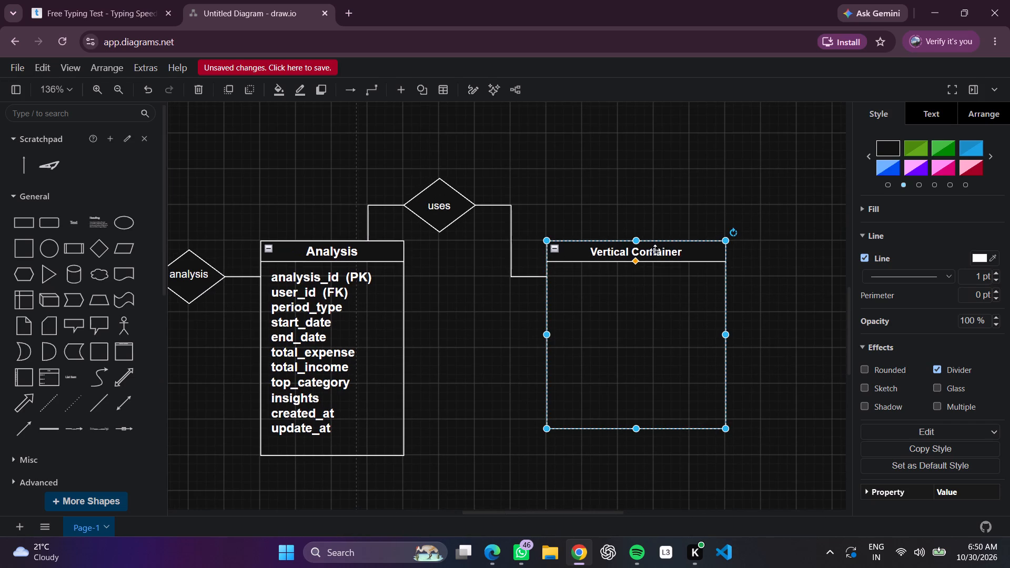
# Title the new container "Income" and enlarge the title text to match the Analysis heading.
pyautogui.doubleClick(655, 250)
pyautogui.press('BackSpace')
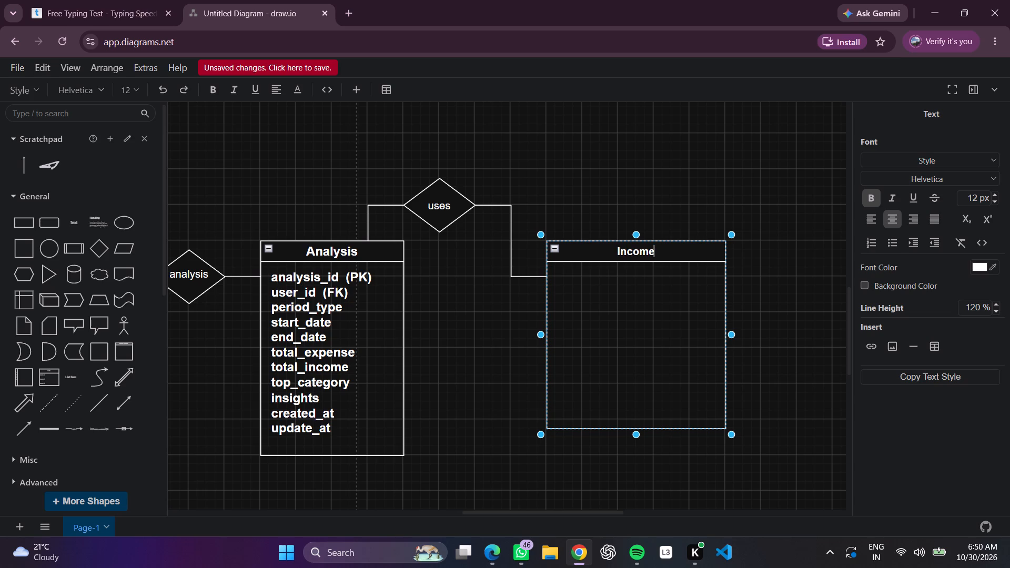
pyautogui.click(644, 159)
pyautogui.doubleClick(664, 249)
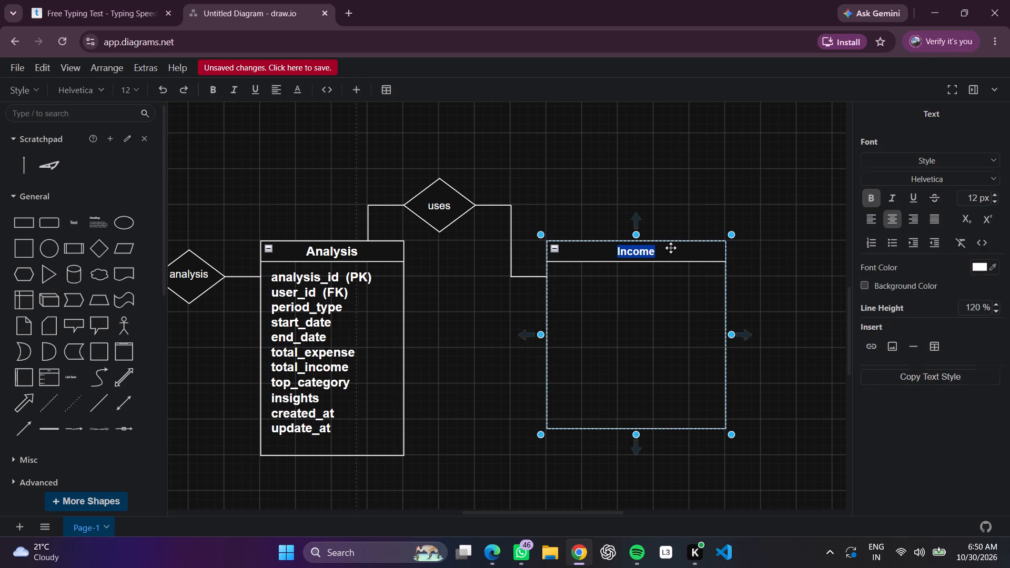
pyautogui.click(881, 154)
pyautogui.click(896, 247)
pyautogui.click(758, 191)
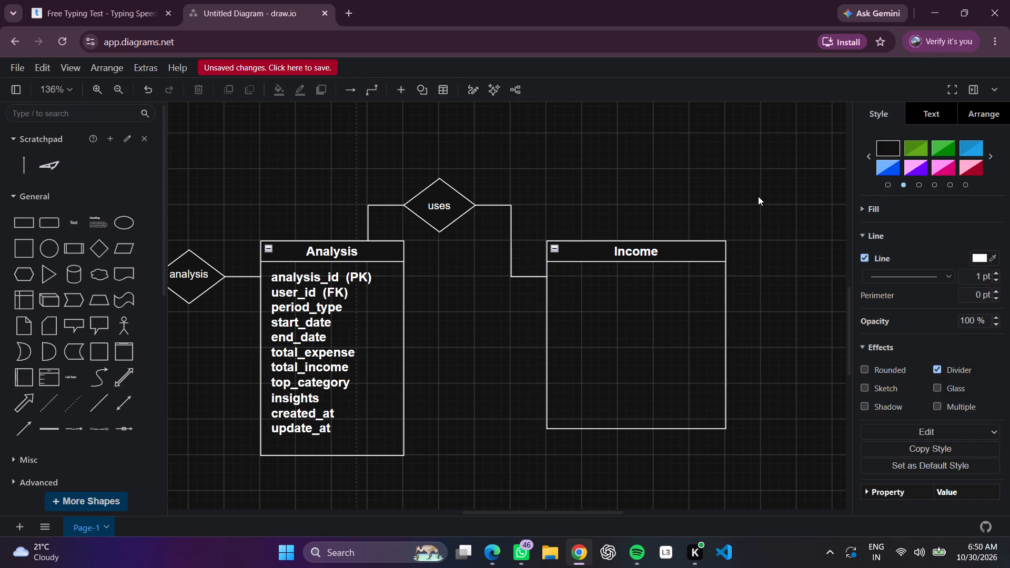
# Extend the Income container downward until its bottom edge is level with the bottom of the Analysis container.
pyautogui.hscroll(-1, 735, 299)
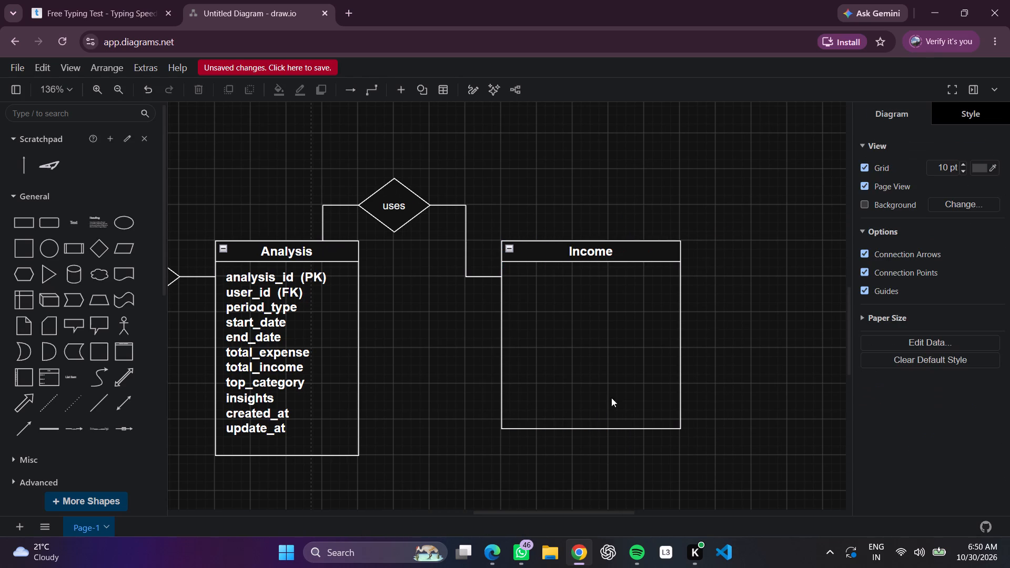
pyautogui.click(592, 424)
pyautogui.moveTo(586, 428); pyautogui.dragTo(587, 429)
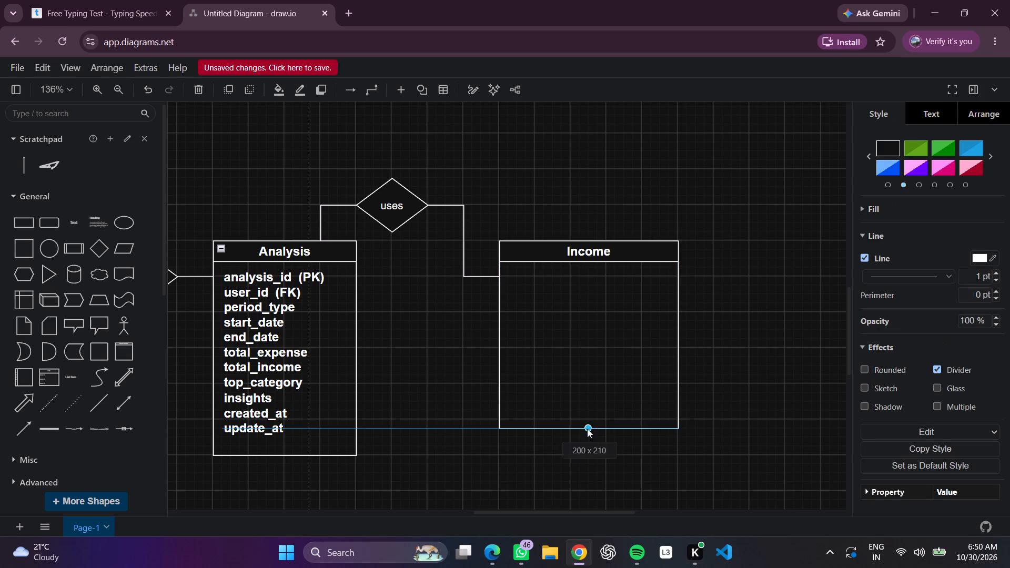
pyautogui.moveTo(587, 429); pyautogui.dragTo(590, 458)
# Add a text box inside the Income container and enlarge it to fill most of the area below the header.
pyautogui.doubleClick(522, 287)
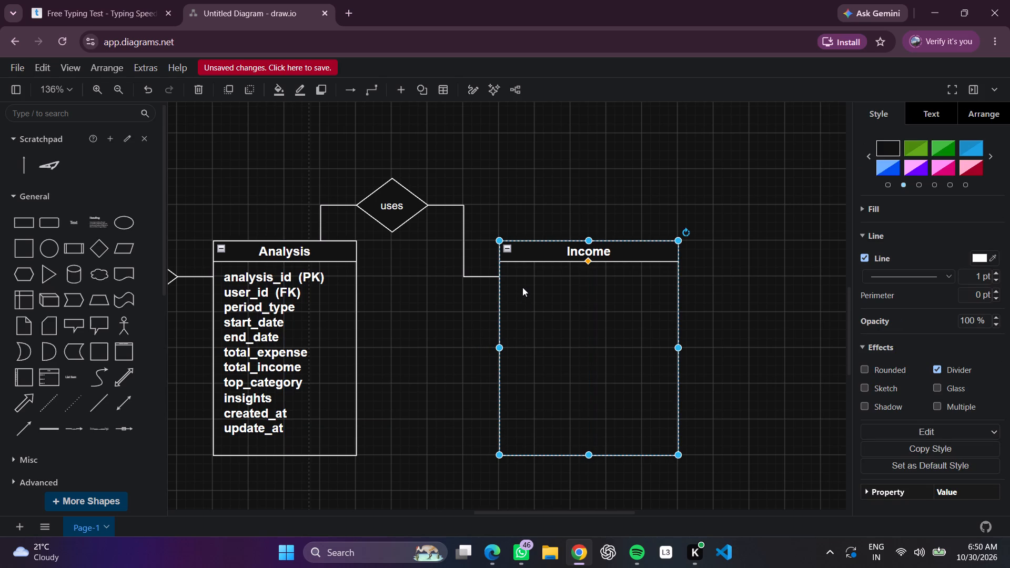
pyautogui.click(522, 288)
pyautogui.click(556, 302)
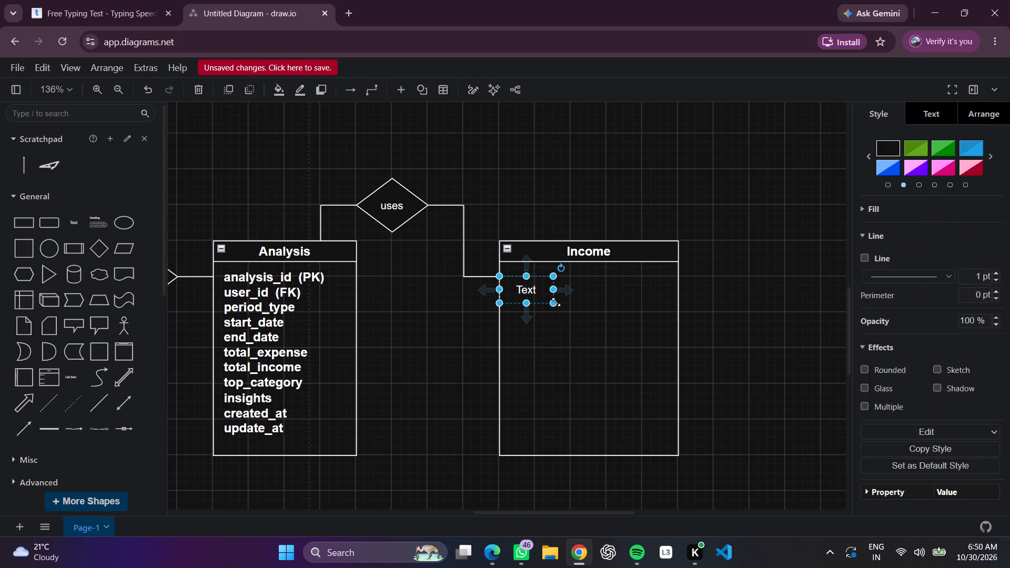
pyautogui.moveTo(556, 302); pyautogui.dragTo(670, 431)
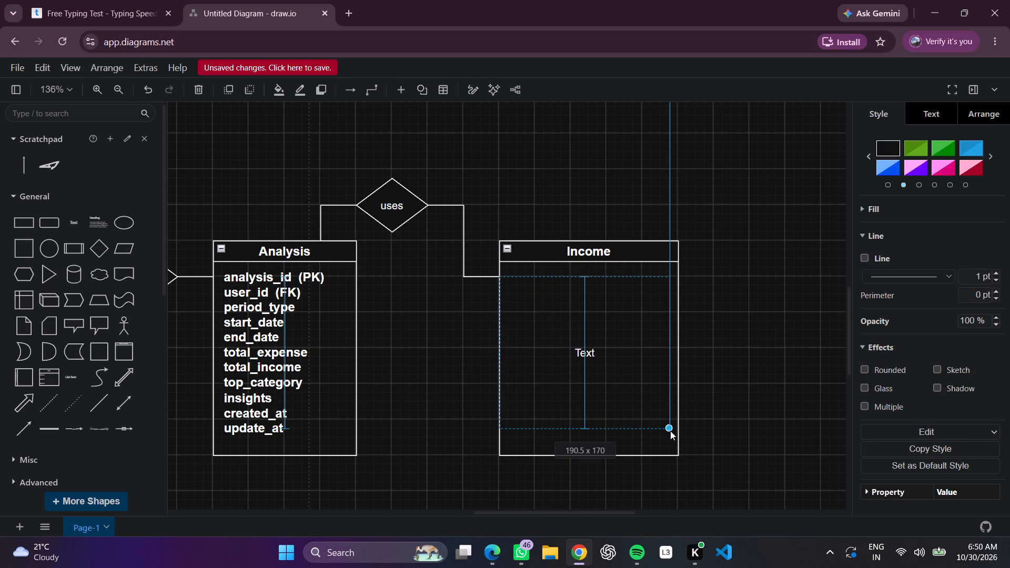
pyautogui.moveTo(670, 431); pyautogui.dragTo(682, 446)
# Replace the placeholder in the Income text box with the key attributes "income_id (PK)" and "user_id (FK)" on separate lines.
pyautogui.doubleClick(600, 383)
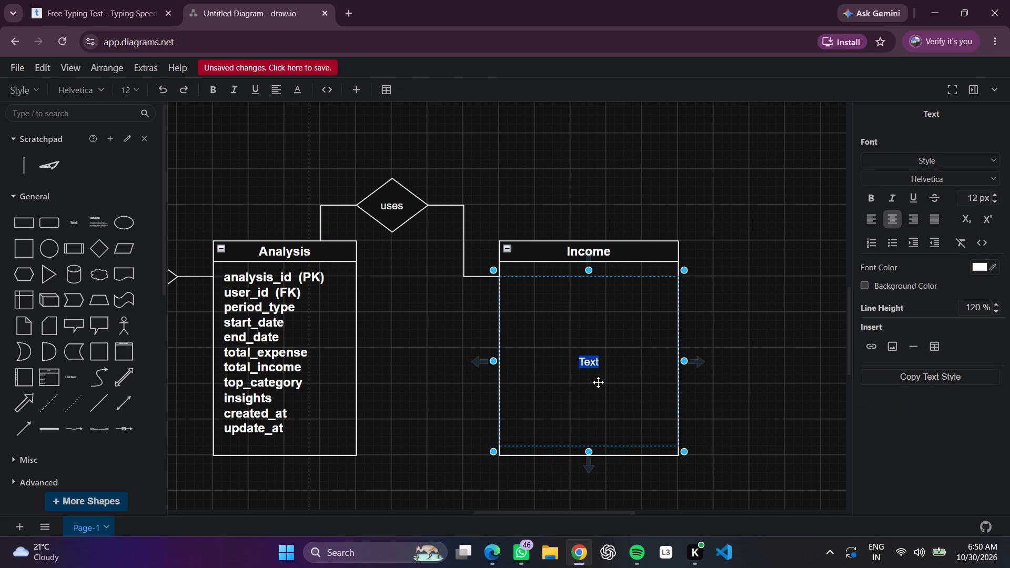
pyautogui.press('BackSpace')
pyautogui.write('in')
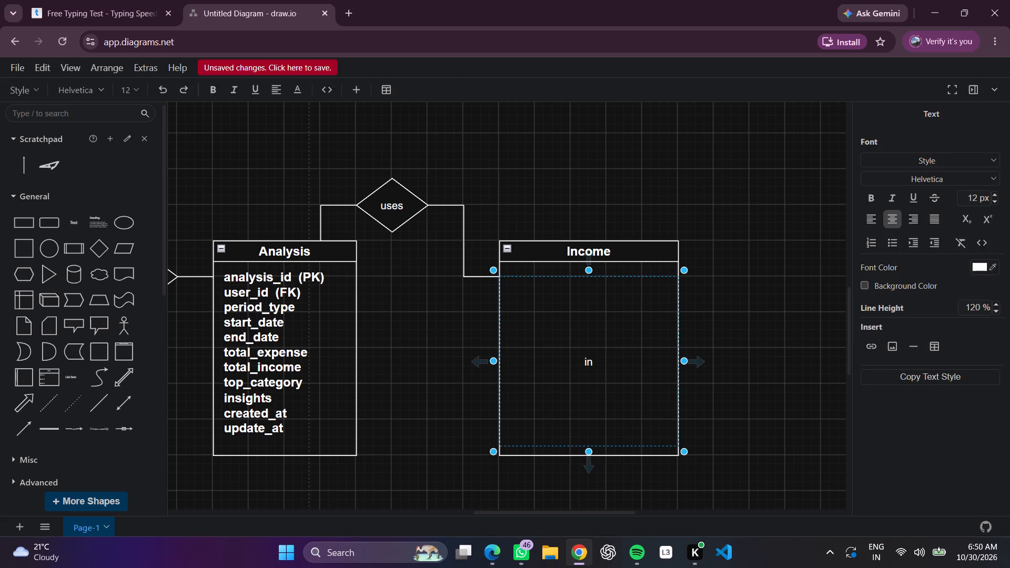
pyautogui.write('come')
pyautogui.hotkey('shift', '_')
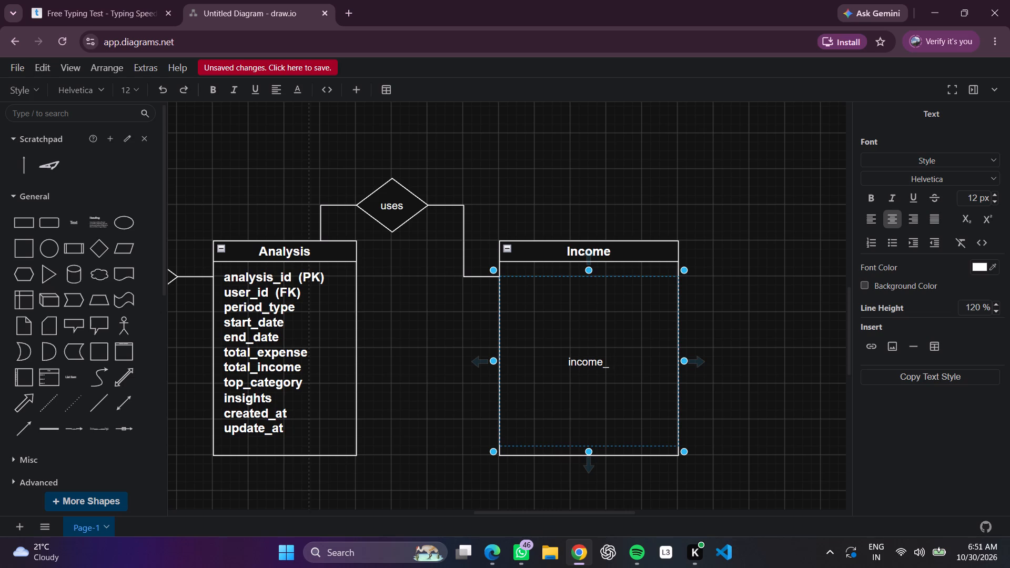
pyautogui.hotkey('shift', '_')
pyautogui.press('BackSpace')
pyautogui.write('id')
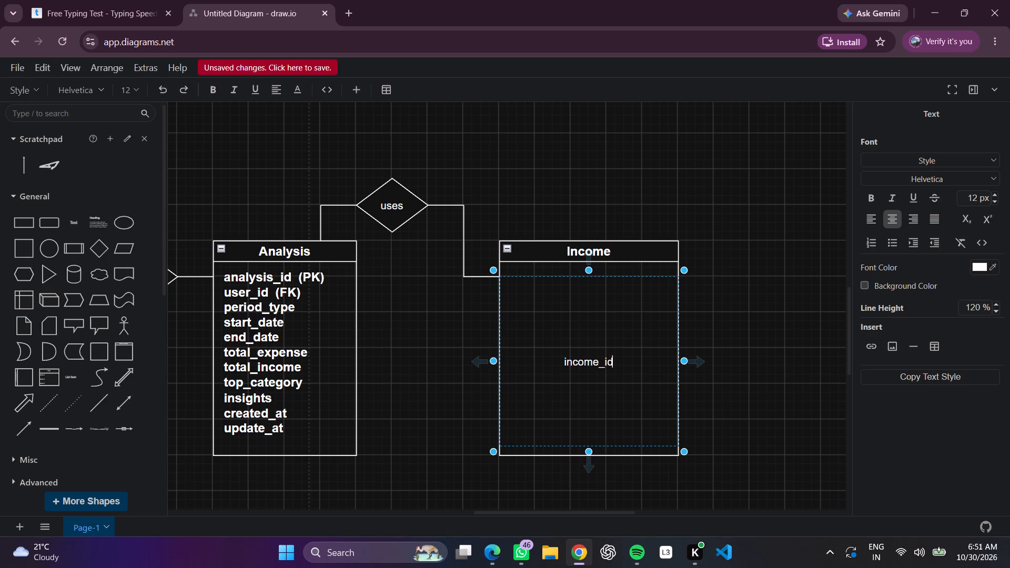
pyautogui.press('space')
pyautogui.press('space')
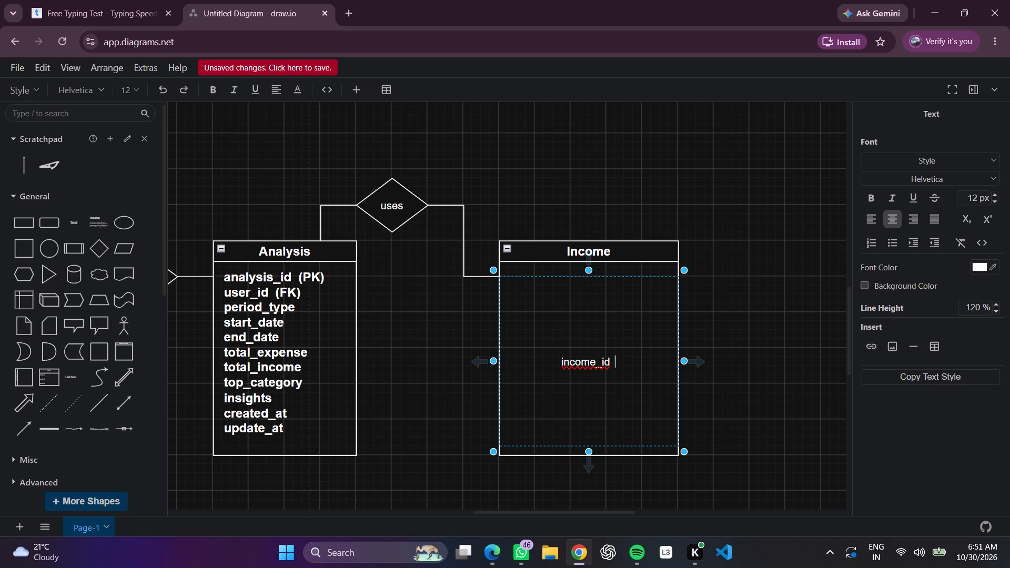
pyautogui.write('(')
pyautogui.write('PK)')
pyautogui.hotkey('shift', 'Return')
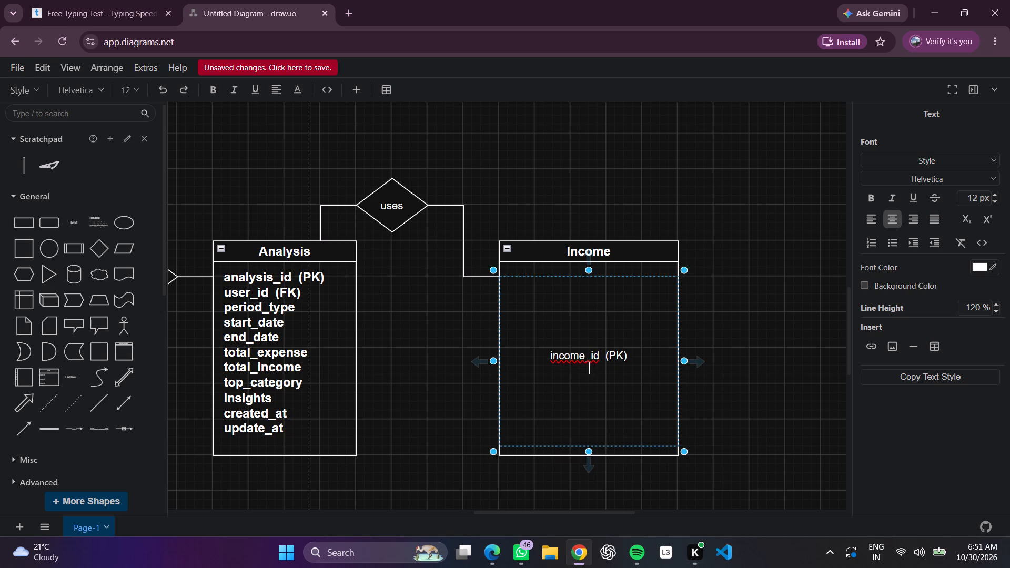
pyautogui.write('user')
pyautogui.hotkey('shift', '_')
pyautogui.write('id')
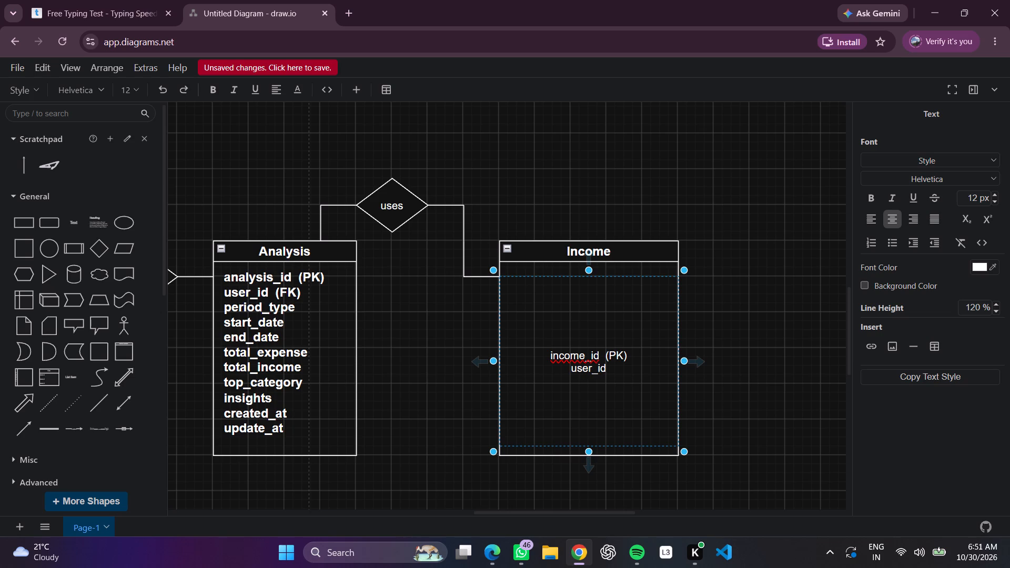
pyautogui.press('space')
pyautogui.write('(')
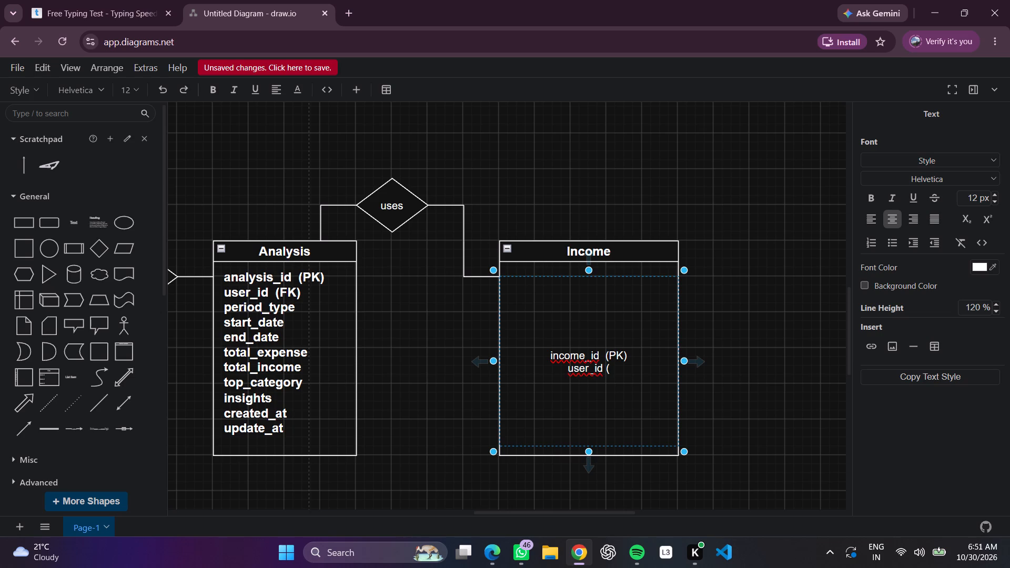
pyautogui.write('FL+')
pyautogui.hotkey('shift', 'BackSpace')
pyautogui.hotkey('shift', 'BackSpace')
pyautogui.write('K)')
pyautogui.hotkey('shift', 'Return')
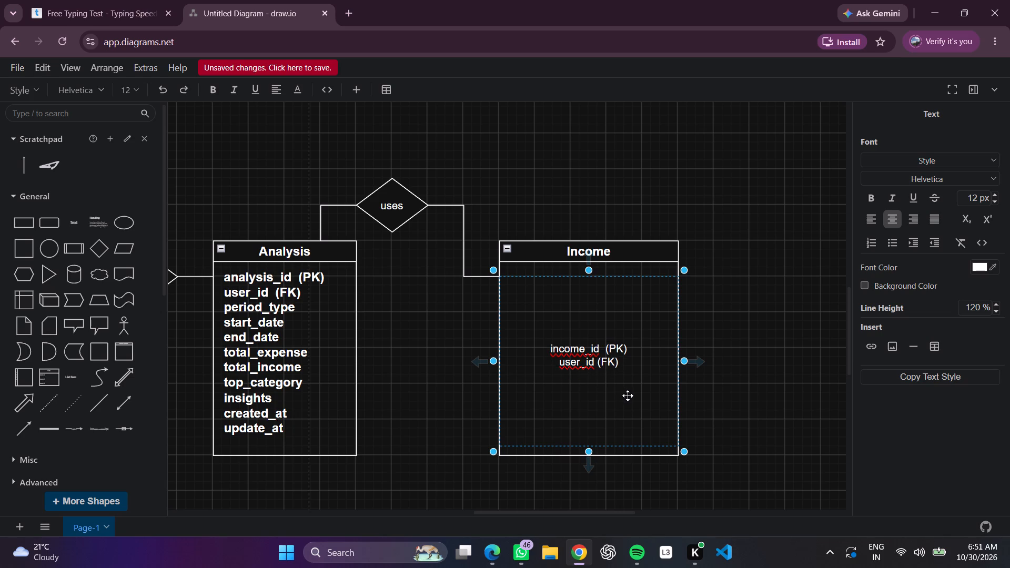
# Add the attributes source_name, amount and date on separate lines below user_id in the Income list.
pyautogui.write('source')
pyautogui.hotkey('shift', '_')
pyautogui.write('name')
pyautogui.press('Return')
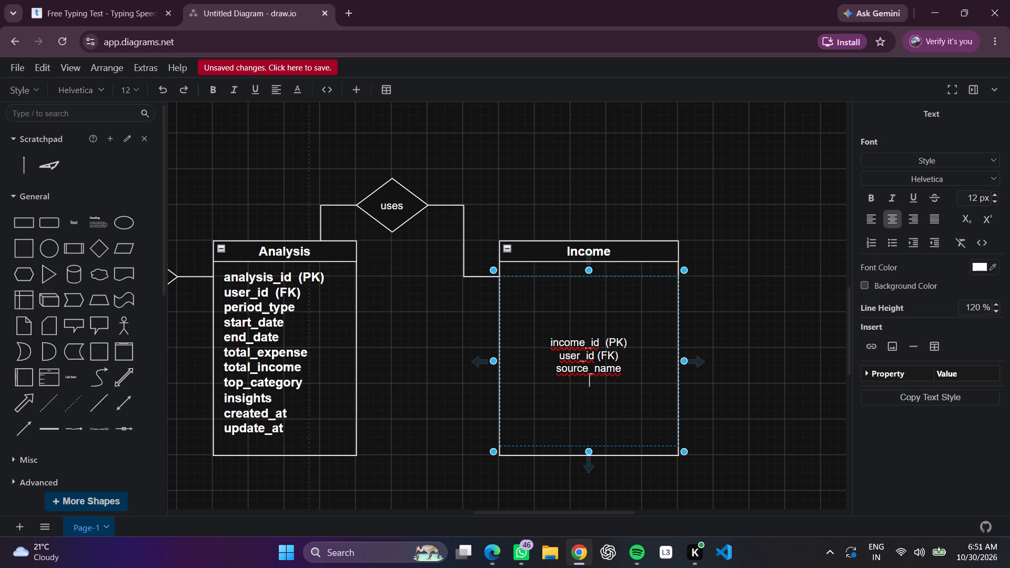
pyautogui.write('amount')
pyautogui.press('Return')
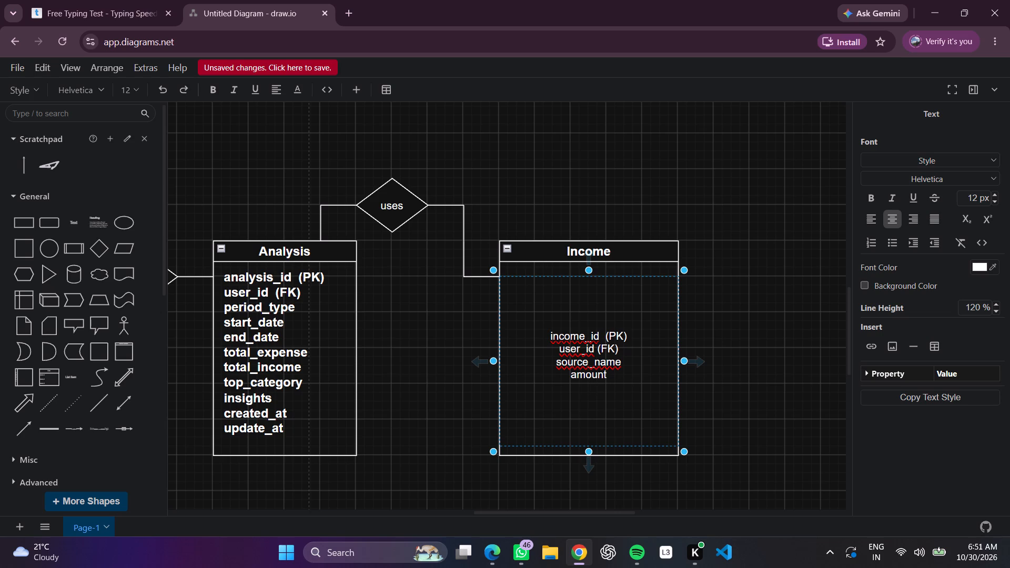
pyautogui.write('date')
pyautogui.press('Return')
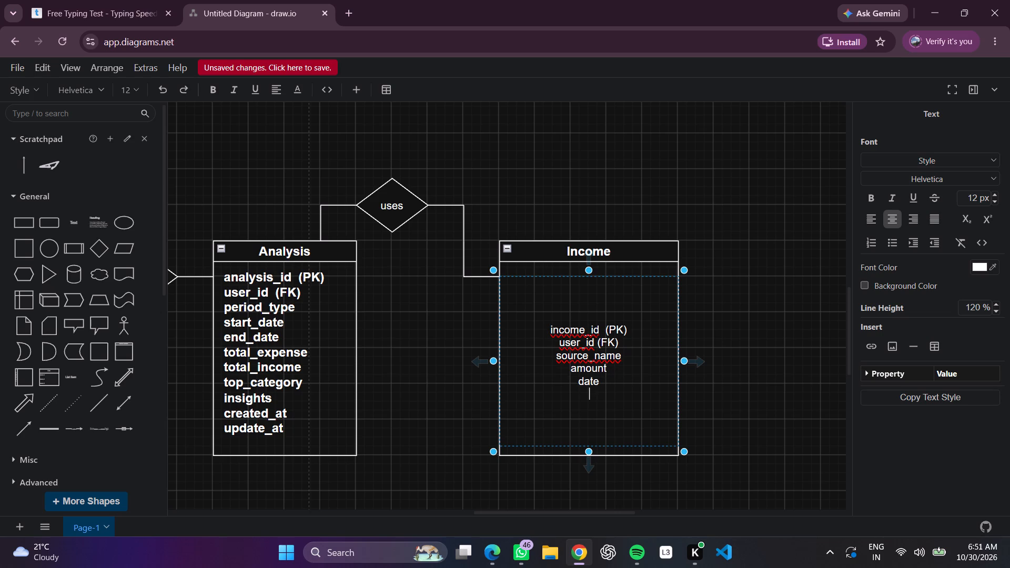
# Add the attributes description, created_at and update_at on separate lines at the end of the Income list.
pyautogui.write('descr')
pyautogui.press('p')
pyautogui.press('BackSpace')
pyautogui.write('iptiom')
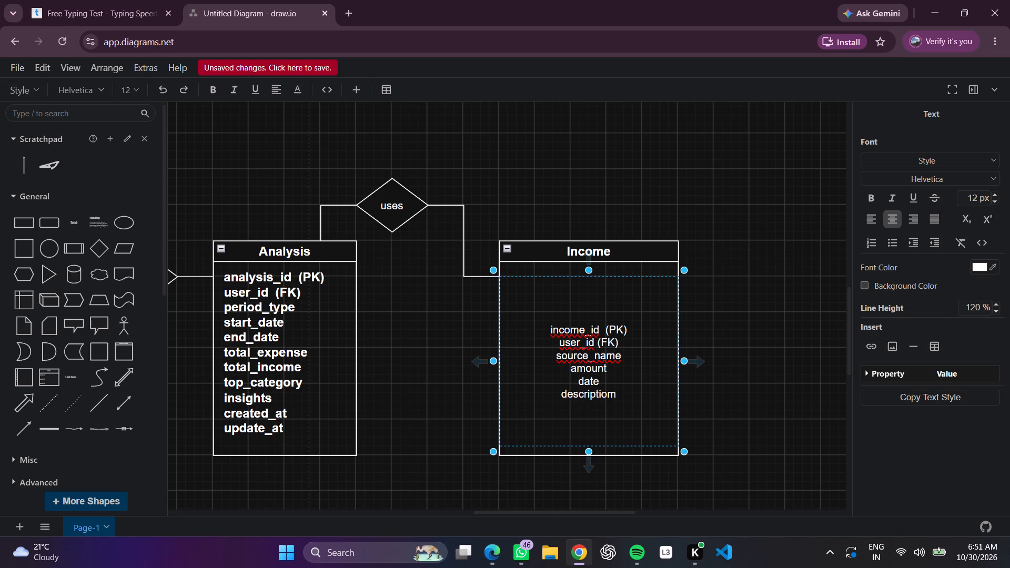
pyautogui.press('BackSpace')
pyautogui.press('n')
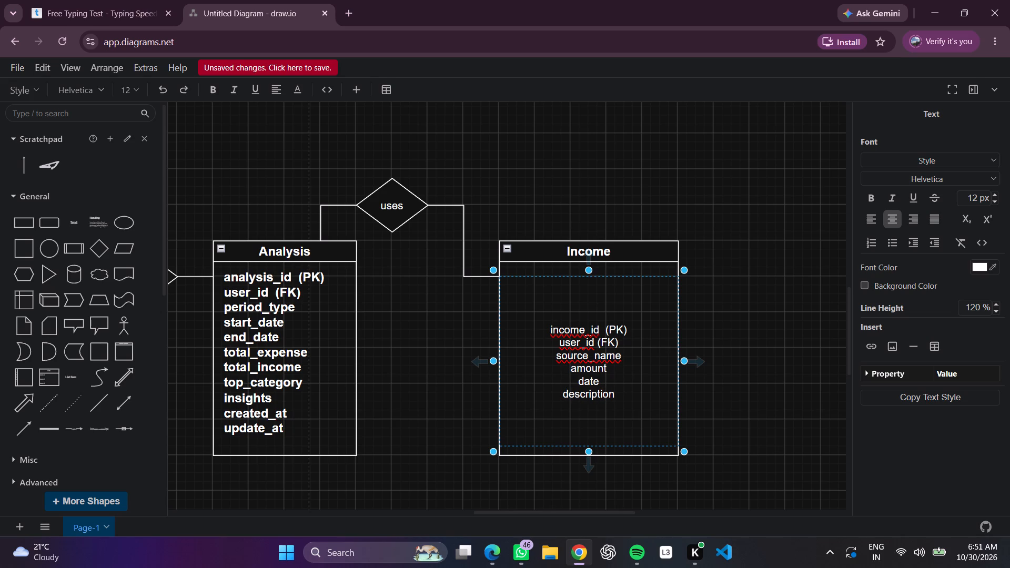
pyautogui.press('Return')
pyautogui.write('created')
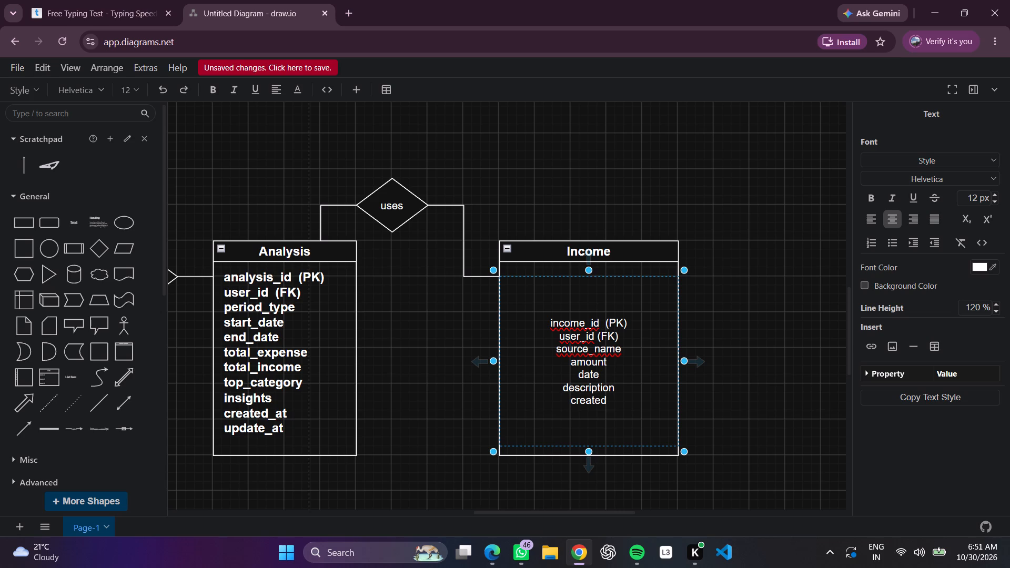
pyautogui.write('_at')
pyautogui.press('Return')
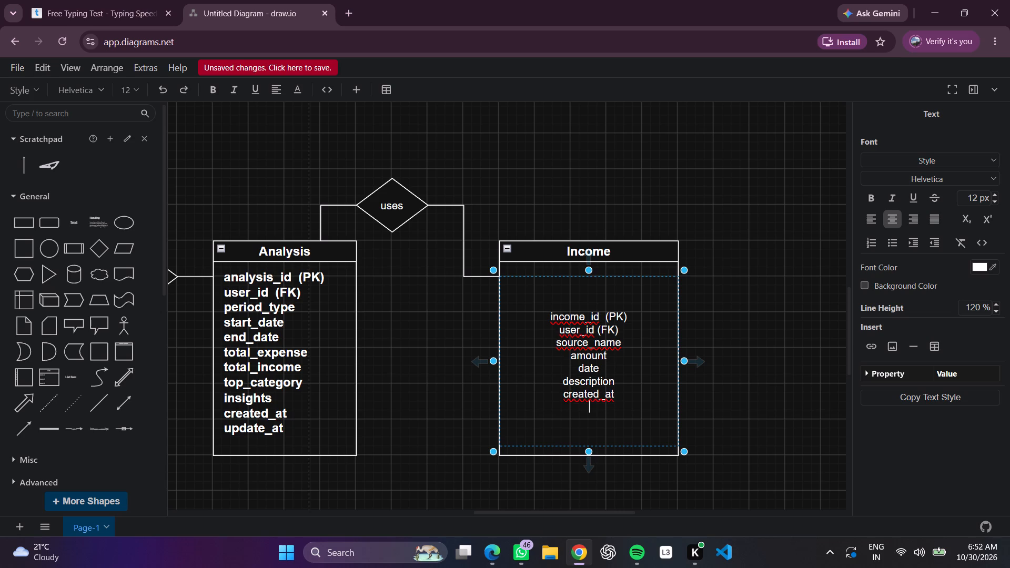
pyautogui.press('y')
pyautogui.press('BackSpace')
pyautogui.press('u')
pyautogui.write('pdate')
pyautogui.write('_at')
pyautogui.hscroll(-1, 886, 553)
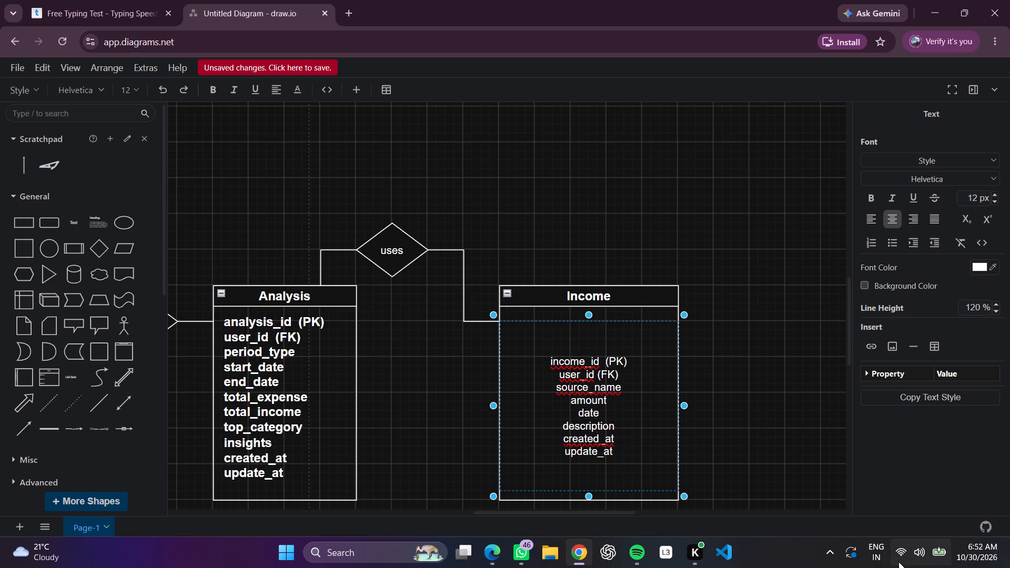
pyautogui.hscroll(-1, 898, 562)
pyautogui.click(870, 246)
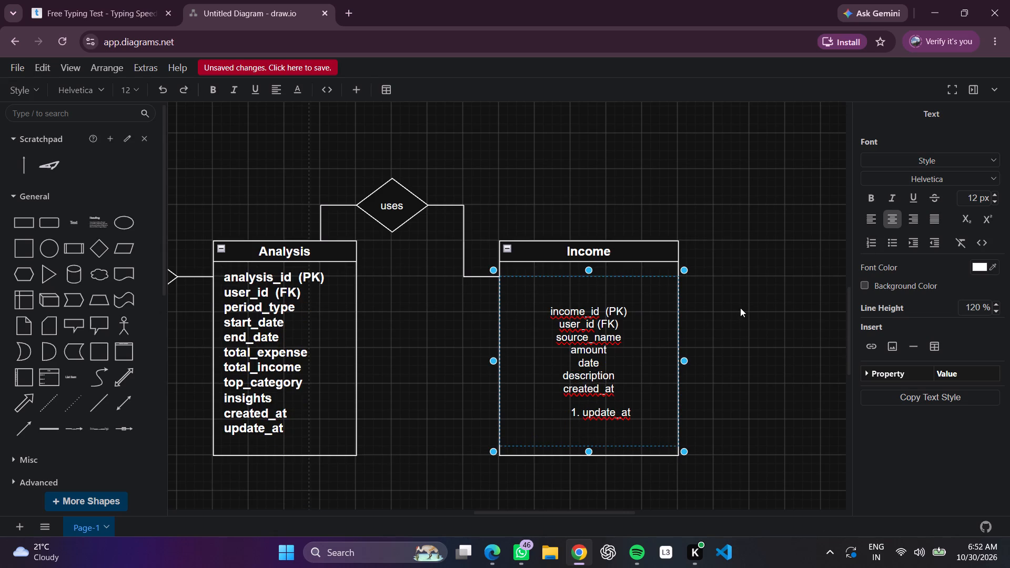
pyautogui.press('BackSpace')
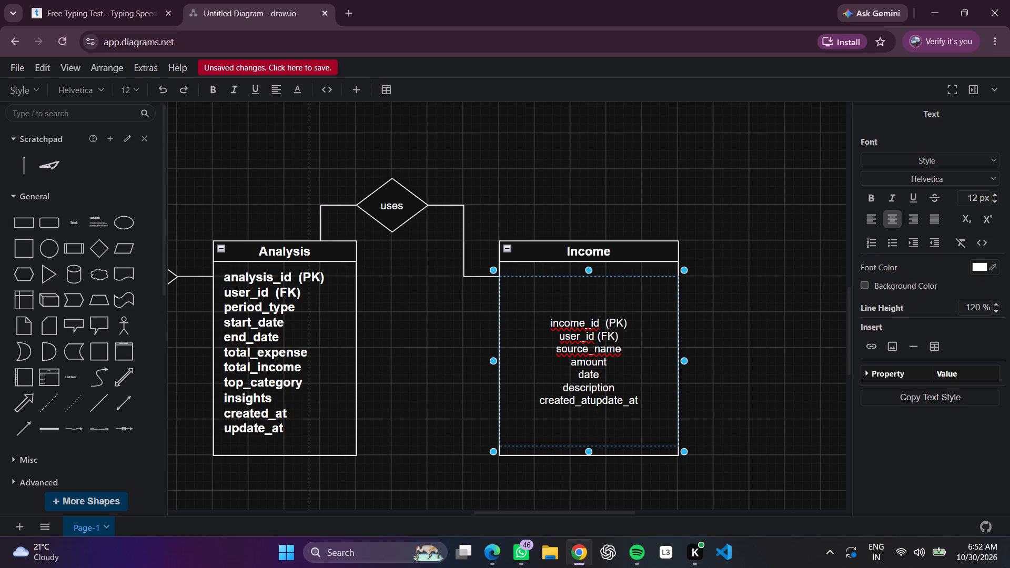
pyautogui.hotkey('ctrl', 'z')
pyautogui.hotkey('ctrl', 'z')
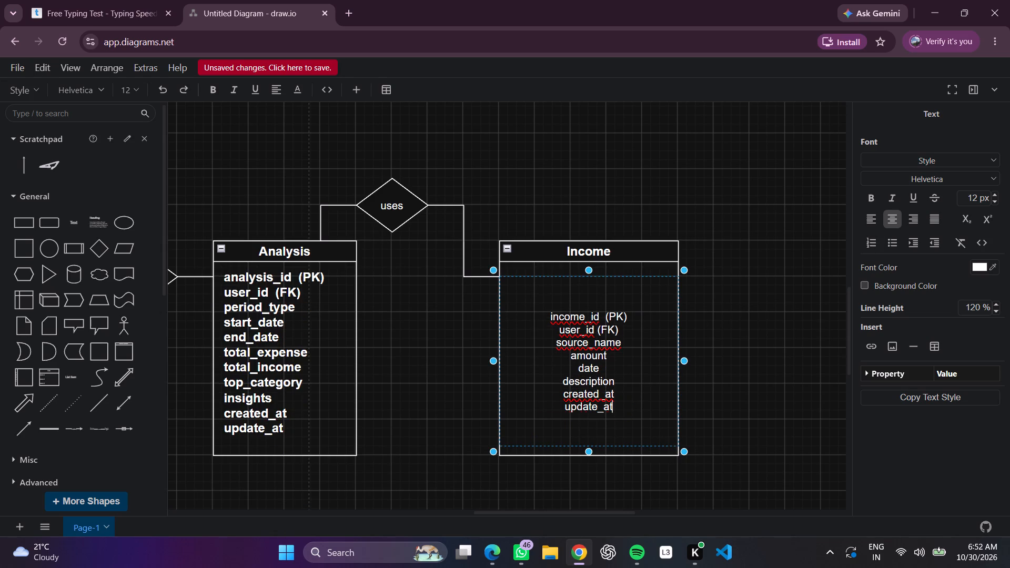
# Format the whole Income attribute list with the Heading 3 style and left alignment.
pyautogui.click(741, 306)
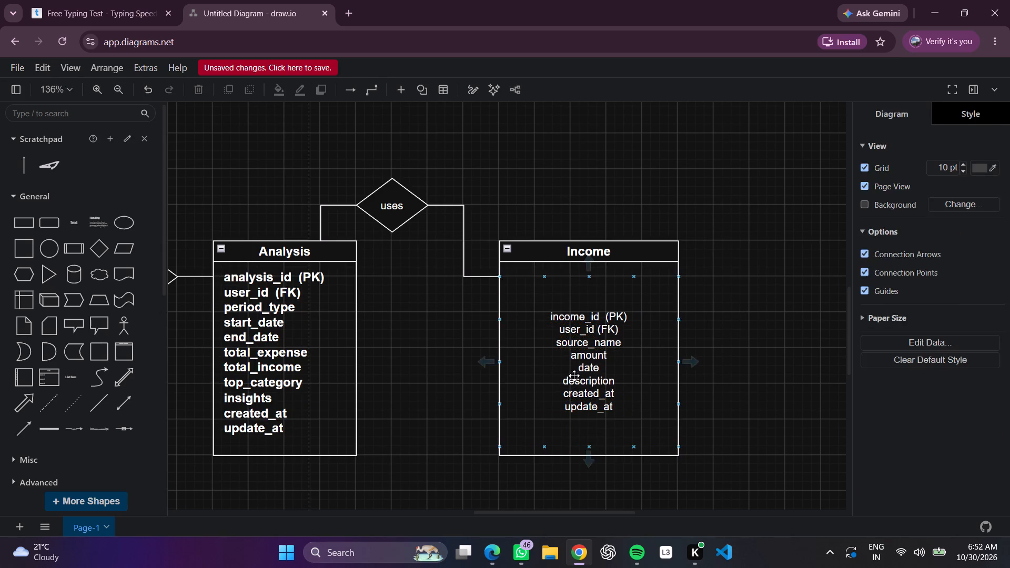
pyautogui.doubleClick(574, 376)
pyautogui.click(876, 153)
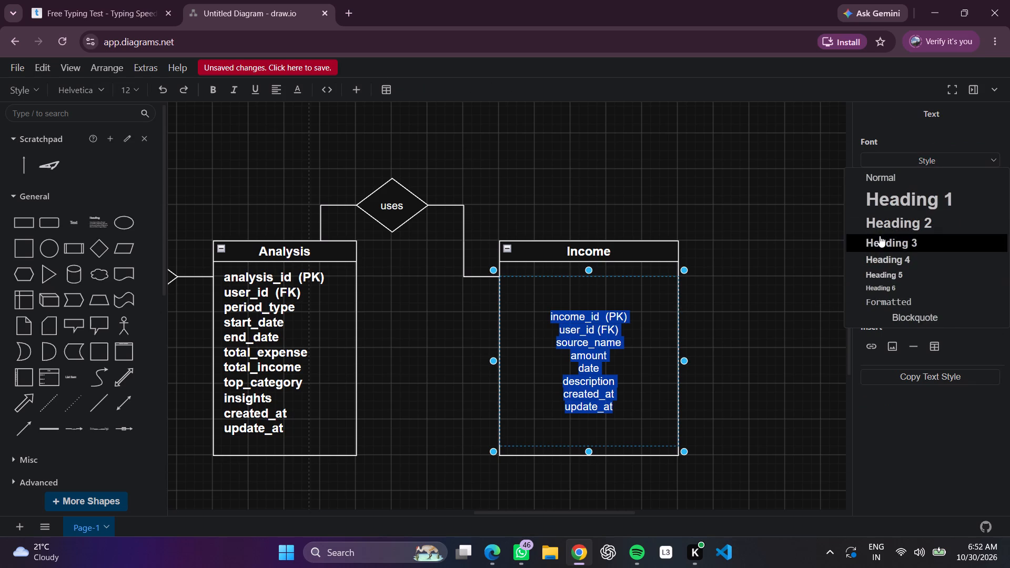
pyautogui.click(880, 235)
pyautogui.click(801, 288)
pyautogui.doubleClick(614, 340)
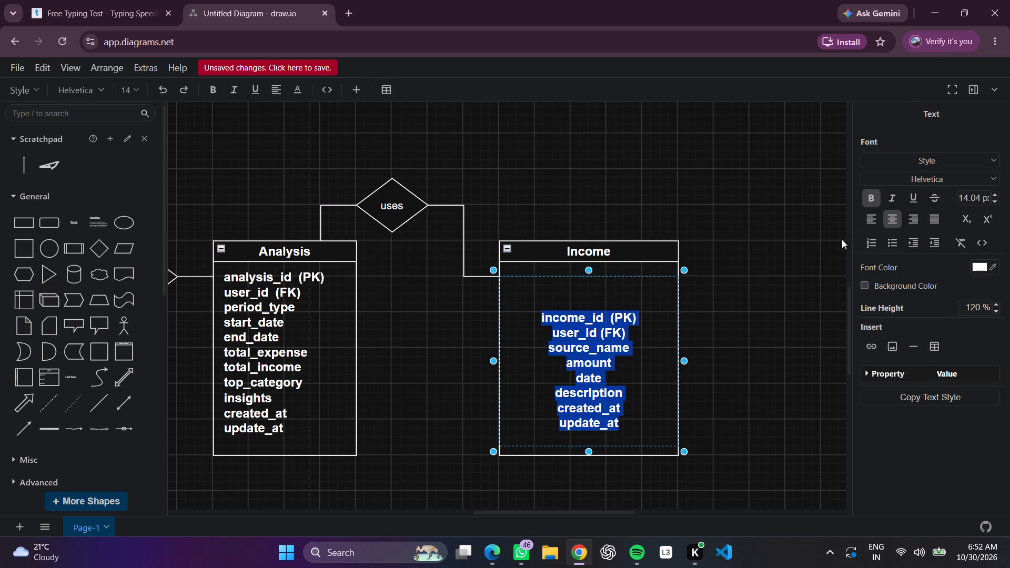
pyautogui.click(873, 222)
pyautogui.click(779, 292)
# Move the attribute text box up and slightly right inside the Income container, so the list starts just below the header.
pyautogui.moveTo(556, 376); pyautogui.dragTo(565, 353)
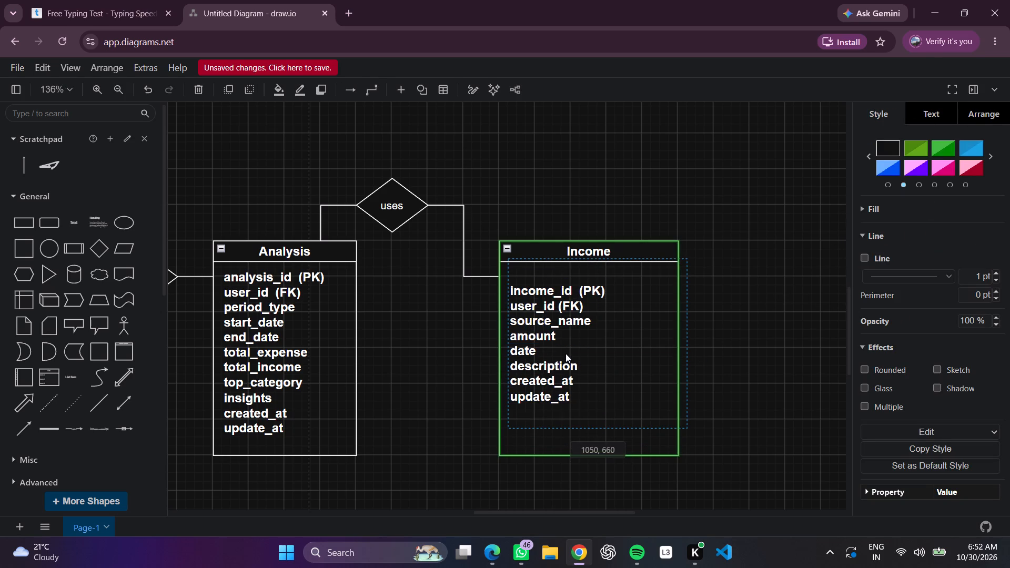
pyautogui.moveTo(565, 353); pyautogui.dragTo(567, 349)
pyautogui.click(745, 349)
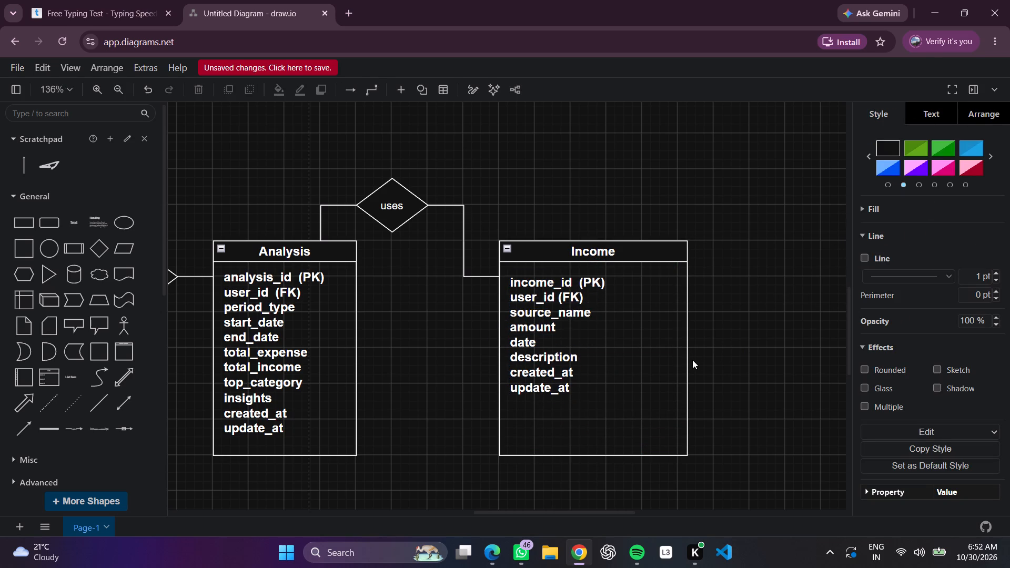
# Narrow the Income container to the Analysis container's width and shorten it so its bottom edge sits just below update_at.
pyautogui.click(688, 351)
pyautogui.moveTo(688, 348); pyautogui.dragTo(682, 348)
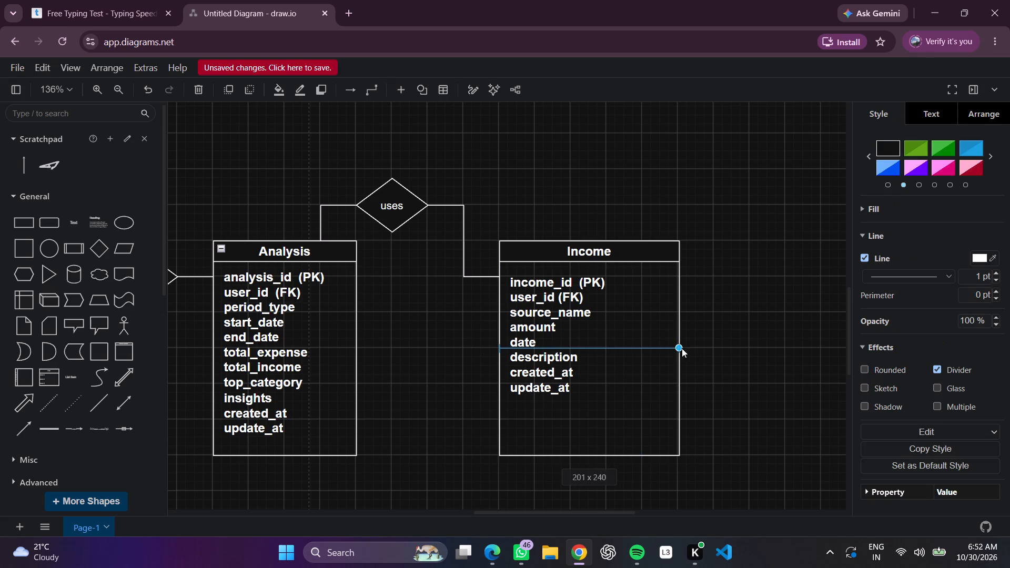
pyautogui.moveTo(682, 348); pyautogui.dragTo(647, 356)
pyautogui.click(709, 342)
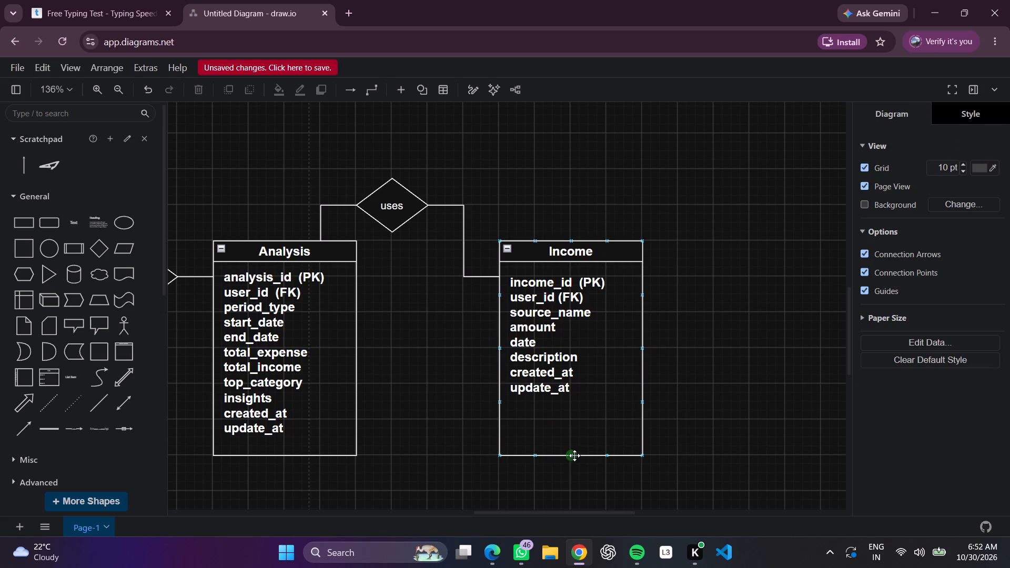
pyautogui.click(573, 457)
pyautogui.moveTo(570, 456); pyautogui.dragTo(569, 418)
pyautogui.click(797, 487)
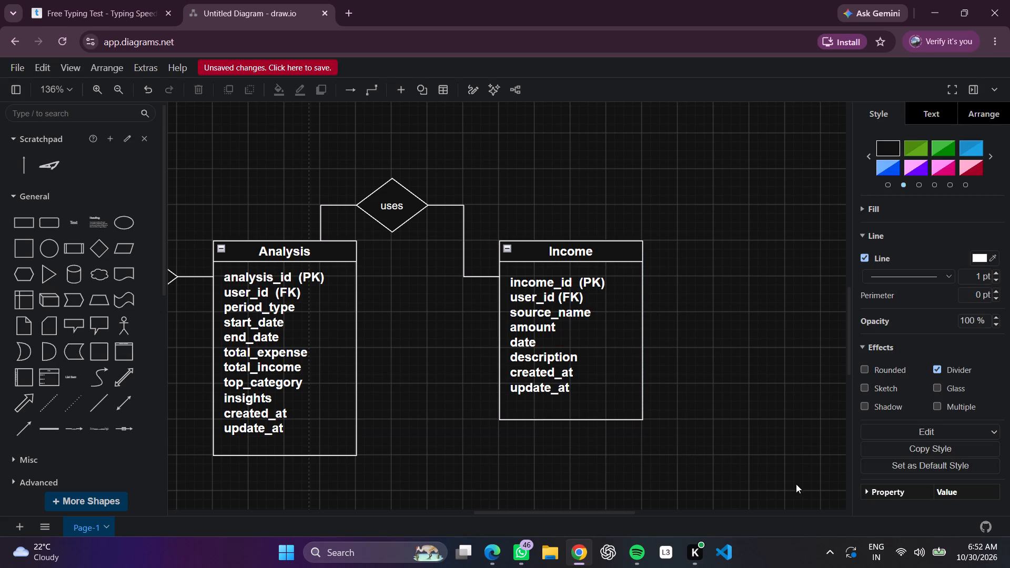
# Add a plain line attached to the Budget container's bottom edge and straighten it vertically, with its free end pointing down toward Income.
pyautogui.scroll(1, 731, 392)
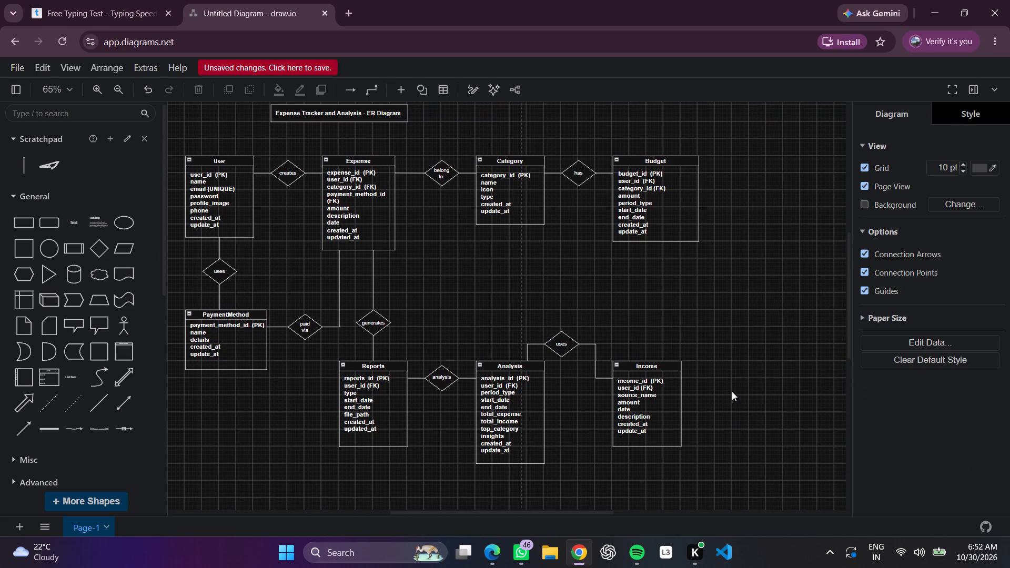
pyautogui.hscroll(-1, 764, 378)
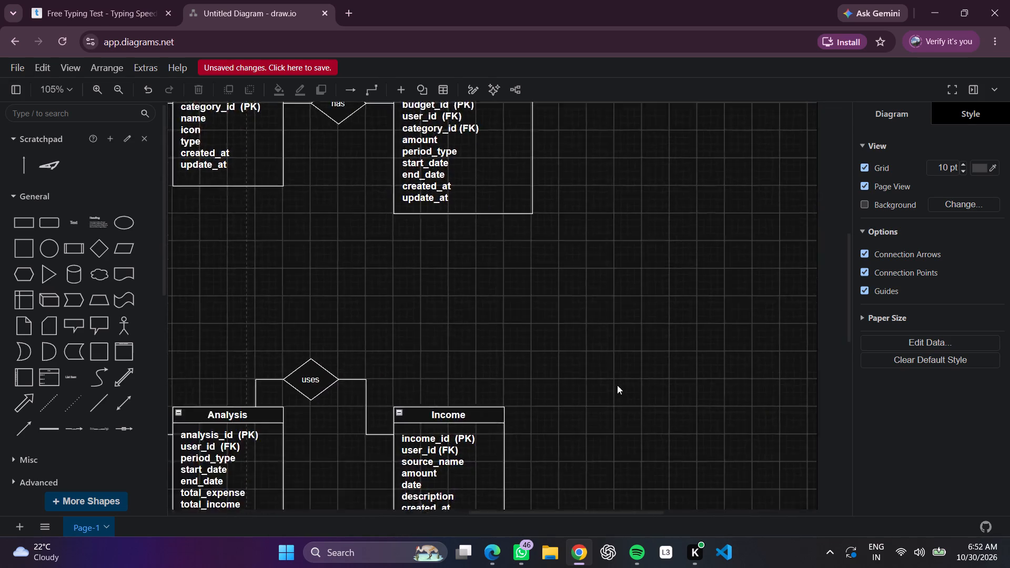
pyautogui.scroll(1, 417, 342)
pyautogui.click(95, 409)
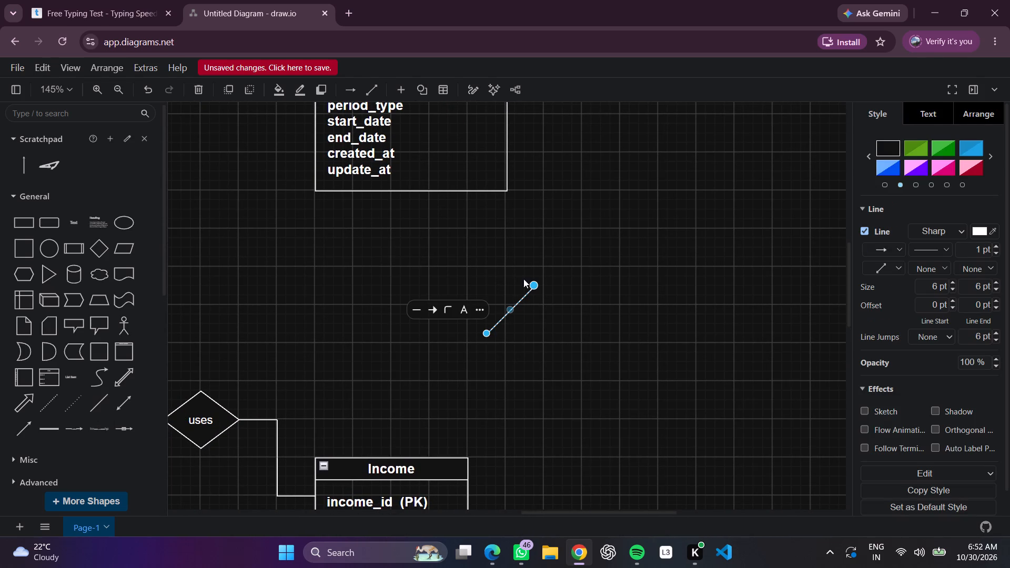
pyautogui.moveTo(534, 286); pyautogui.dragTo(368, 188)
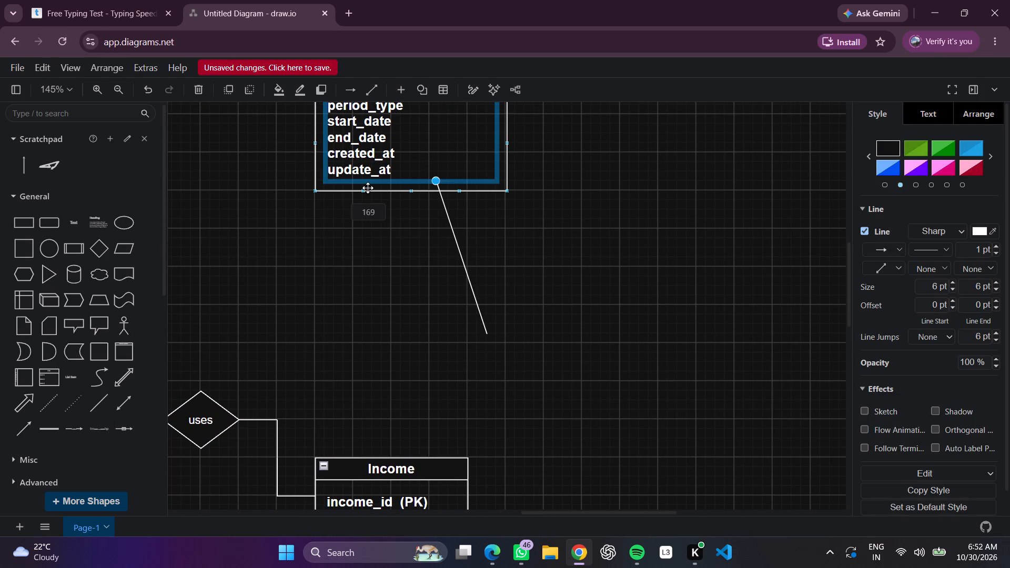
pyautogui.moveTo(368, 188); pyautogui.dragTo(384, 211)
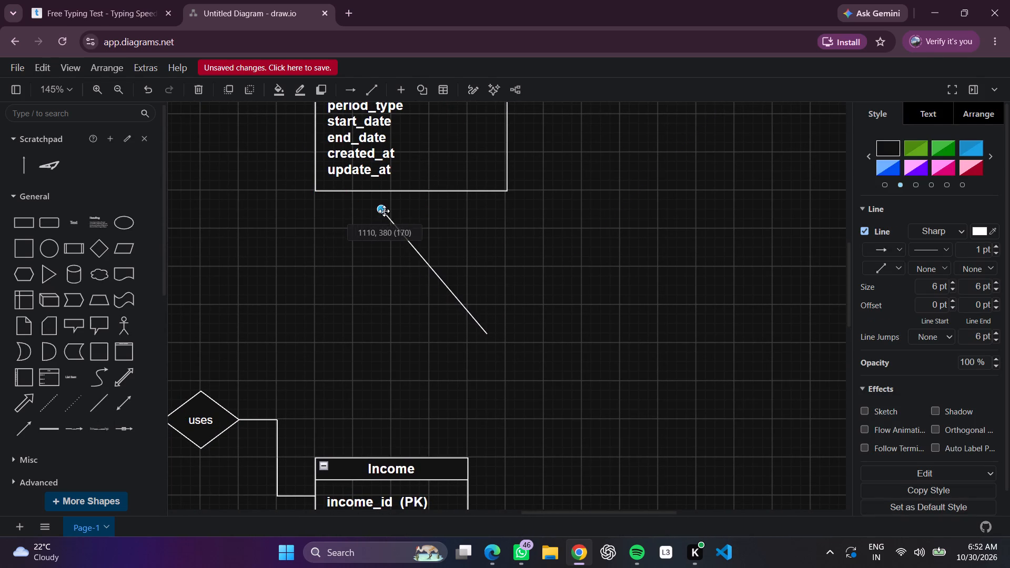
pyautogui.moveTo(384, 211); pyautogui.dragTo(389, 193)
pyautogui.click(607, 234)
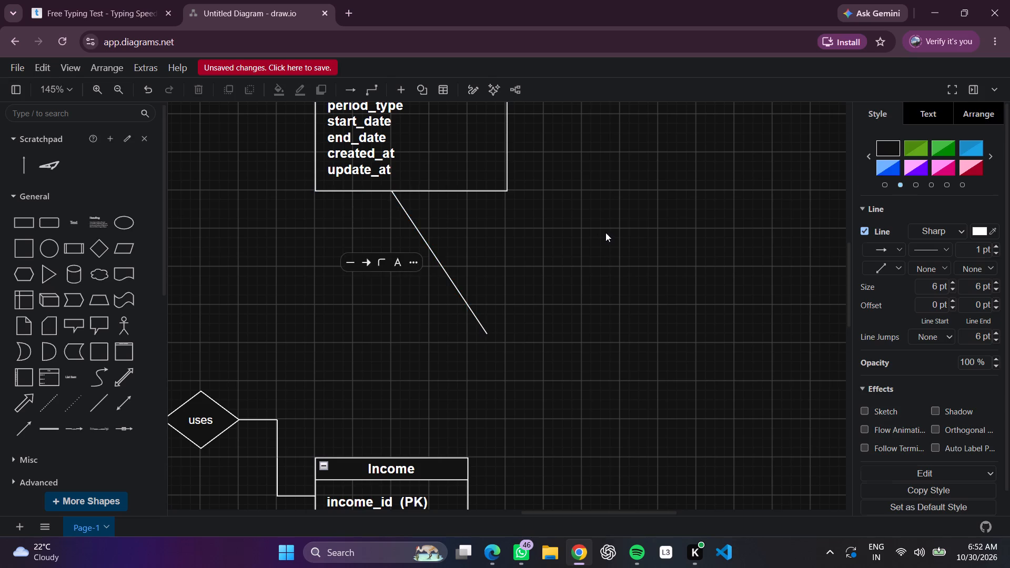
pyautogui.click(514, 300)
pyautogui.moveTo(514, 300); pyautogui.dragTo(461, 265)
pyautogui.click(474, 270)
# Add a diamond between Budget and Income, reduce its height, and center it under the vertical line at about 1080, 480.
pyautogui.hscroll(1, 526, 291)
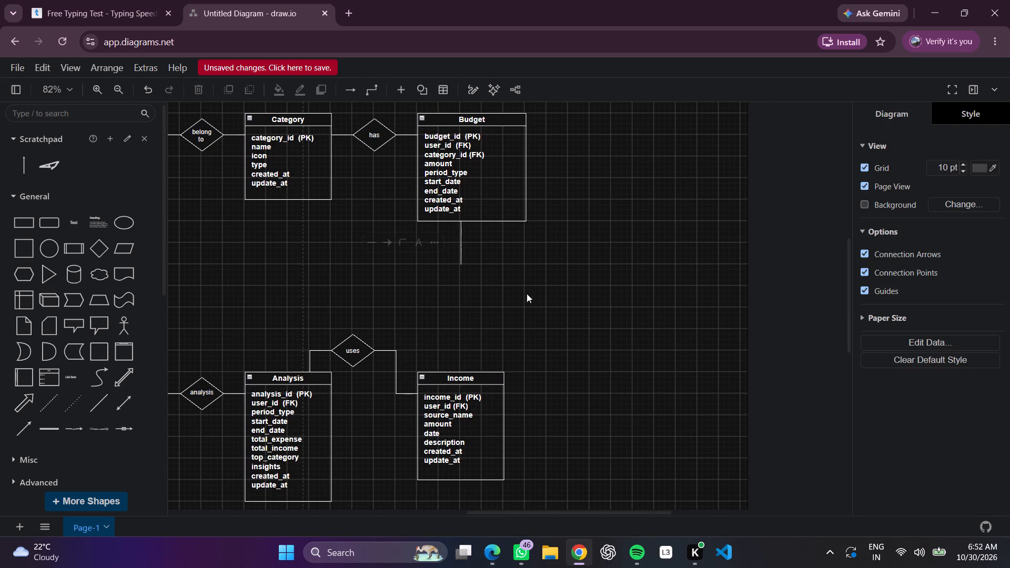
pyautogui.hscroll(1, 527, 293)
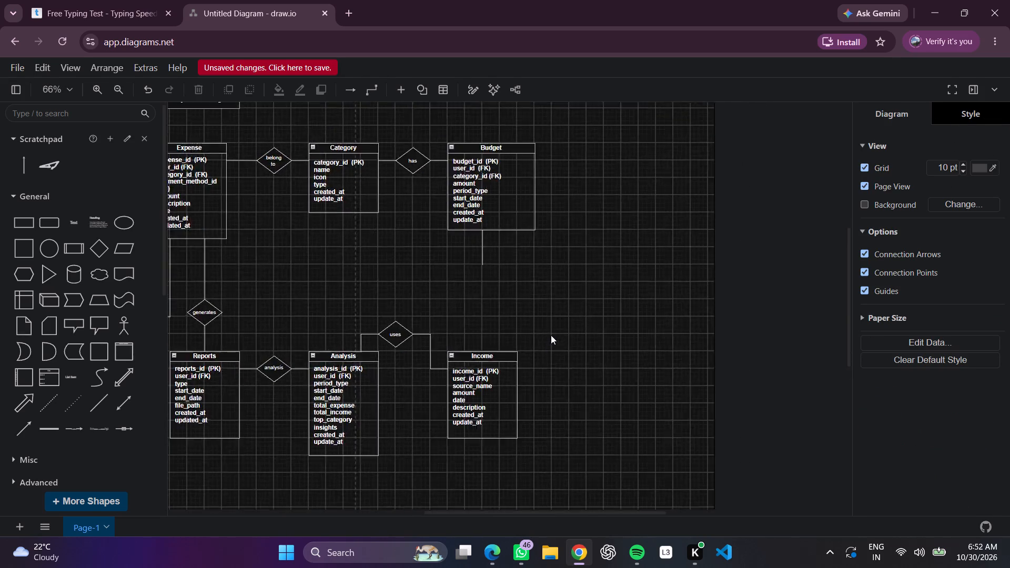
pyautogui.click(95, 251)
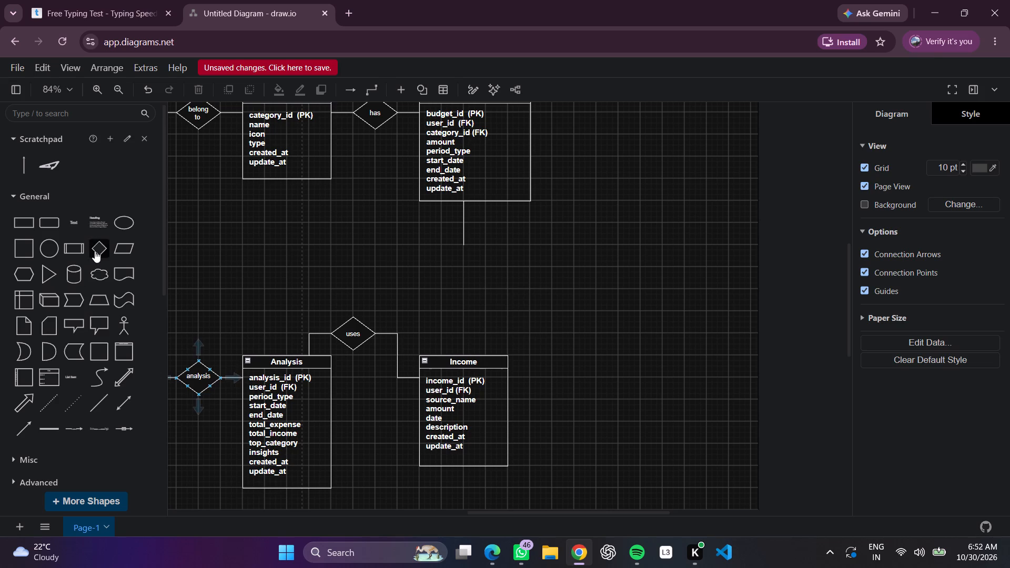
pyautogui.moveTo(504, 303); pyautogui.dragTo(484, 292)
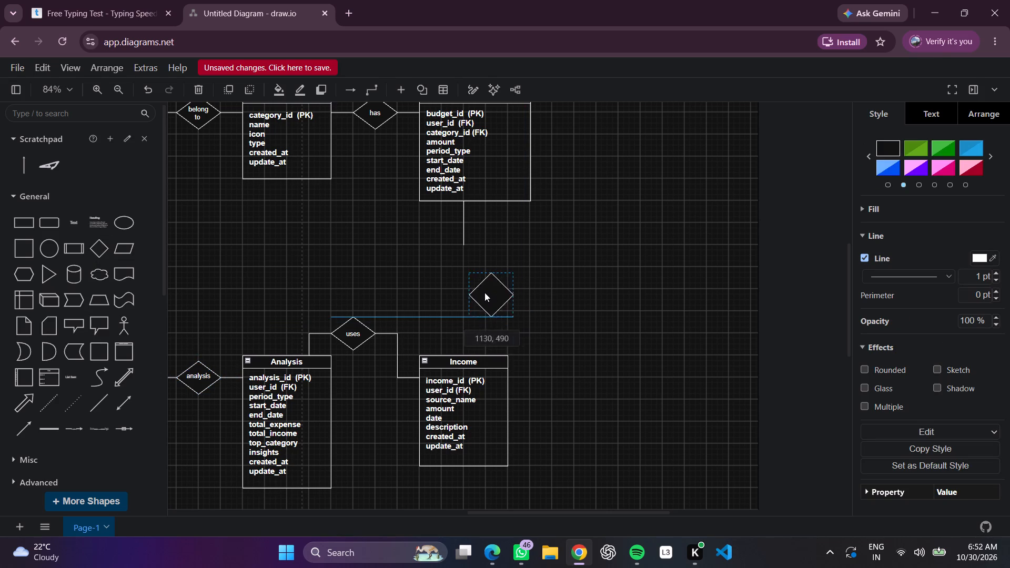
pyautogui.moveTo(484, 292); pyautogui.dragTo(457, 282)
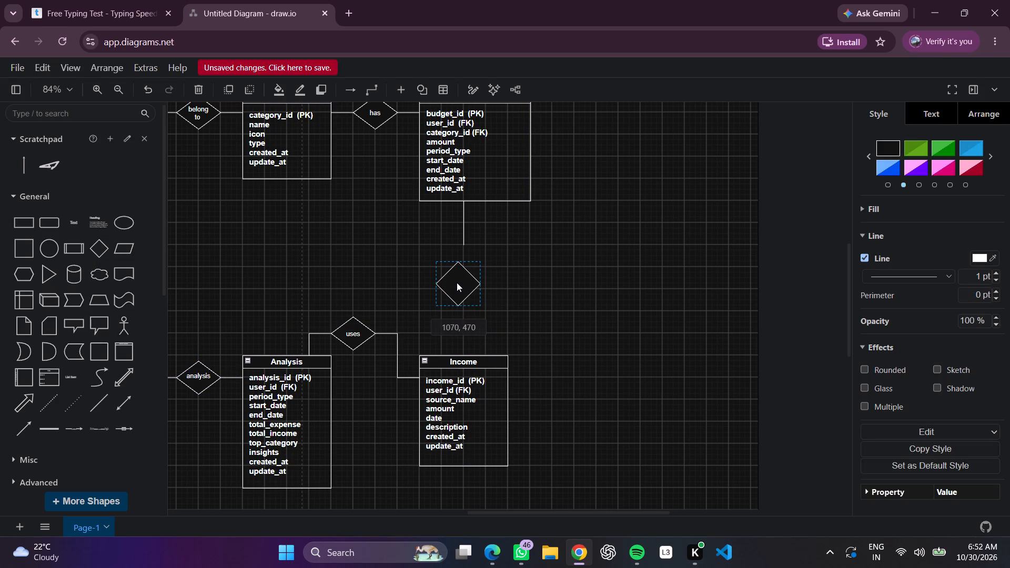
pyautogui.moveTo(457, 282); pyautogui.dragTo(458, 286)
pyautogui.click(464, 313)
pyautogui.click(464, 312)
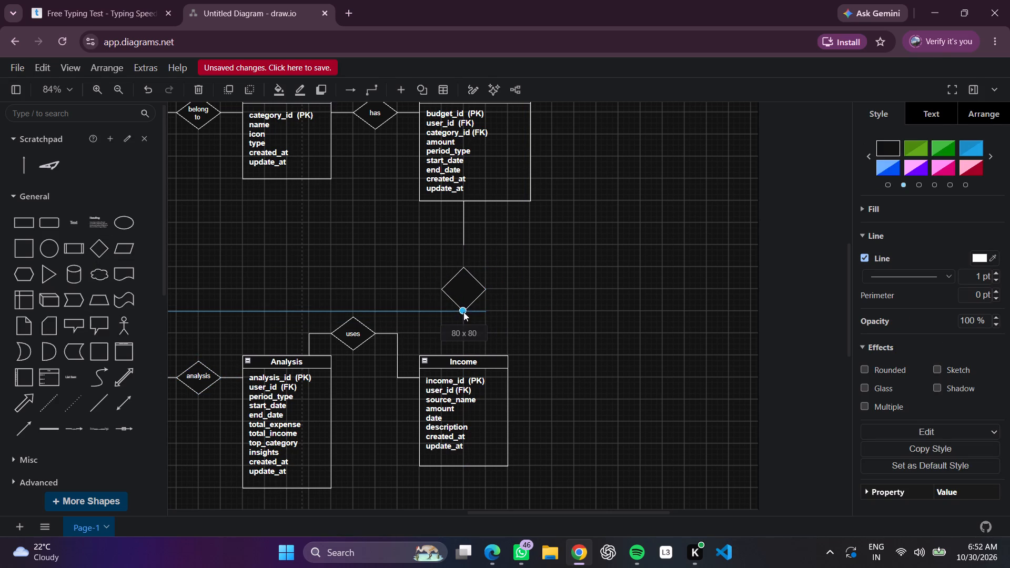
pyautogui.click(464, 268)
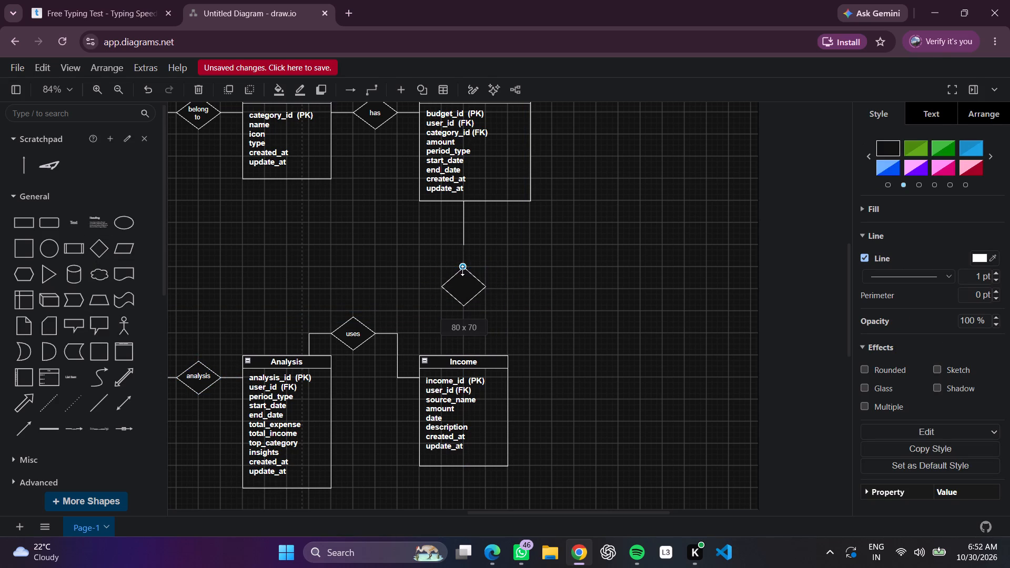
pyautogui.moveTo(462, 291); pyautogui.dragTo(462, 287)
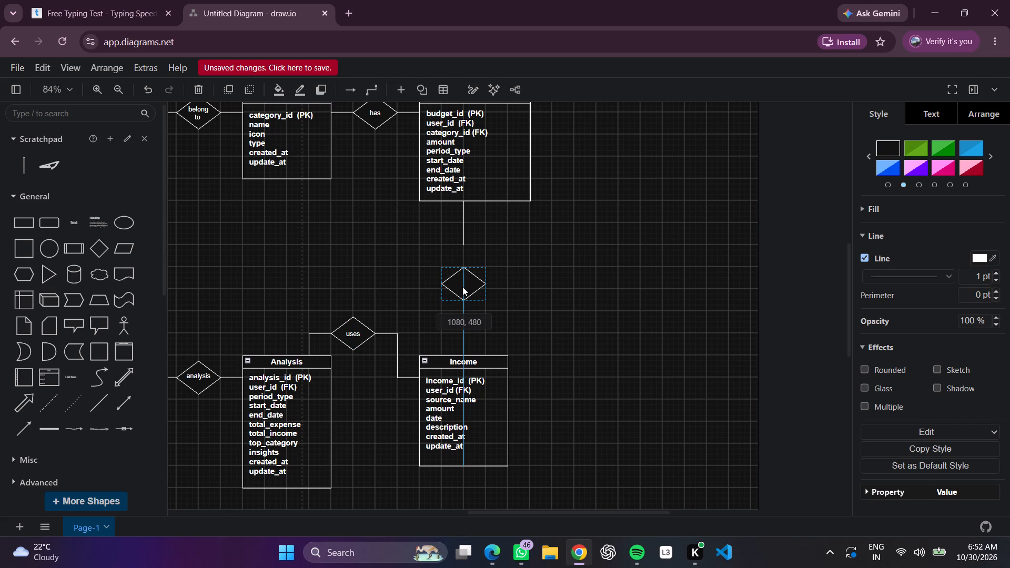
pyautogui.moveTo(462, 287); pyautogui.dragTo(463, 286)
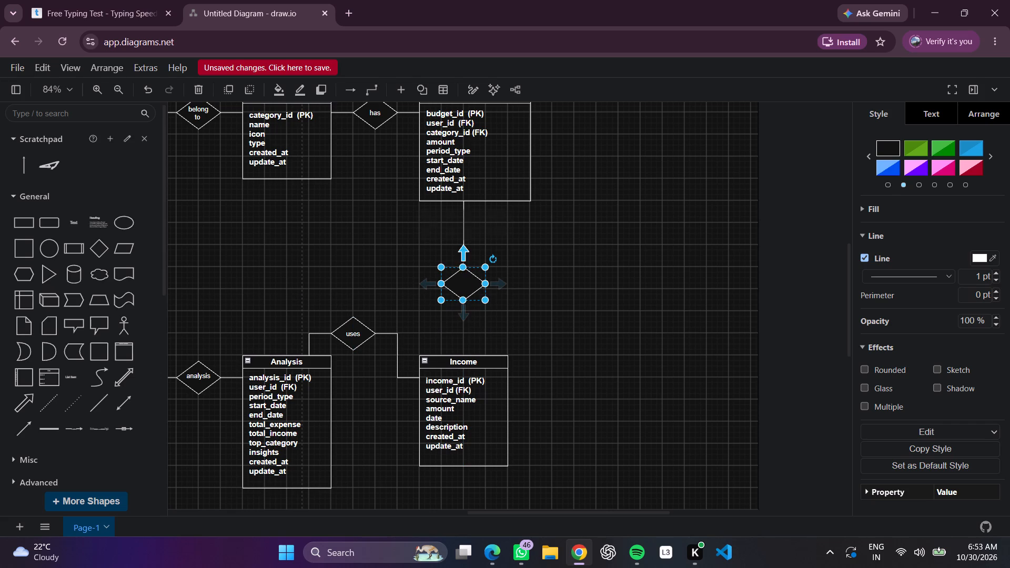
pyautogui.click(483, 241)
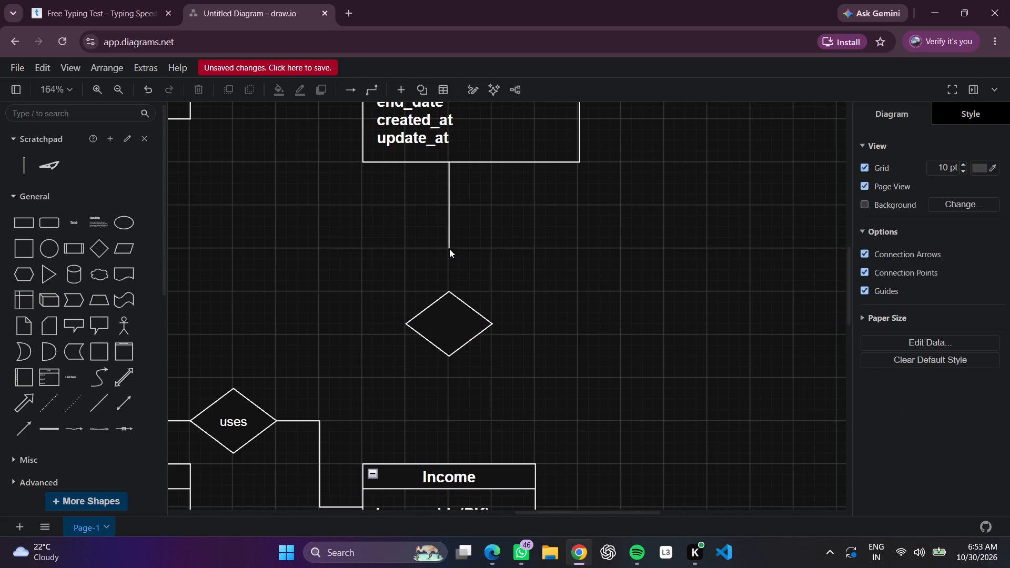
# Extend the Budget line's lower end to the top corner of the new diamond.
pyautogui.moveTo(449, 246); pyautogui.dragTo(449, 292)
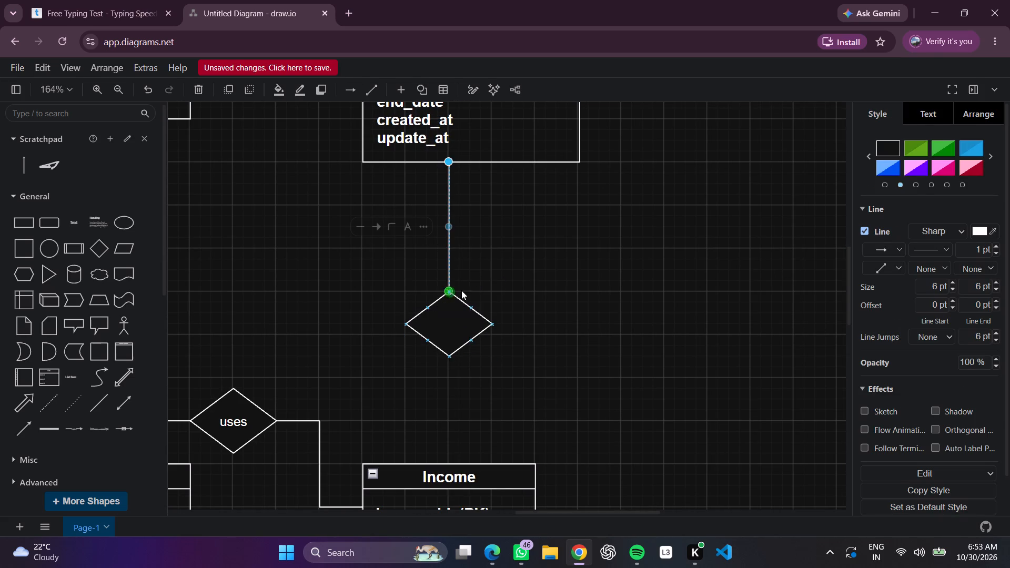
pyautogui.click(506, 276)
# Add a plain vertical line connecting the new diamond's bottom corner to the top edge of the Income container.
pyautogui.click(100, 408)
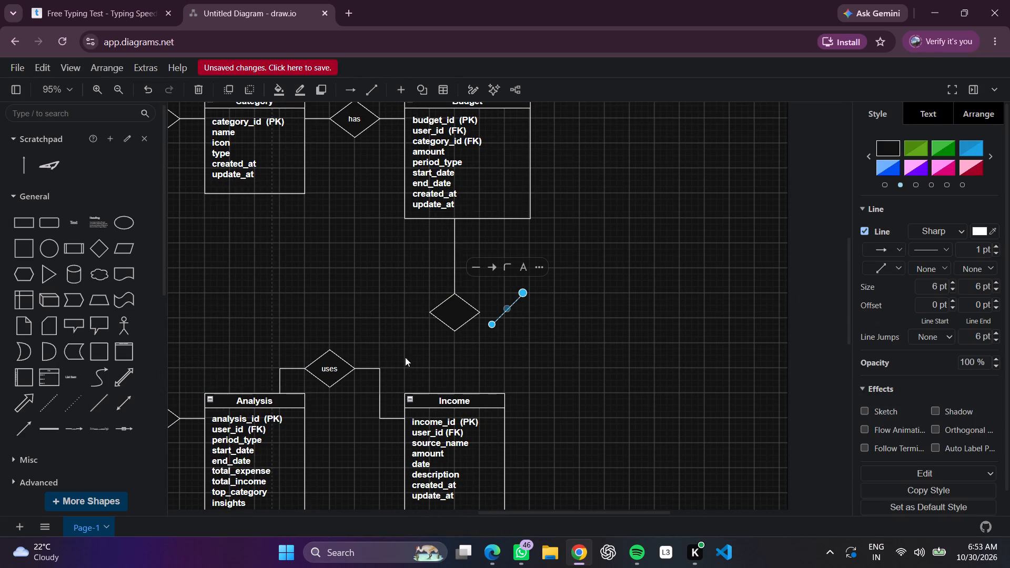
pyautogui.moveTo(496, 324); pyautogui.dragTo(460, 335)
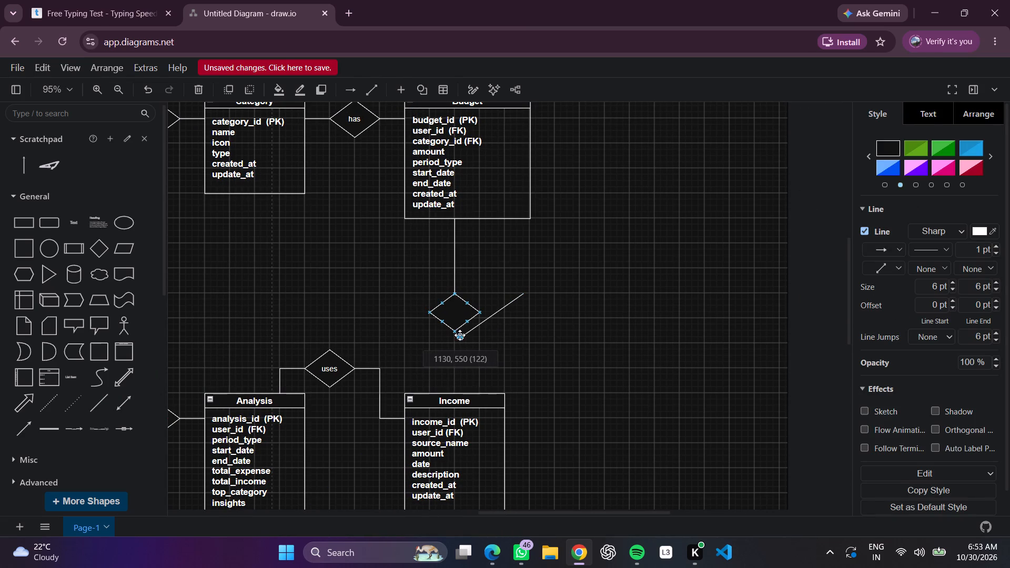
pyautogui.moveTo(460, 335); pyautogui.dragTo(454, 332)
pyautogui.moveTo(523, 291); pyautogui.dragTo(453, 374)
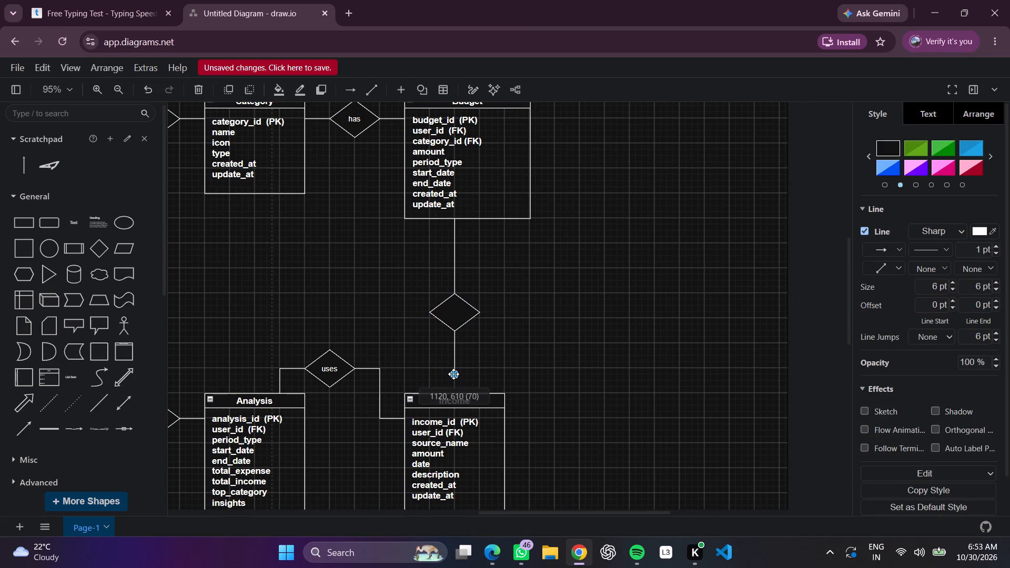
pyautogui.moveTo(453, 374); pyautogui.dragTo(452, 391)
pyautogui.click(567, 338)
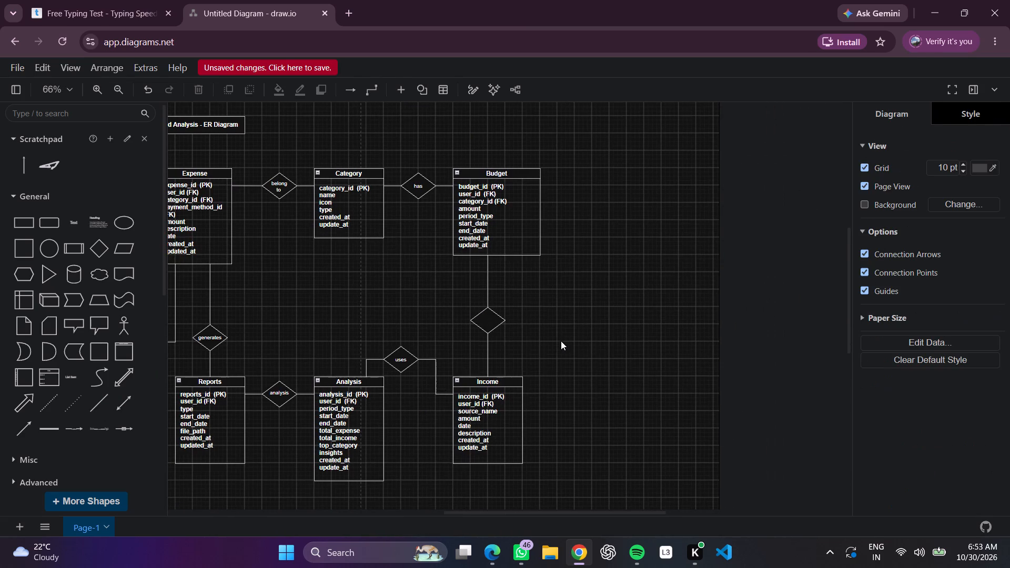
# Label the diamond between Budget and Income "tracks".
pyautogui.doubleClick(487, 318)
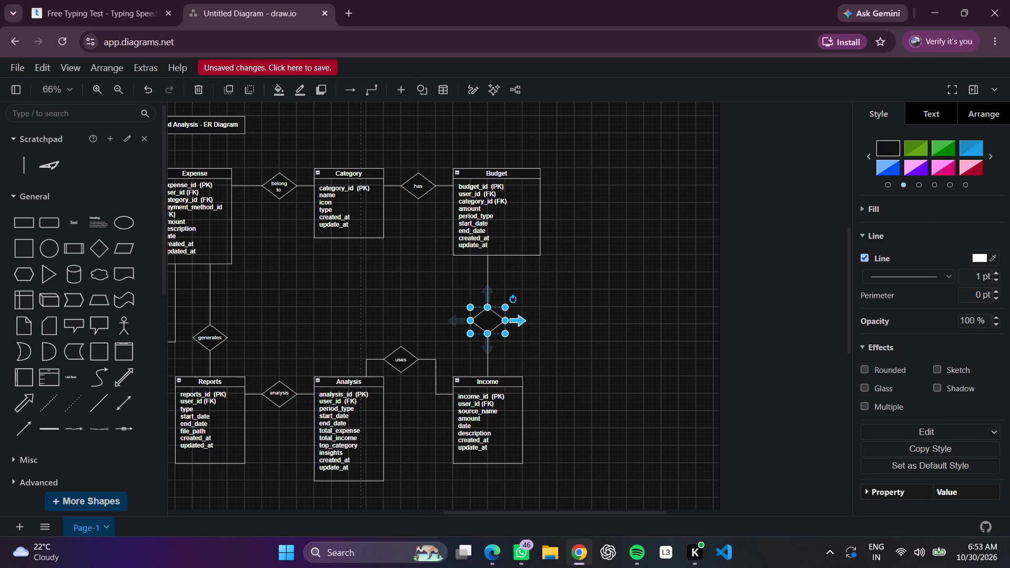
pyautogui.write('track')
pyautogui.press('s')
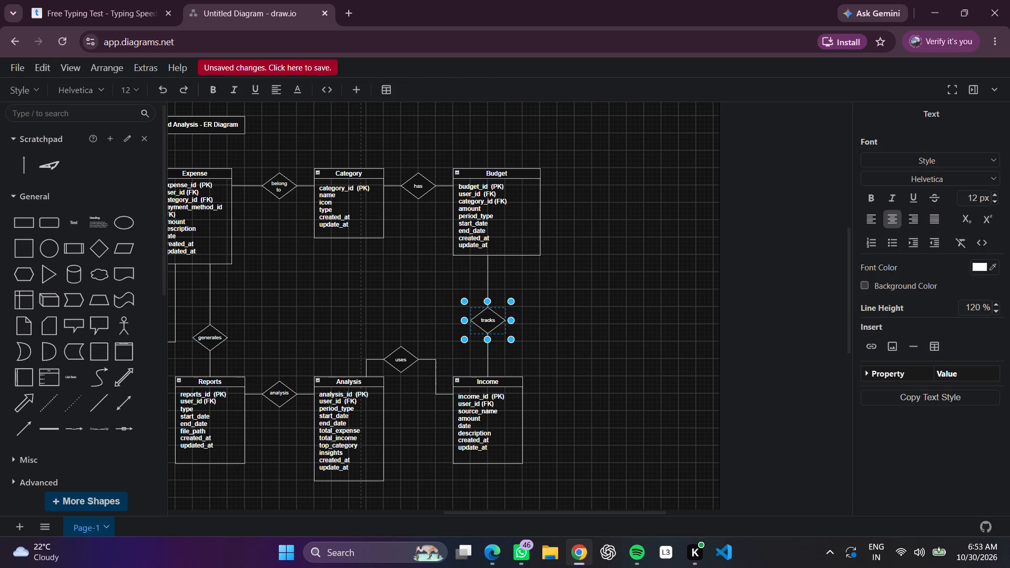
pyautogui.click(588, 263)
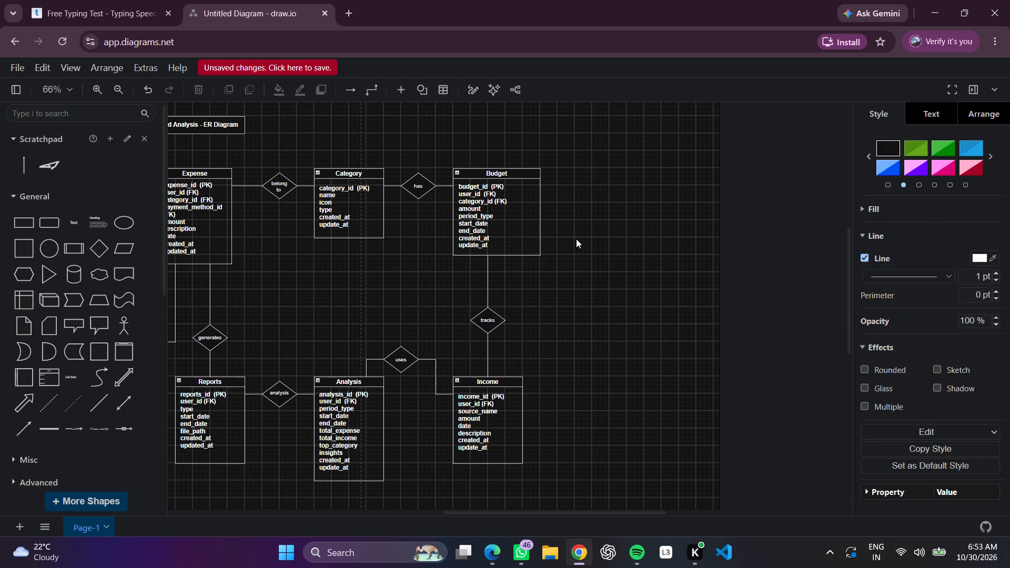
# Add the cardinality label "1" beside the tracks connector, just below the Budget container.
pyautogui.tripleClick(448, 306)
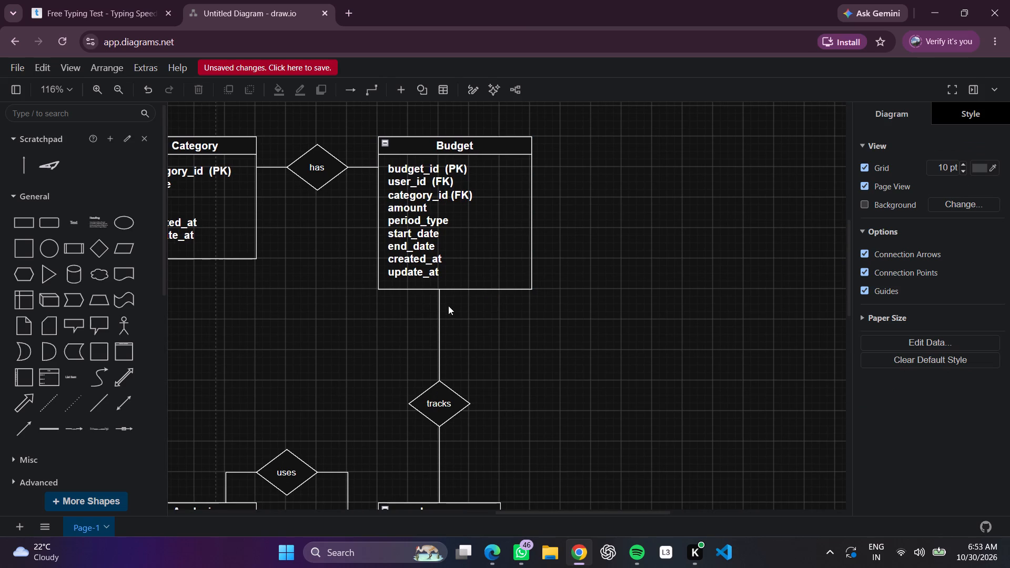
pyautogui.press('BackSpace')
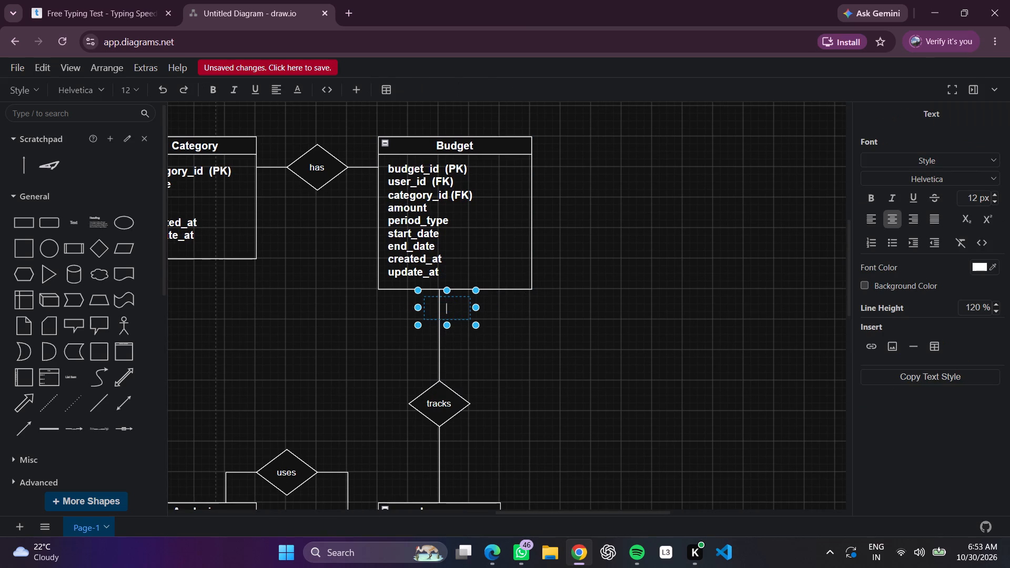
pyautogui.press('1')
pyautogui.click(547, 304)
# Add the cardinality label "N" just above the Income container and move it close beside the tracks connector.
pyautogui.scroll(-1, 490, 480)
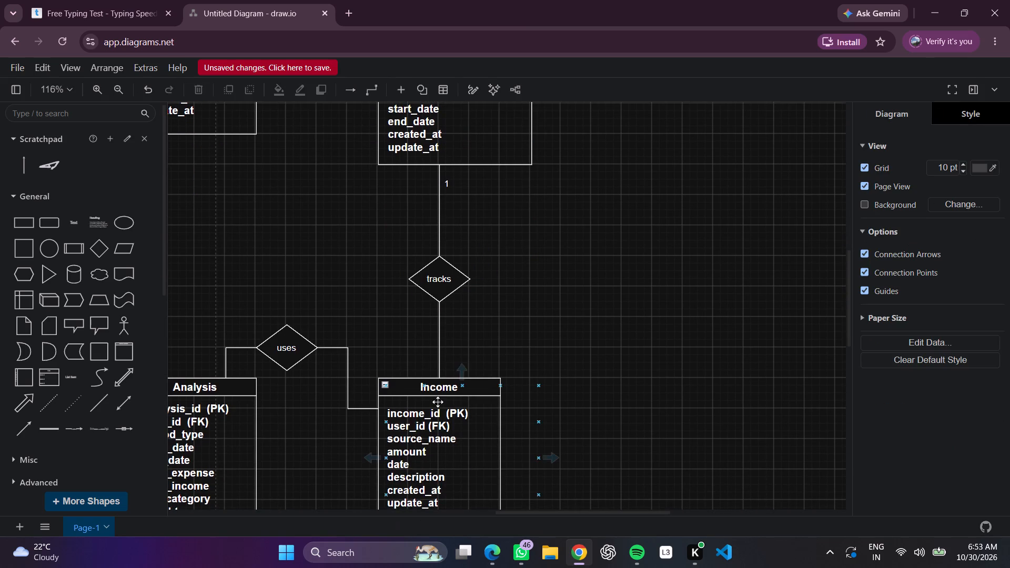
pyautogui.doubleClick(448, 372)
pyautogui.doubleClick(451, 364)
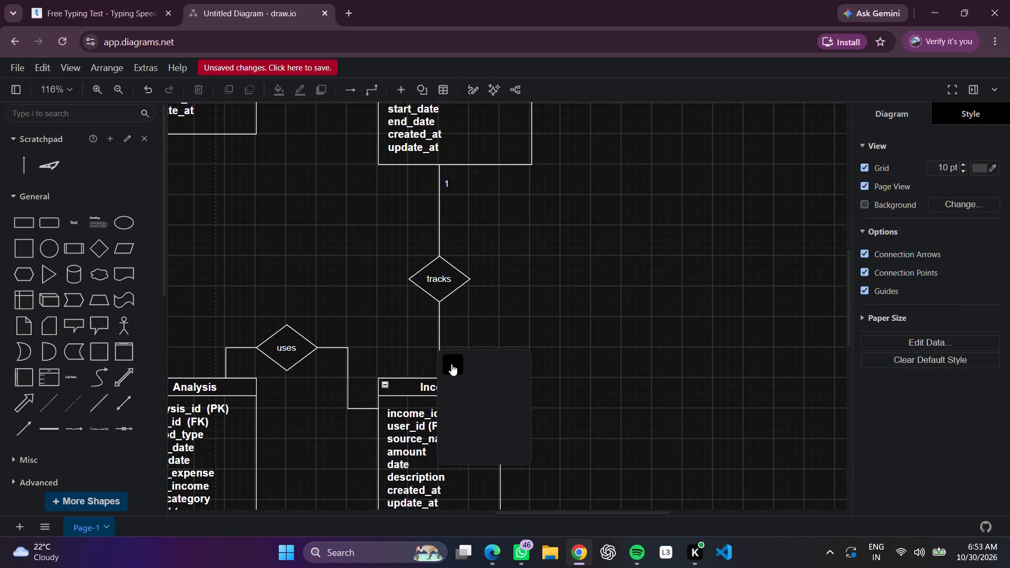
pyautogui.click(451, 364)
pyautogui.press('BackSpace')
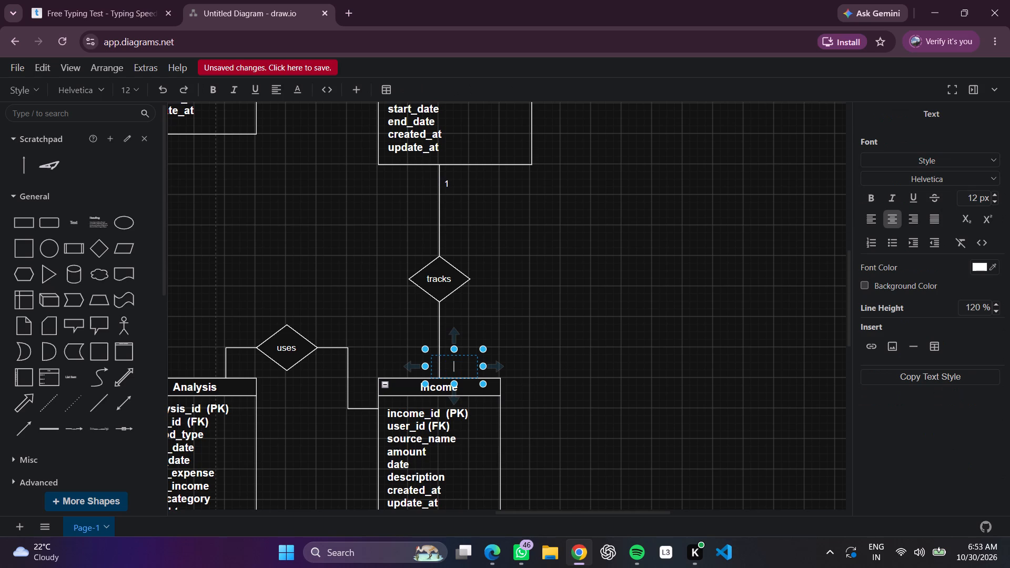
pyautogui.click(599, 307)
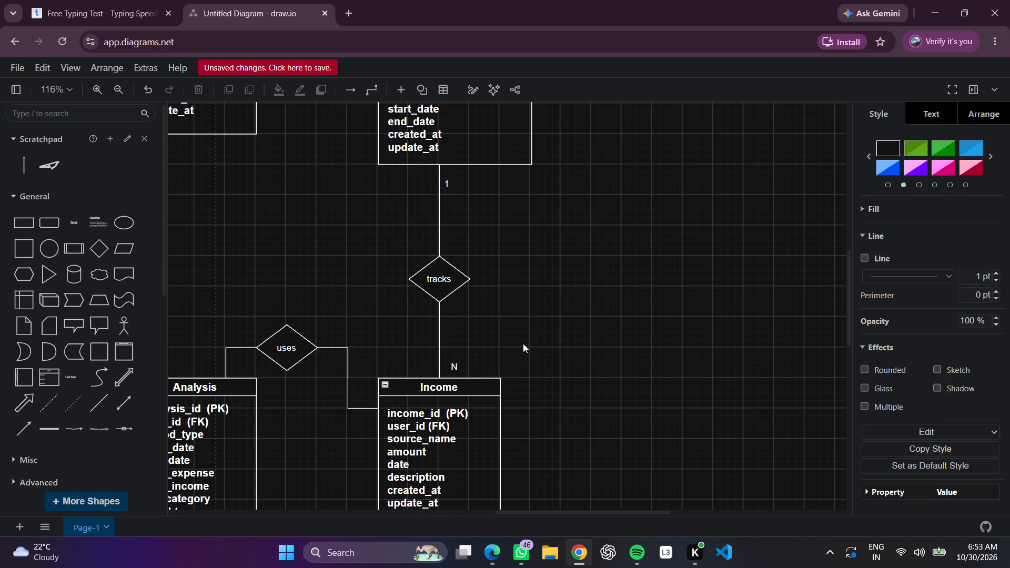
pyautogui.moveTo(456, 365); pyautogui.dragTo(447, 366)
pyautogui.click(572, 332)
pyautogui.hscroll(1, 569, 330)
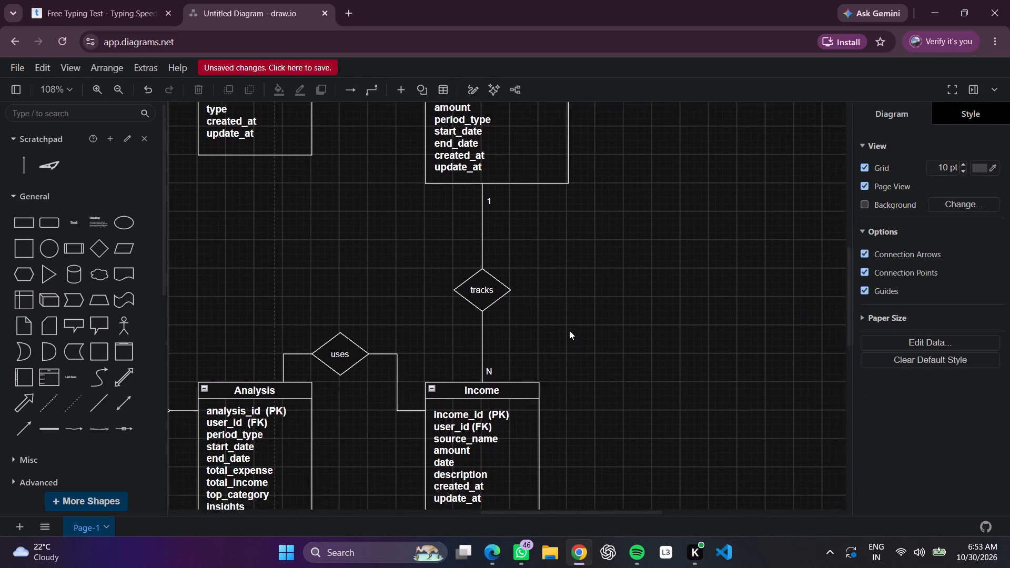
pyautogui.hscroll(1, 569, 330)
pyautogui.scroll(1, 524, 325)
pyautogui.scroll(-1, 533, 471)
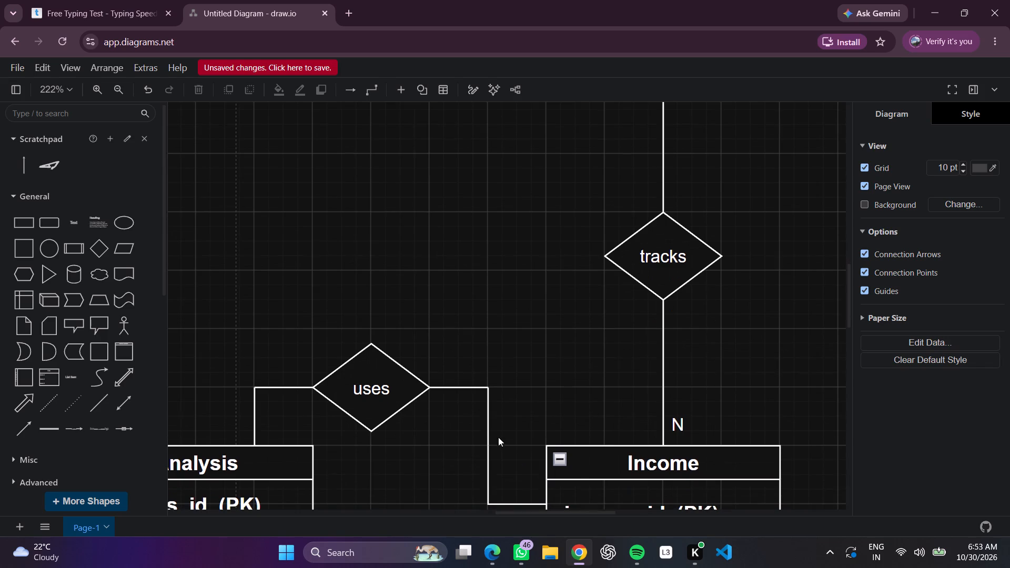
# Add the cardinality label "N" beside the uses connector on its Income side.
pyautogui.tripleClick(501, 404)
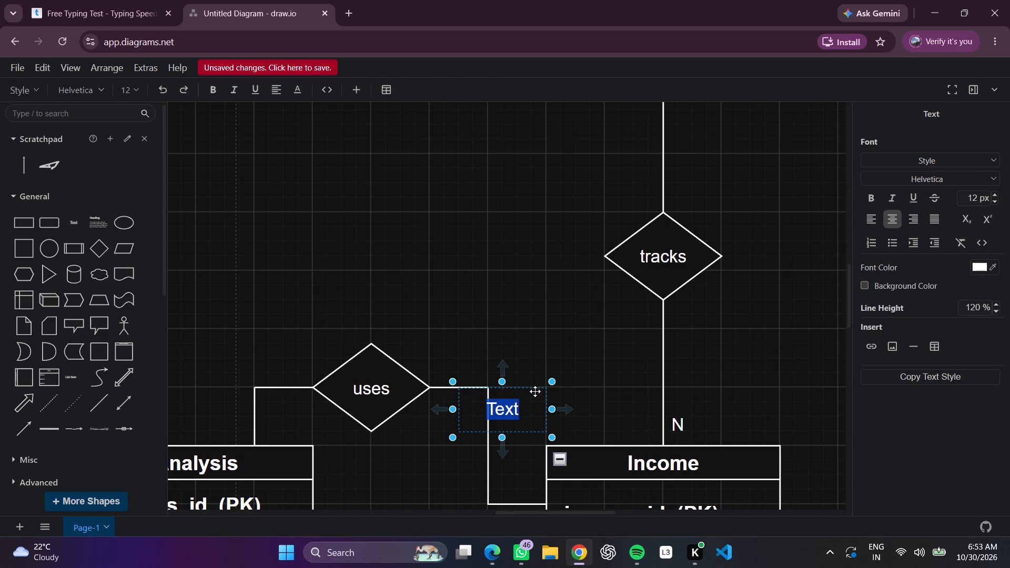
pyautogui.press('BackSpace')
pyautogui.press('n')
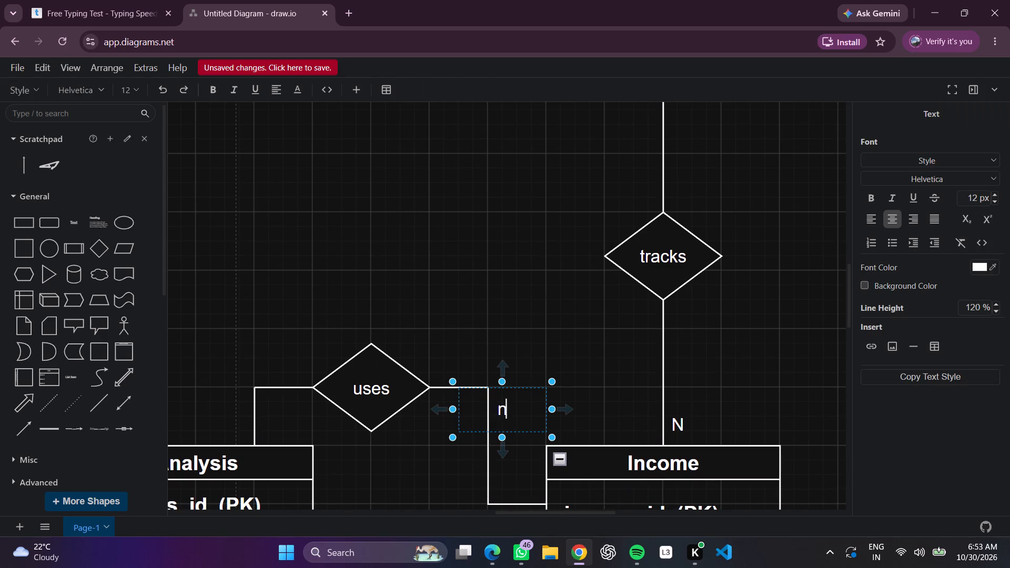
pyautogui.press('BackSpace')
pyautogui.hotkey('shift', 'n')
pyautogui.click(539, 331)
# Add the cardinality label "N" beside the uses connector just above the Analysis container and shift it slightly down.
pyautogui.hscroll(1, 736, 222)
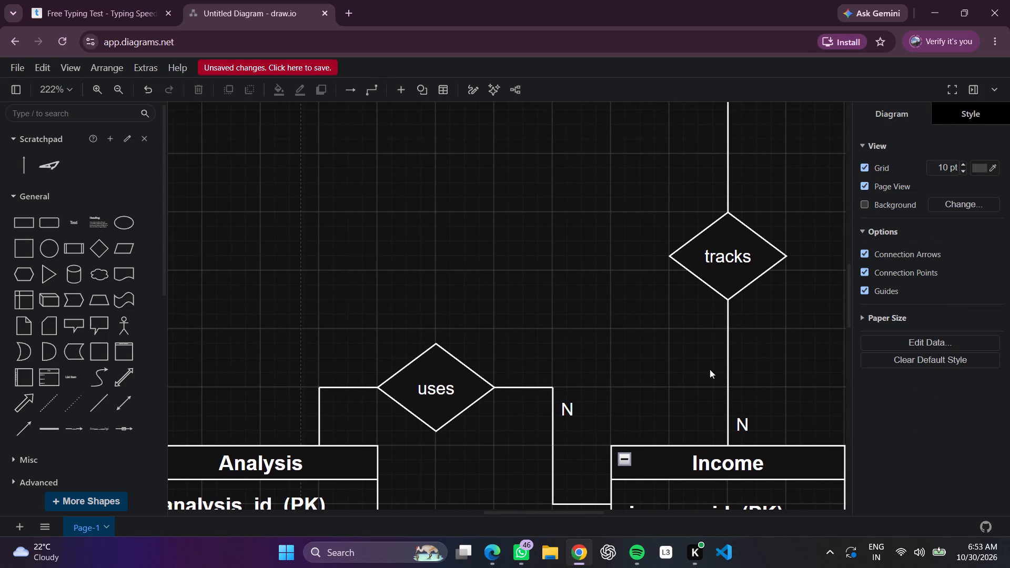
pyautogui.hscroll(1, 710, 369)
pyautogui.tripleClick(302, 401)
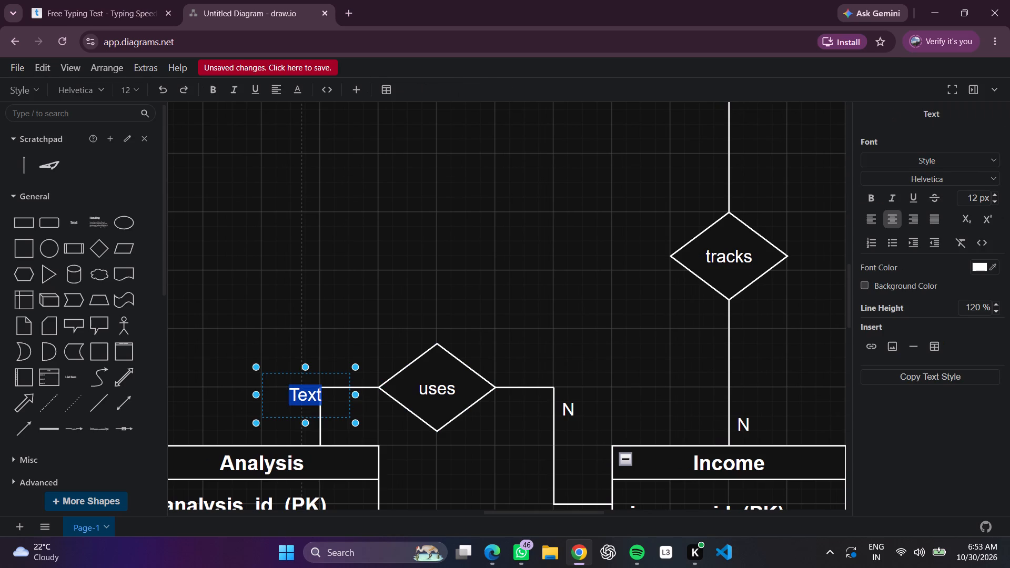
pyautogui.press('BackSpace')
pyautogui.press('n')
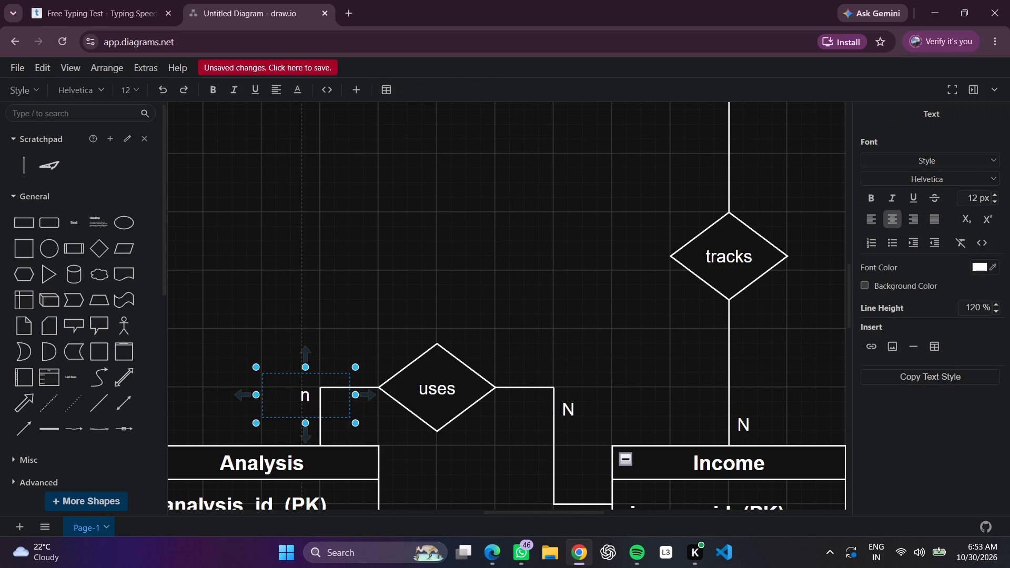
pyautogui.press('BackSpace')
pyautogui.hotkey('shift', 'n')
pyautogui.click(337, 270)
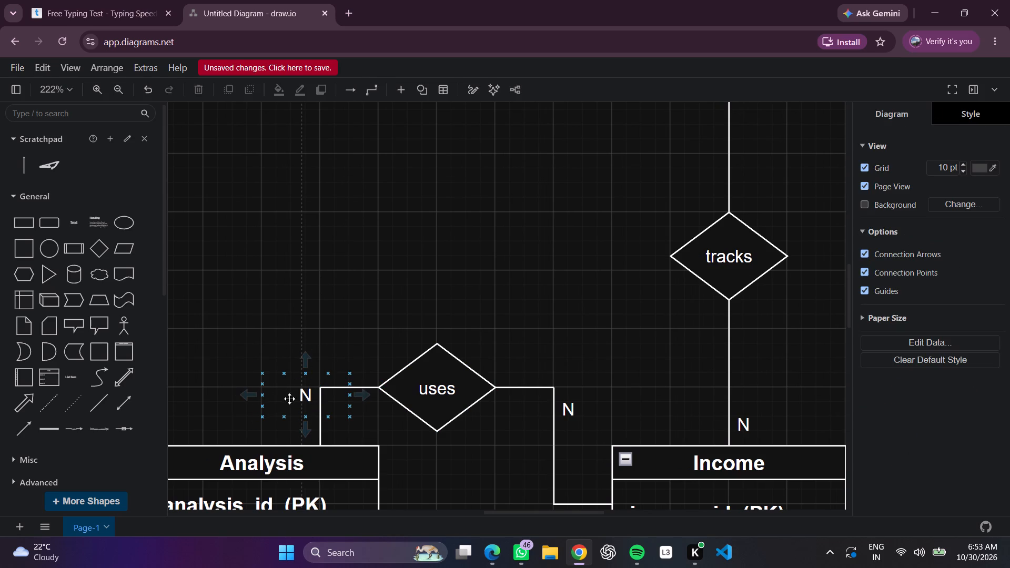
pyautogui.moveTo(305, 395); pyautogui.dragTo(305, 403)
pyautogui.click(336, 299)
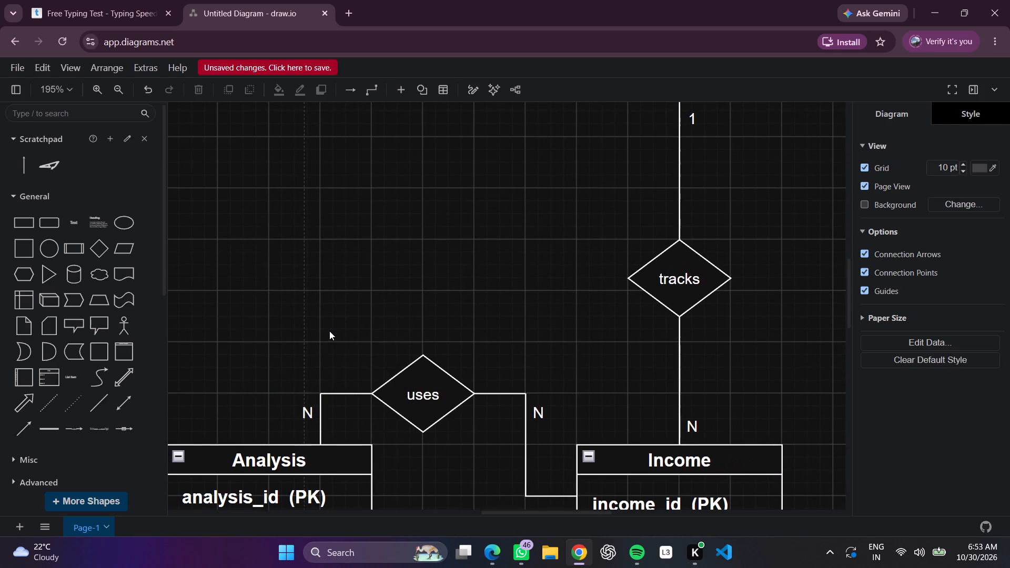
# Add the cardinality label "1" above the connector between Reports and the analysis diamond, positioned close to the Reports container.
pyautogui.hscroll(5, 329, 331)
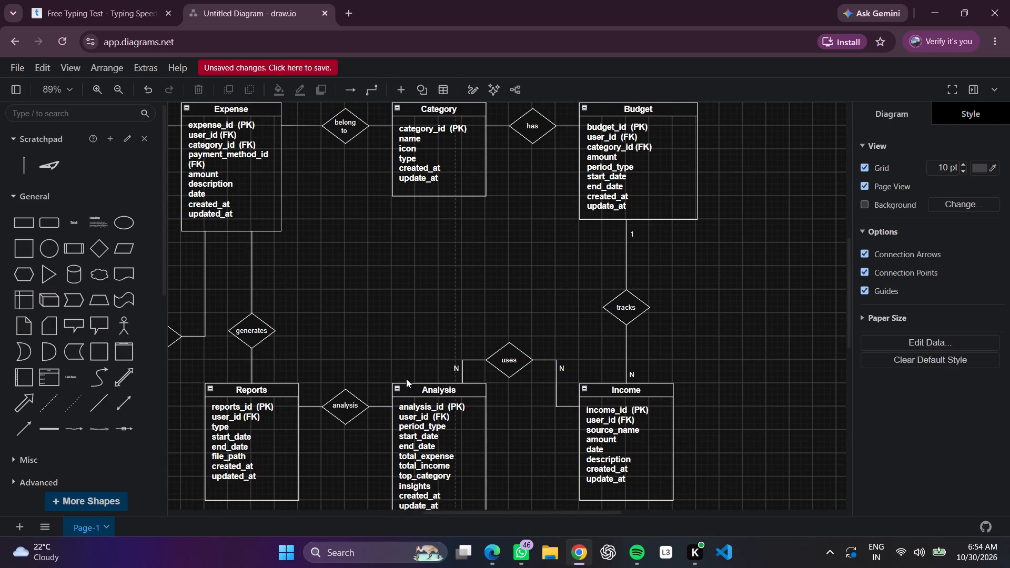
pyautogui.scroll(-1, 447, 423)
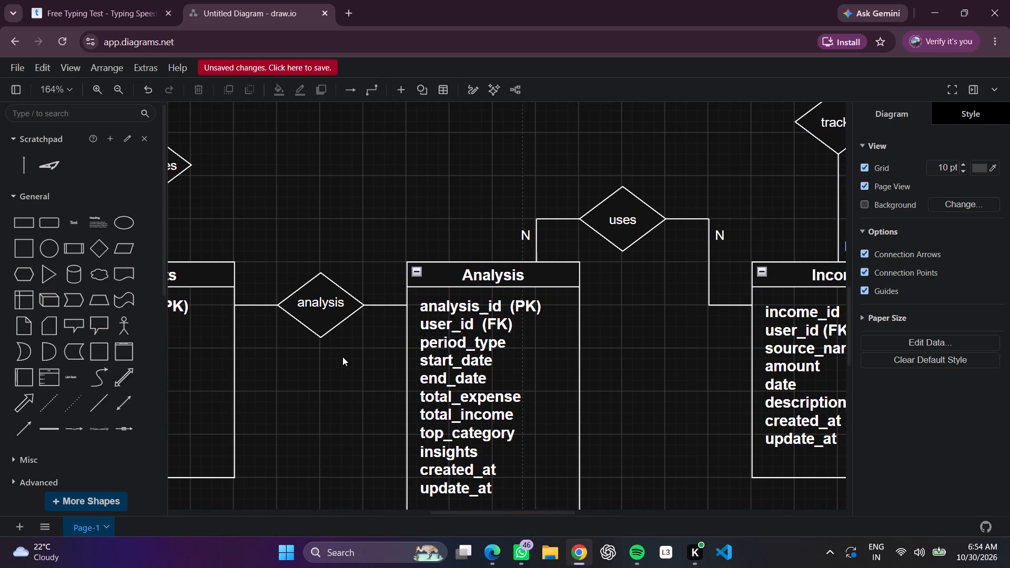
pyautogui.hscroll(1, 300, 342)
pyautogui.tripleClick(302, 291)
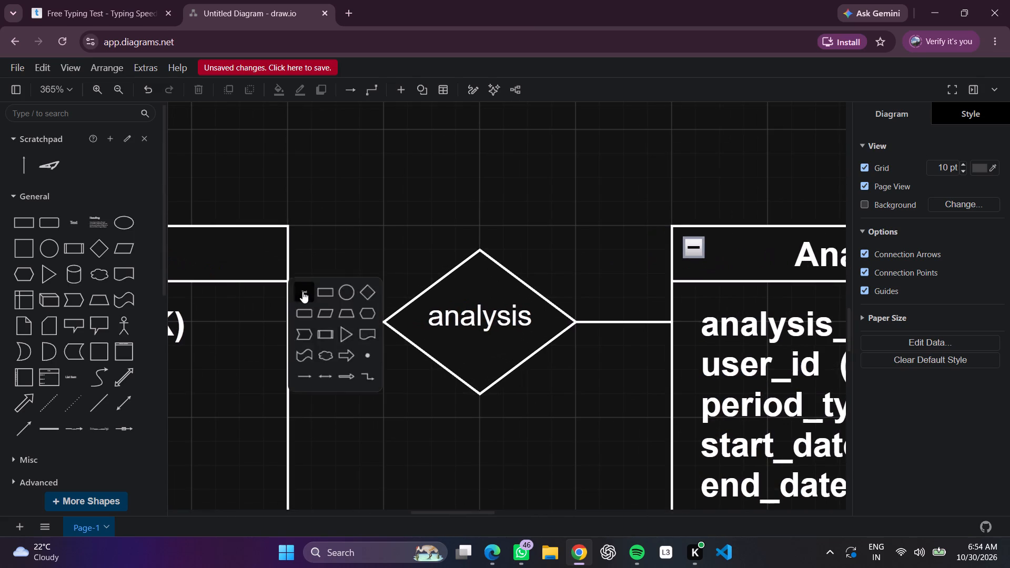
pyautogui.press('BackSpace')
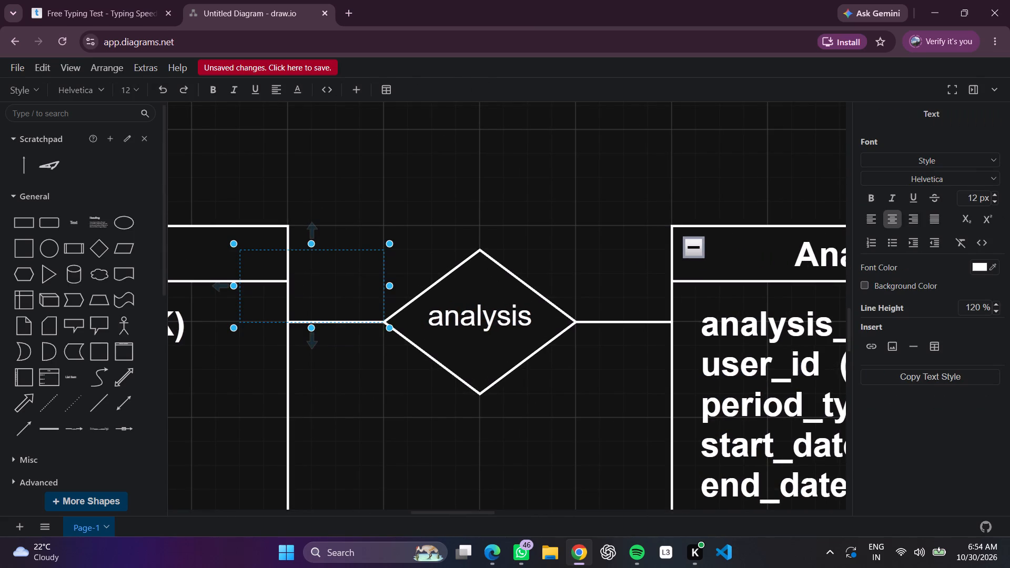
pyautogui.press('1')
pyautogui.click(466, 163)
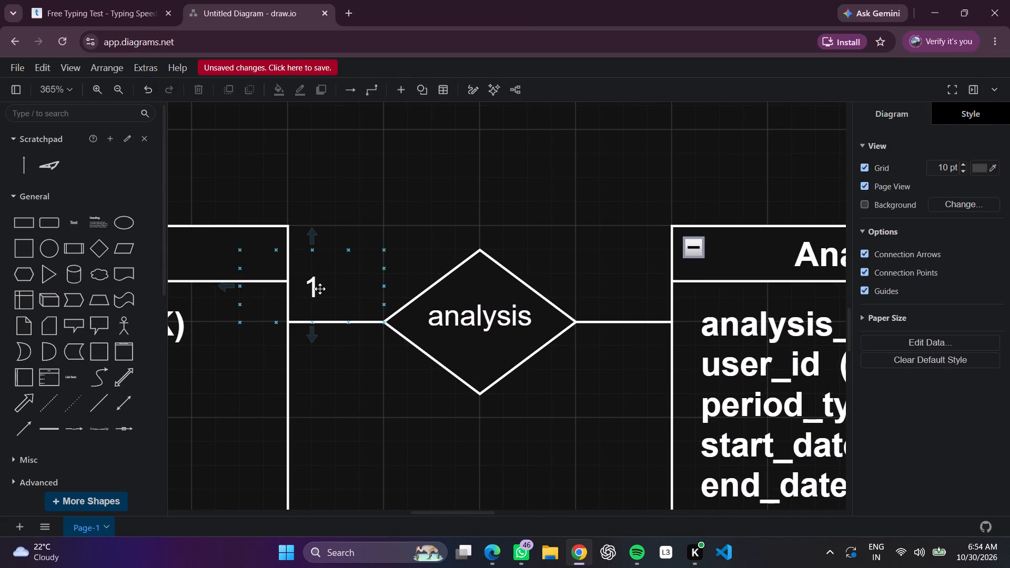
pyautogui.moveTo(319, 289); pyautogui.dragTo(310, 300)
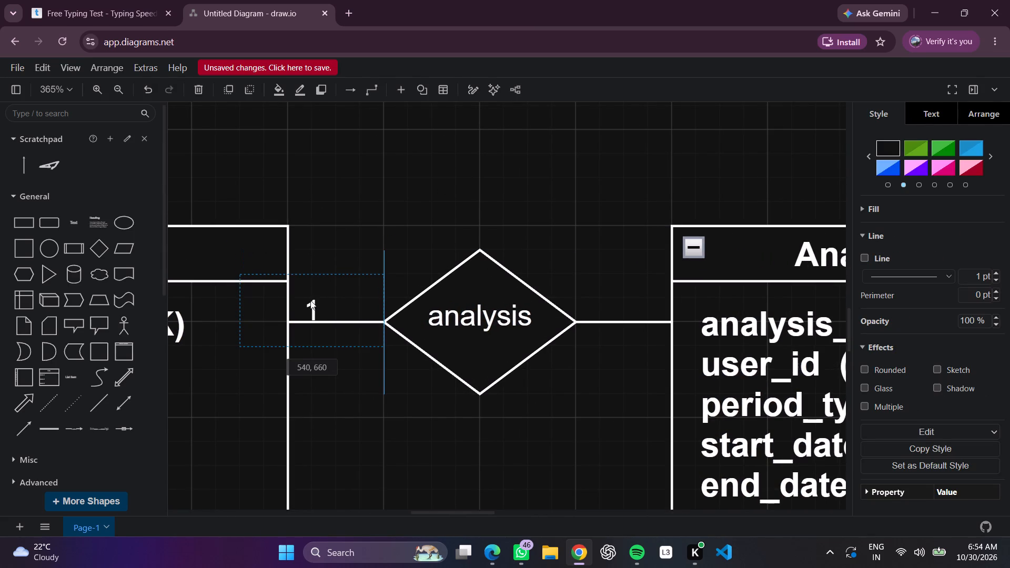
pyautogui.moveTo(310, 300); pyautogui.dragTo(310, 299)
pyautogui.click(430, 145)
# Add the cardinality label "1" just above the connector between the analysis diamond and the Analysis container.
pyautogui.hscroll(-2, 554, 220)
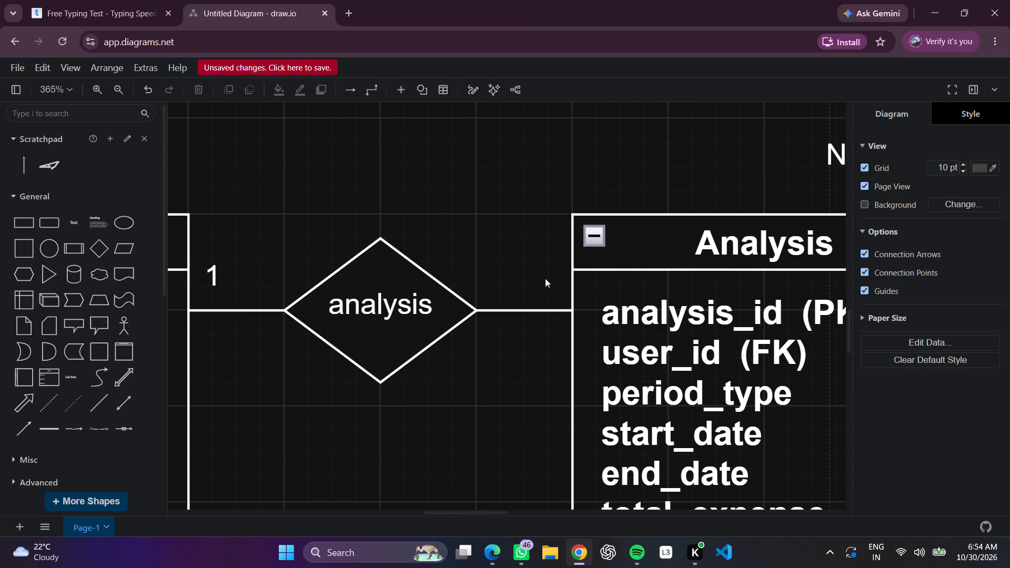
pyautogui.click(545, 278)
pyautogui.hscroll(-3, 552, 285)
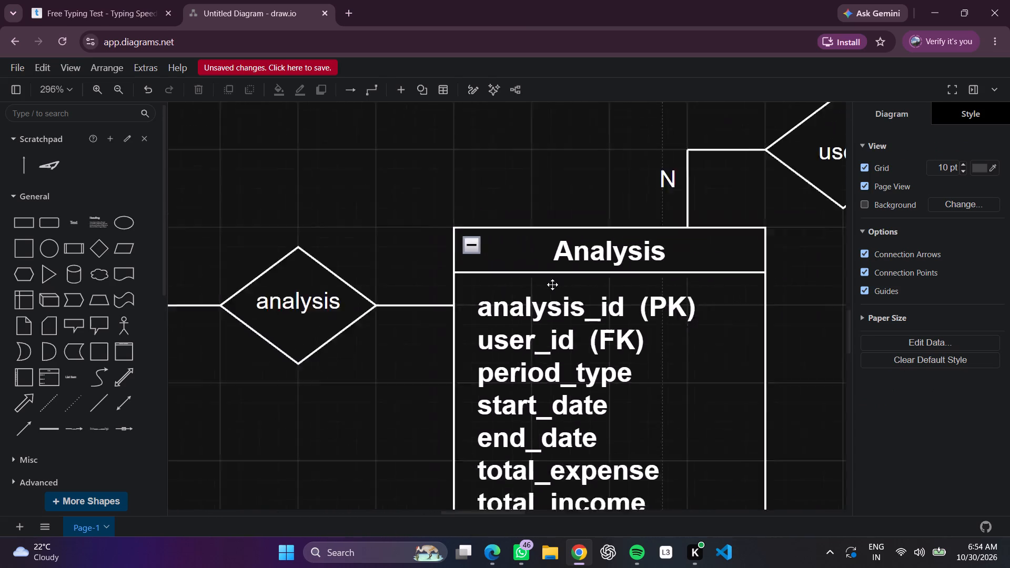
pyautogui.tripleClick(462, 286)
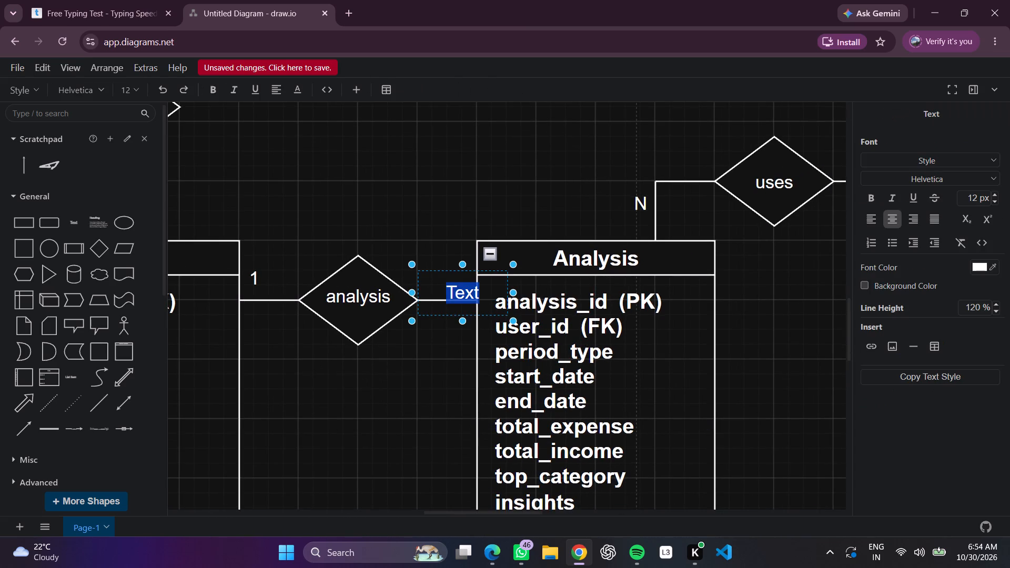
pyautogui.press('BackSpace')
pyautogui.press('1')
pyautogui.click(467, 163)
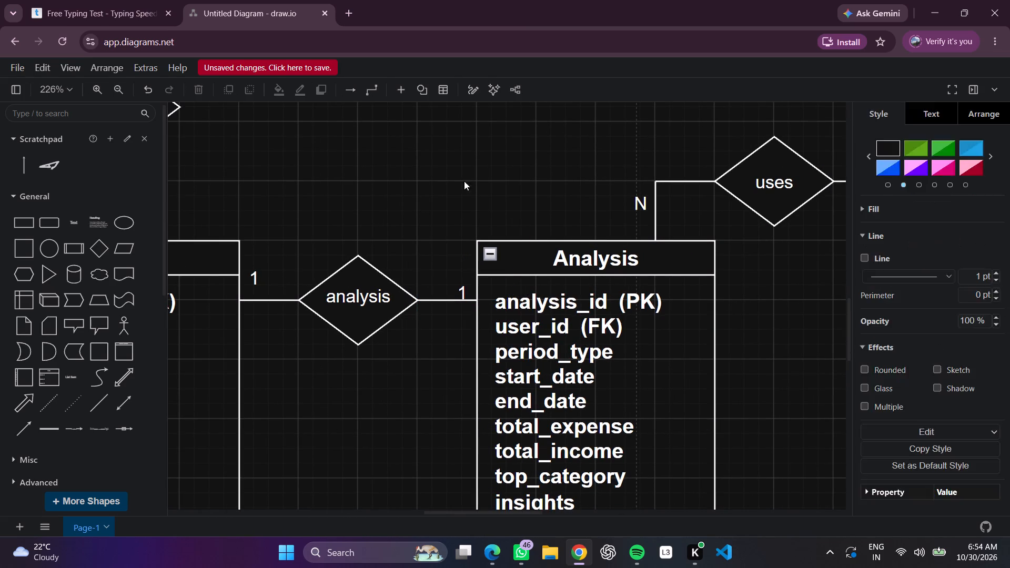
pyautogui.moveTo(463, 296); pyautogui.dragTo(463, 287)
pyautogui.click(485, 119)
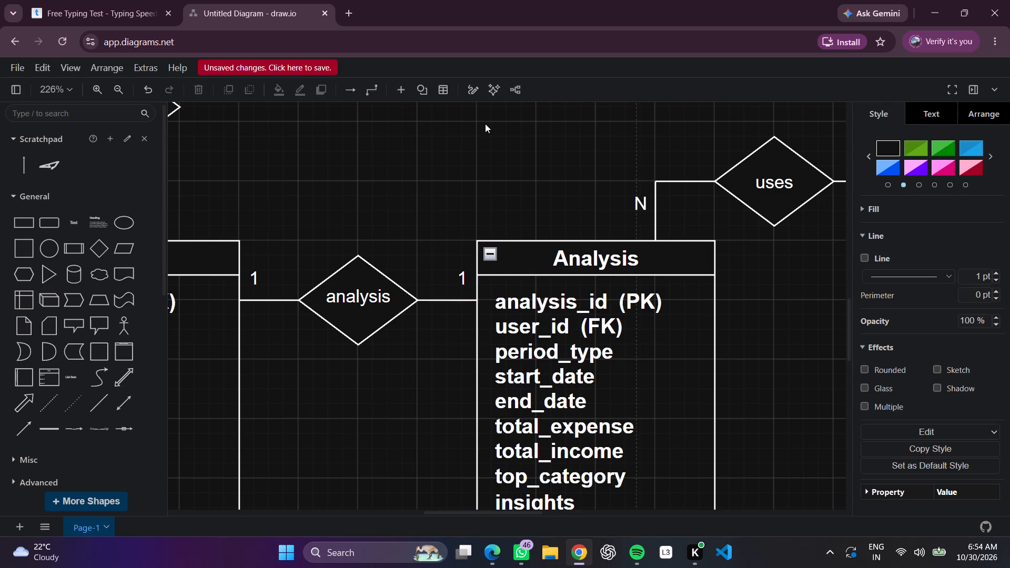
# Add the cardinality label "1" beside the connector just below the generates diamond.
pyautogui.scroll(2, 484, 151)
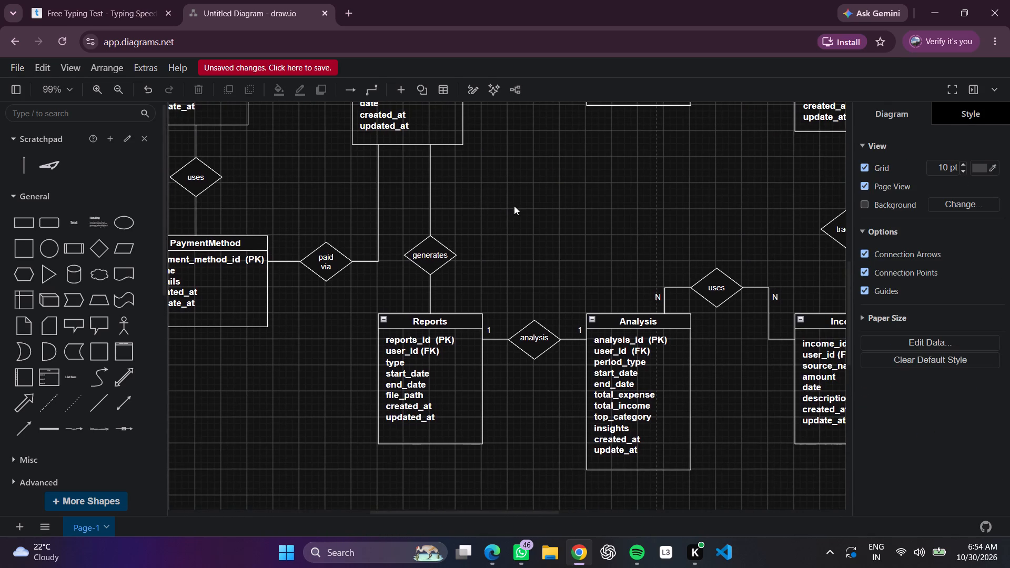
pyautogui.hscroll(1, 514, 206)
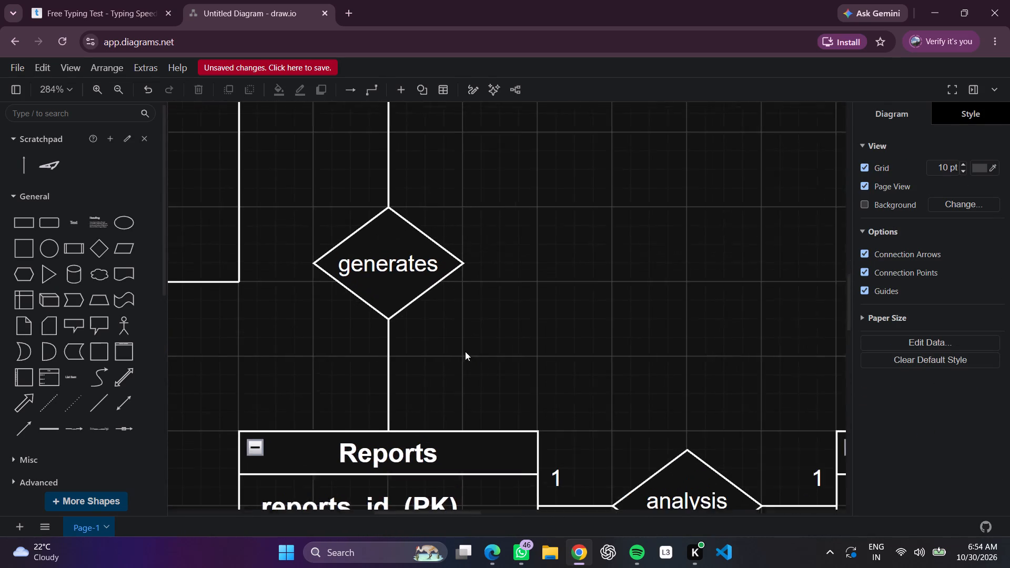
pyautogui.tripleClick(400, 326)
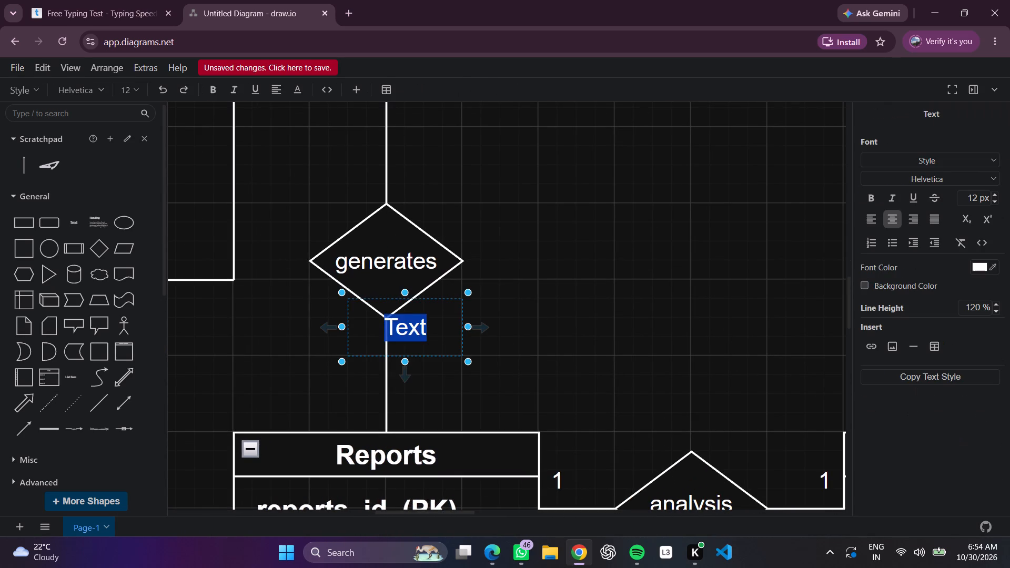
pyautogui.press('BackSpace')
pyautogui.press('1')
pyautogui.click(578, 267)
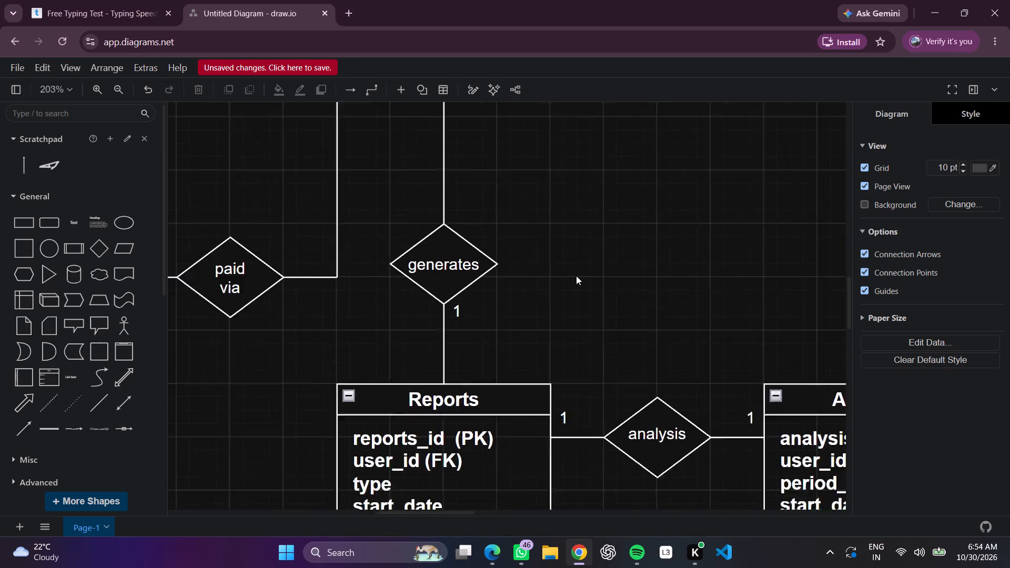
# Add the cardinality label "N" beside the paid via connector, just below the Expense container.
pyautogui.scroll(2, 576, 276)
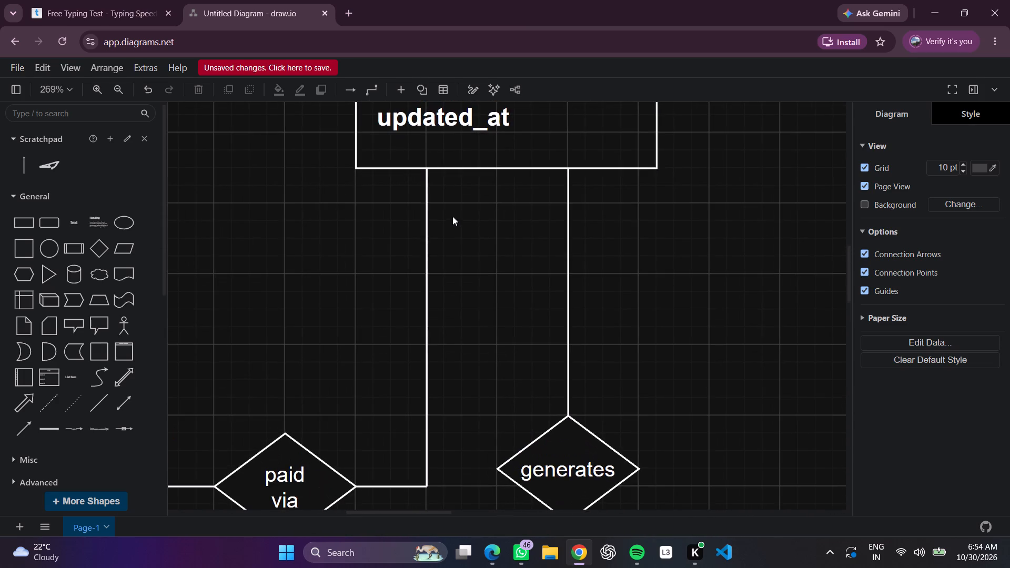
pyautogui.scroll(4, 452, 215)
pyautogui.tripleClick(428, 192)
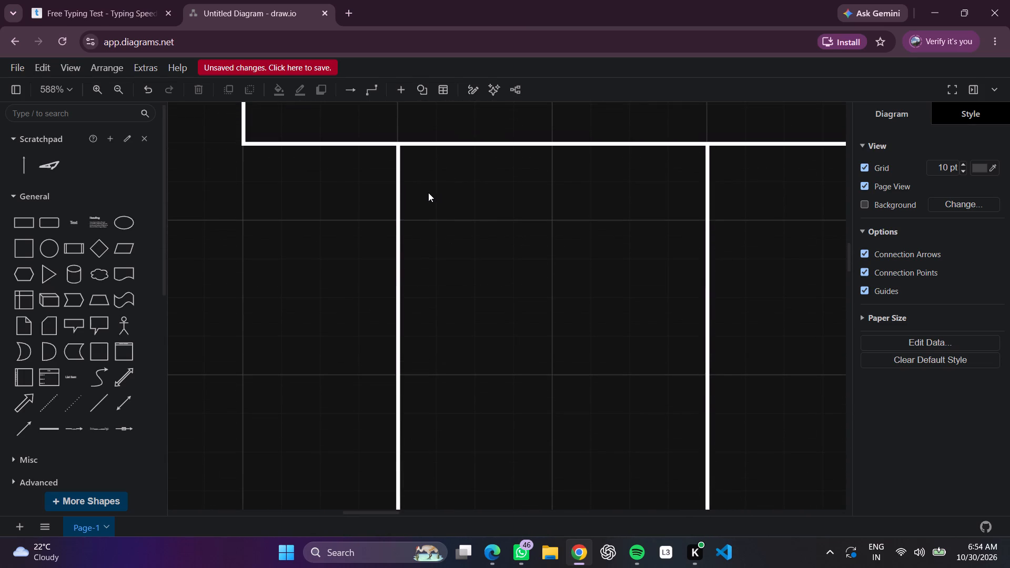
pyautogui.press('BackSpace')
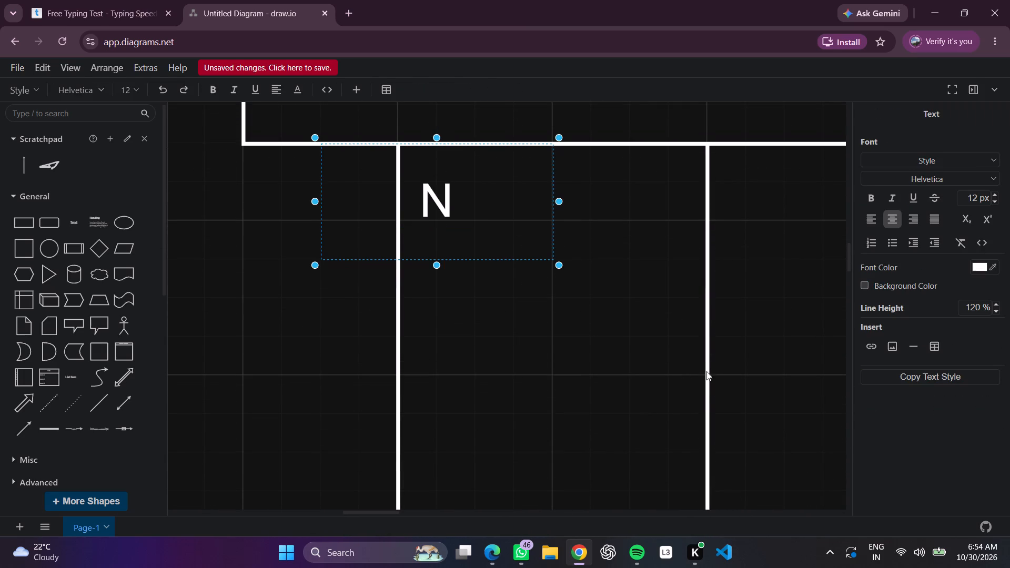
pyautogui.click(801, 330)
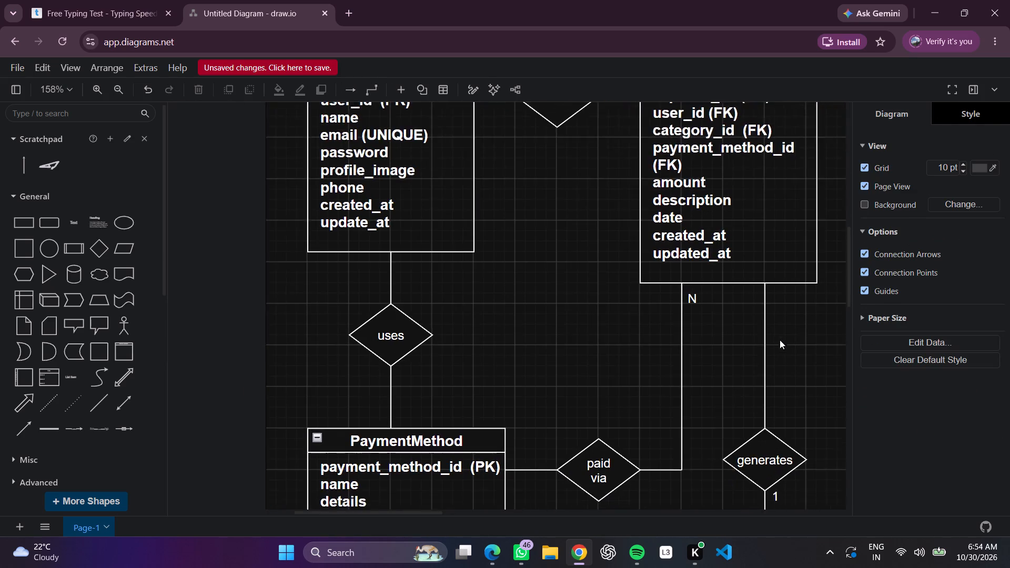
# Add the cardinality label "1" above the PaymentMethod-side connector and move it close to the paid via diamond's corner.
pyautogui.scroll(-2, 770, 346)
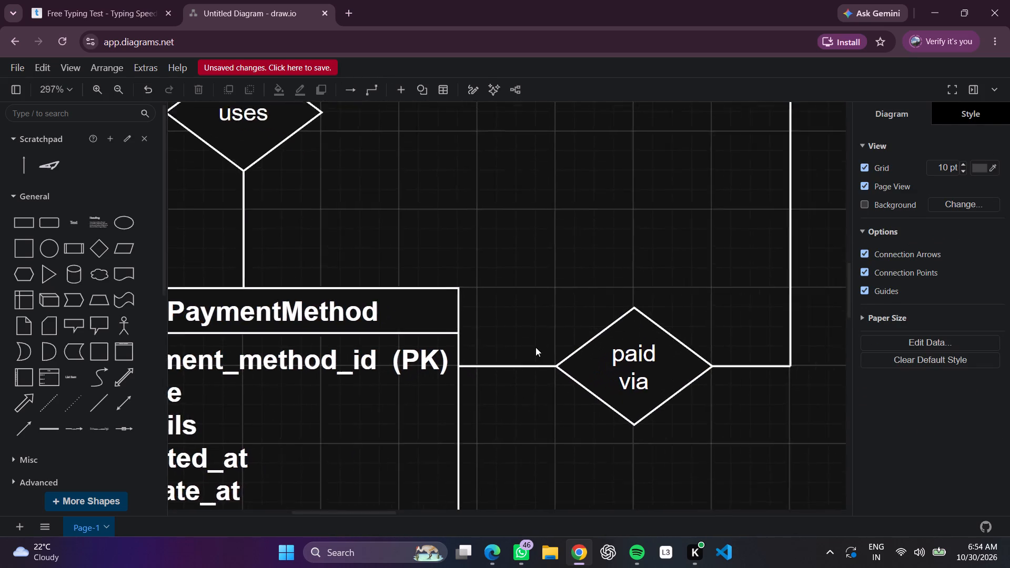
pyautogui.tripleClick(543, 348)
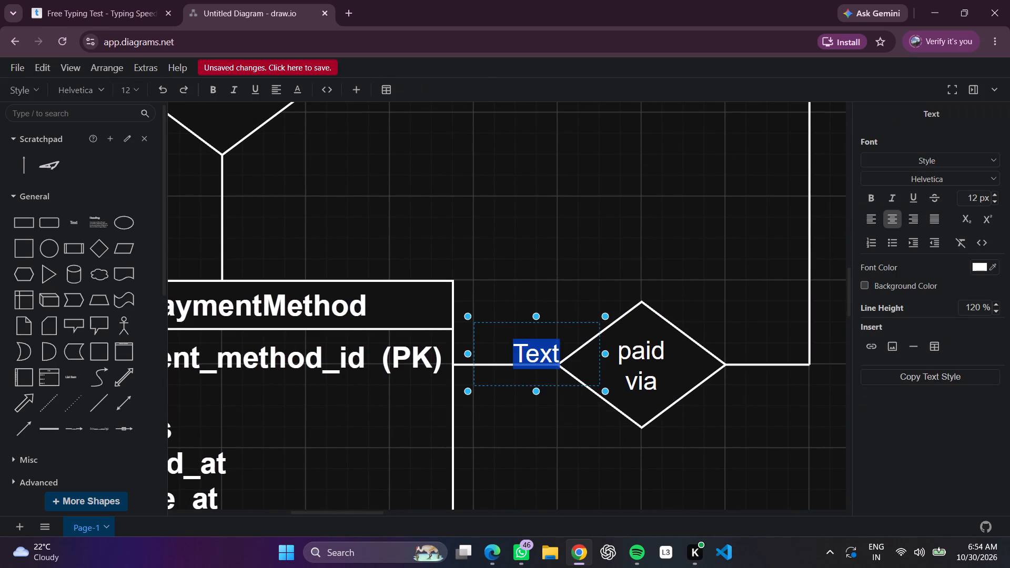
pyautogui.press('BackSpace')
pyautogui.press('1')
pyautogui.click(539, 174)
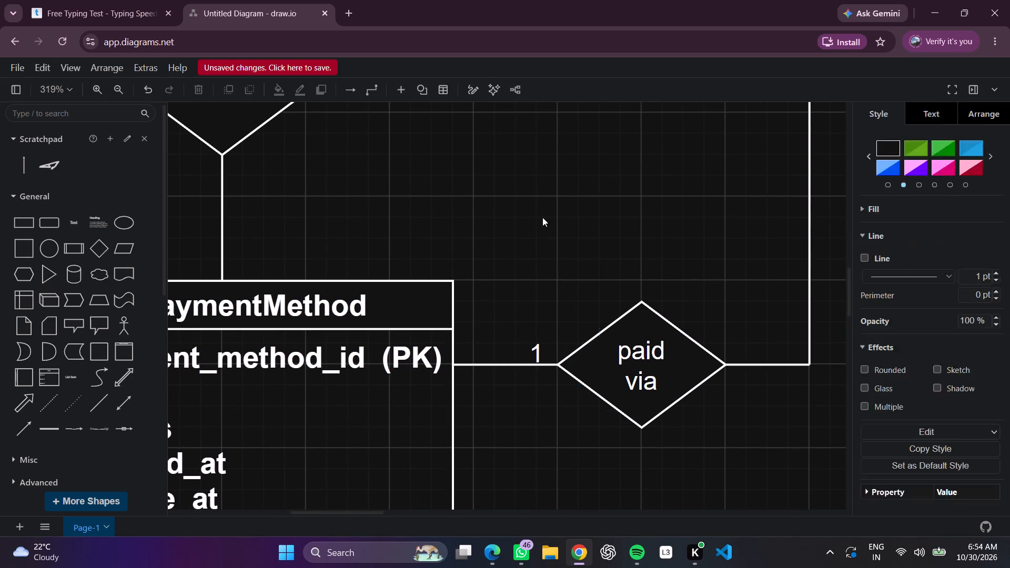
pyautogui.moveTo(534, 356); pyautogui.dragTo(538, 340)
pyautogui.click(579, 205)
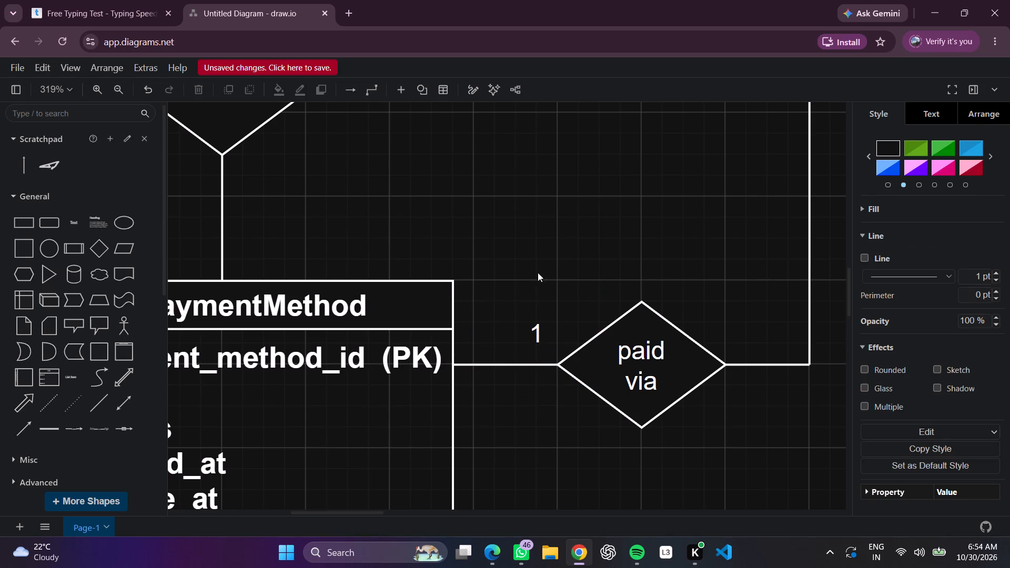
pyautogui.moveTo(539, 337); pyautogui.dragTo(550, 346)
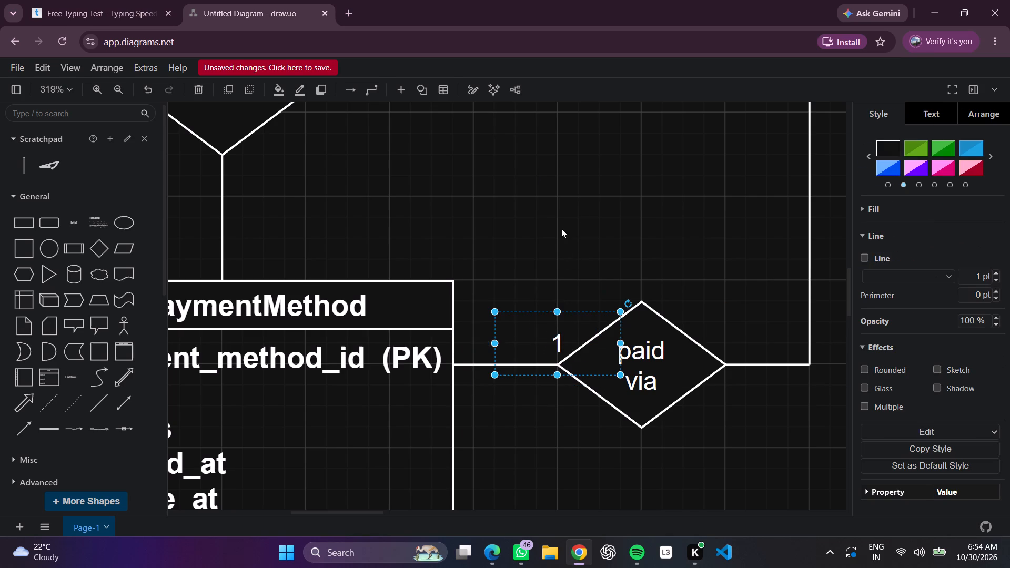
pyautogui.click(561, 214)
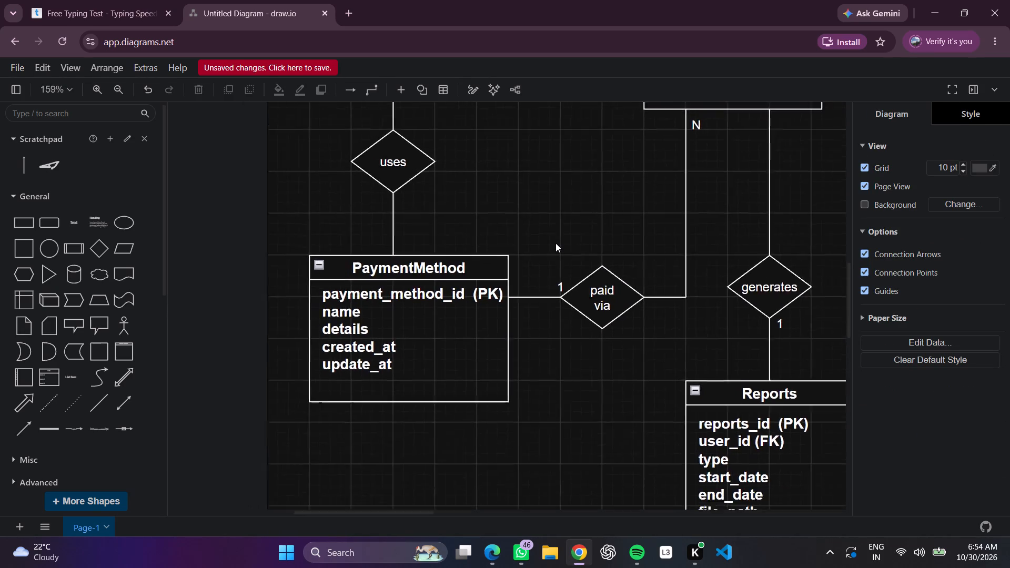
pyautogui.scroll(2, 555, 243)
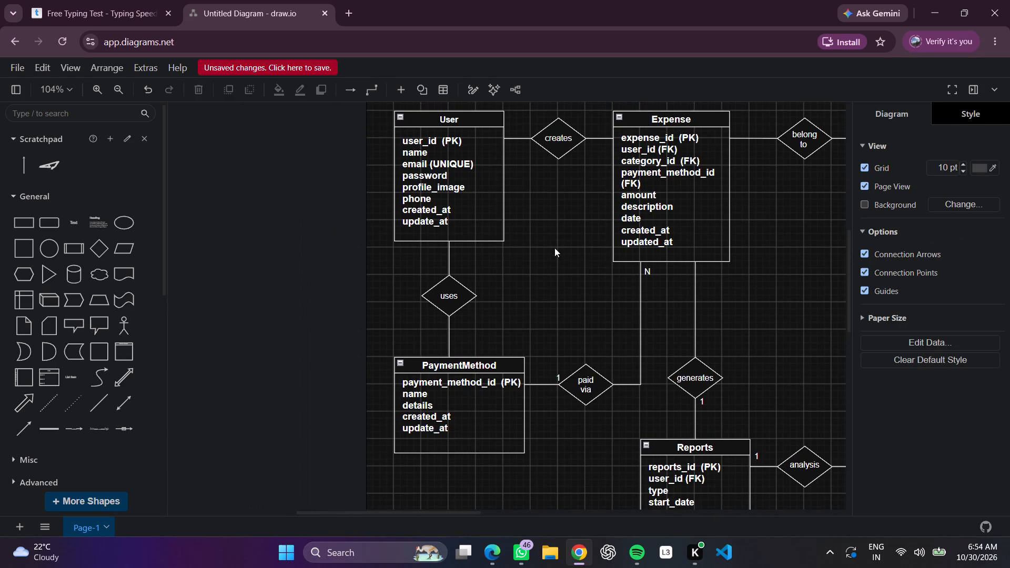
# Add the cardinality label "1" beside the connector between the User container and the uses diamond, just below User.
pyautogui.hscroll(1, 339, 247)
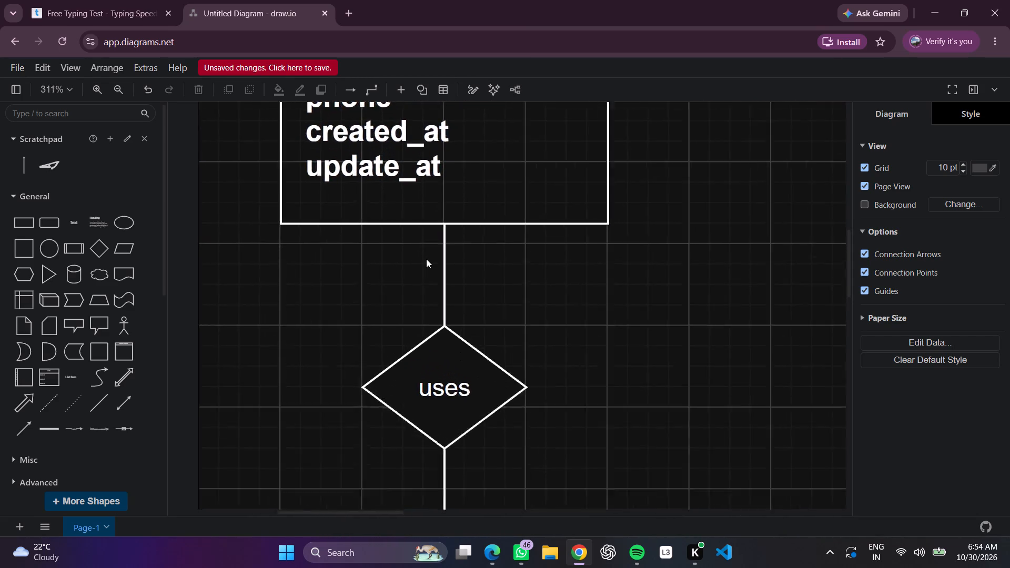
pyautogui.tripleClick(426, 256)
pyautogui.click(426, 255)
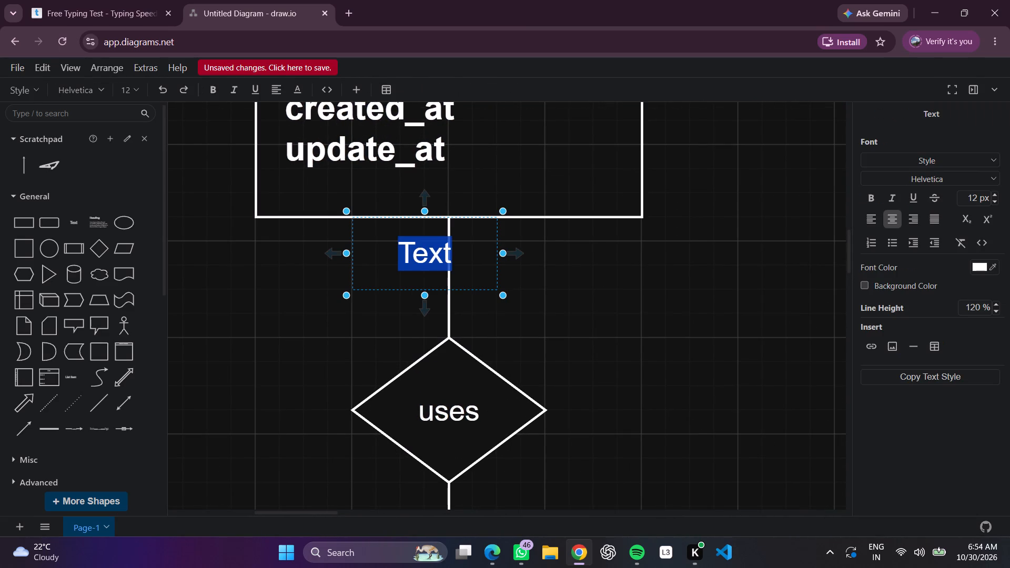
pyautogui.press('BackSpace')
pyautogui.press('1')
pyautogui.click(765, 302)
# Add the cardinality label "N" beside the connector below the uses diamond, just above the PaymentMethod container.
pyautogui.scroll(-2, 756, 322)
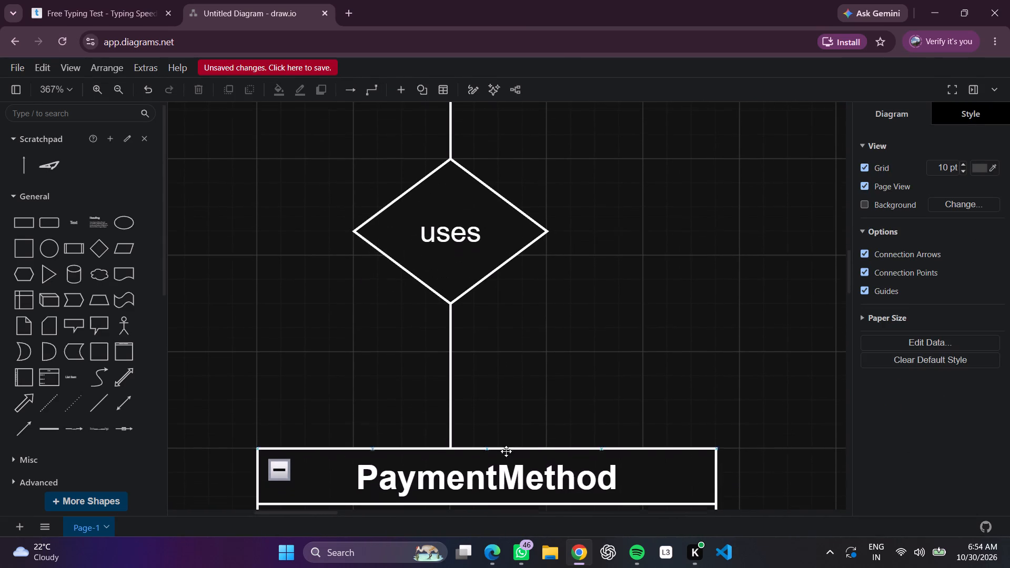
pyautogui.scroll(-1, 506, 451)
pyautogui.doubleClick(423, 428)
pyautogui.tripleClick(428, 427)
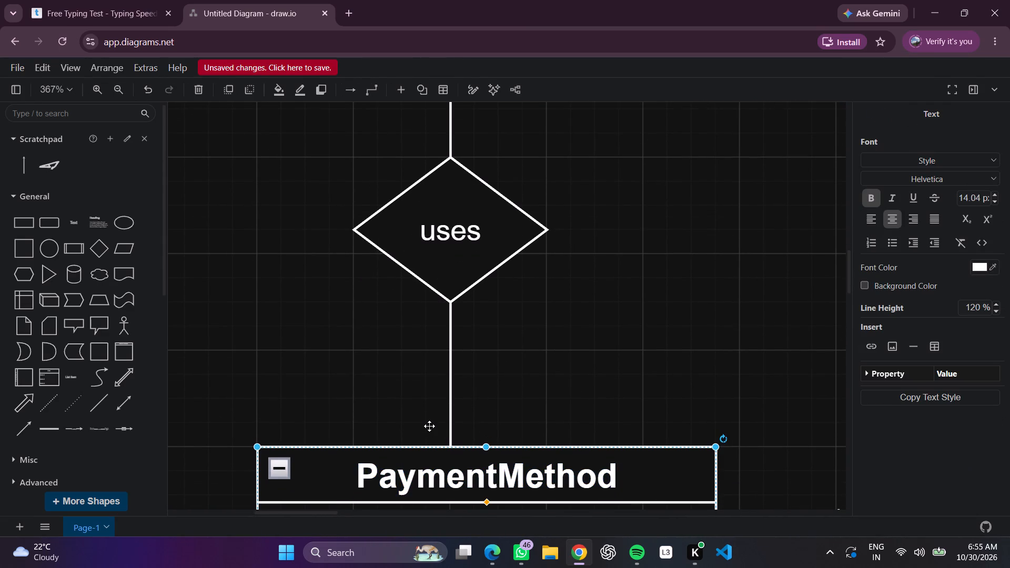
pyautogui.doubleClick(429, 427)
pyautogui.click(411, 403)
pyautogui.doubleClick(421, 411)
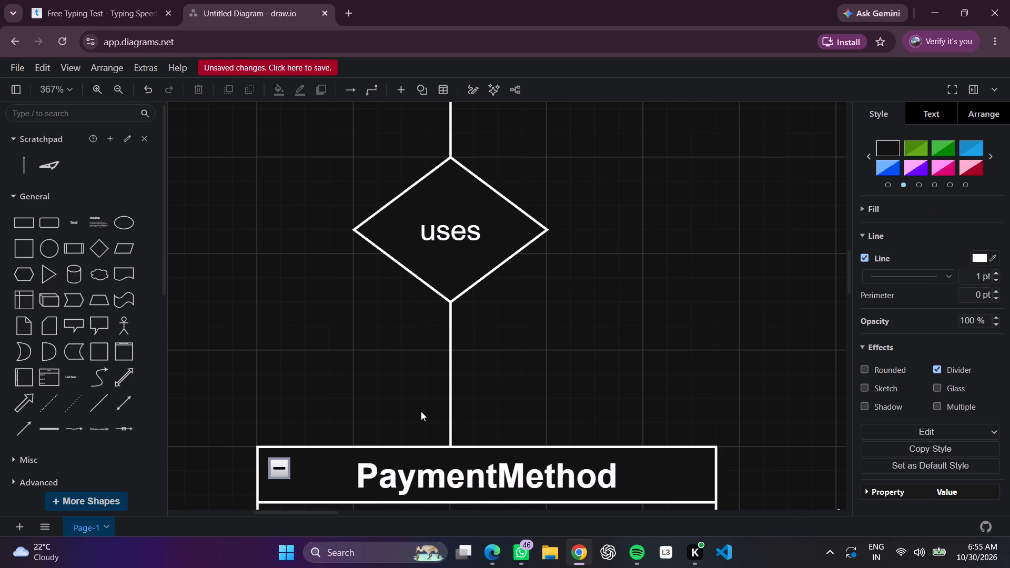
pyautogui.click(421, 409)
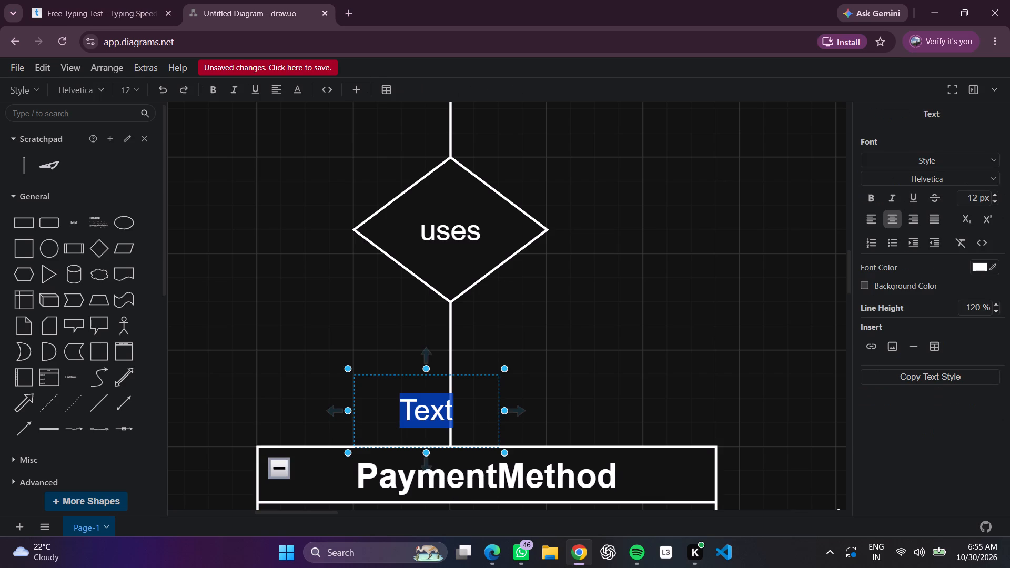
pyautogui.press('BackSpace')
pyautogui.press('n')
pyautogui.press('BackSpace')
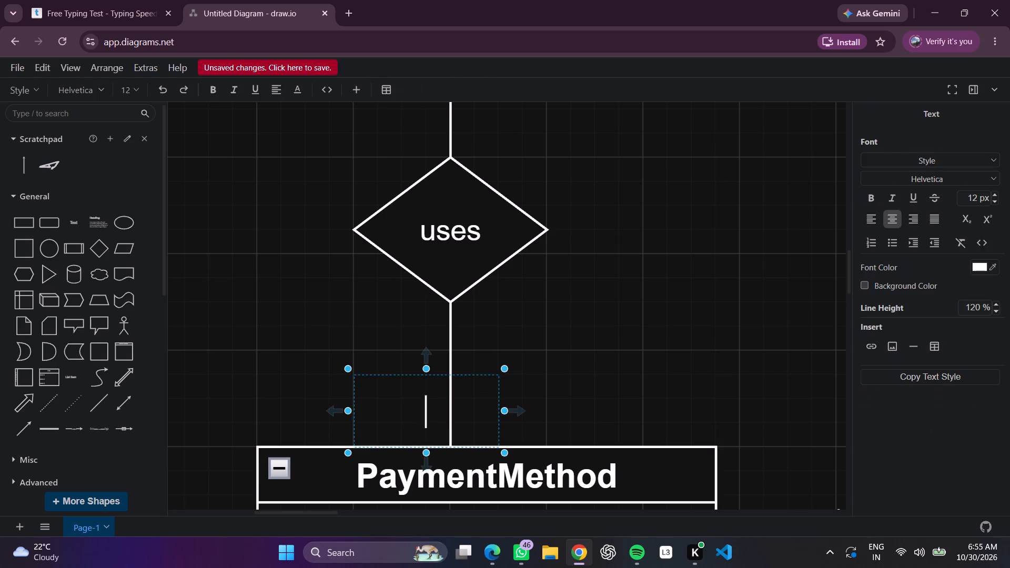
pyautogui.hotkey('shift', 'n')
pyautogui.press('BackSpace')
pyautogui.hotkey('shift', 'n')
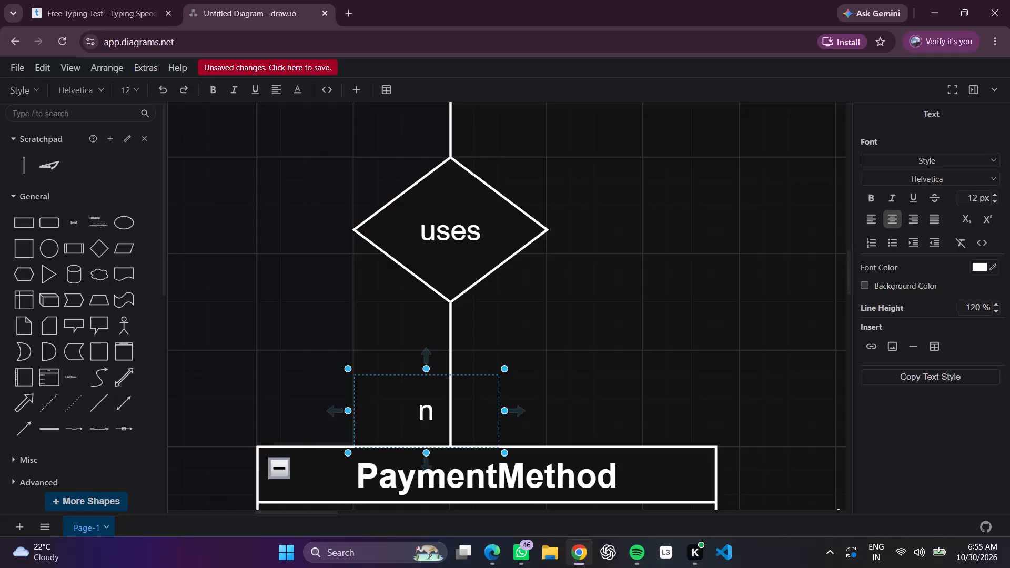
pyautogui.press('BackSpace')
pyautogui.write('nnhk')
pyautogui.hotkey('shift', 'BackSpace')
pyautogui.hotkey('shift', 'BackSpace')
pyautogui.hotkey('shift', 'BackSpace')
pyautogui.hotkey('shift', 'BackSpace')
pyautogui.press('n')
pyautogui.click(658, 282)
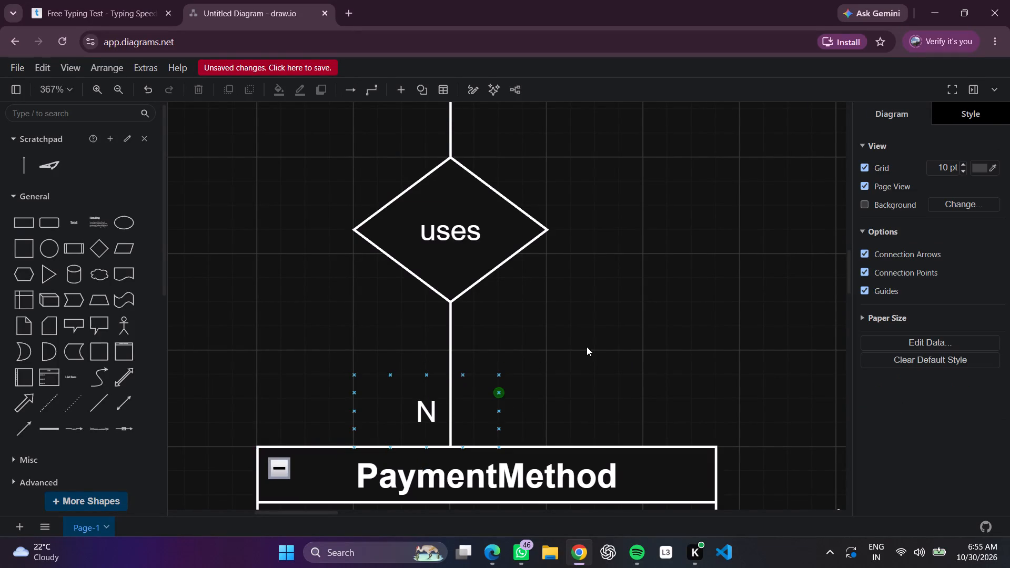
# Add the cardinality label "1" at the User end of the connector to the creates diamond and raise it clear of the line.
pyautogui.hscroll(-3, 642, 328)
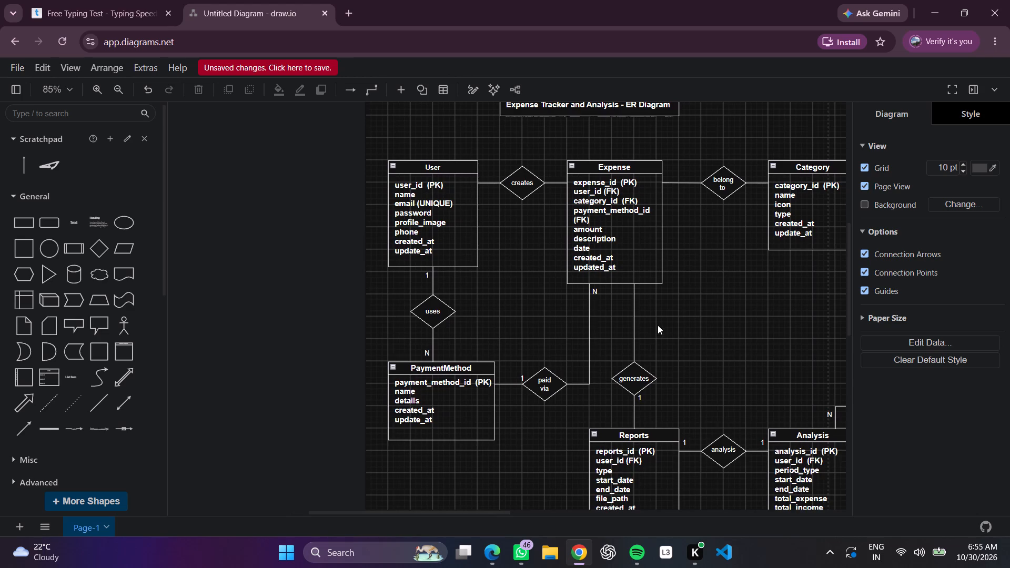
pyautogui.hscroll(-1, 658, 325)
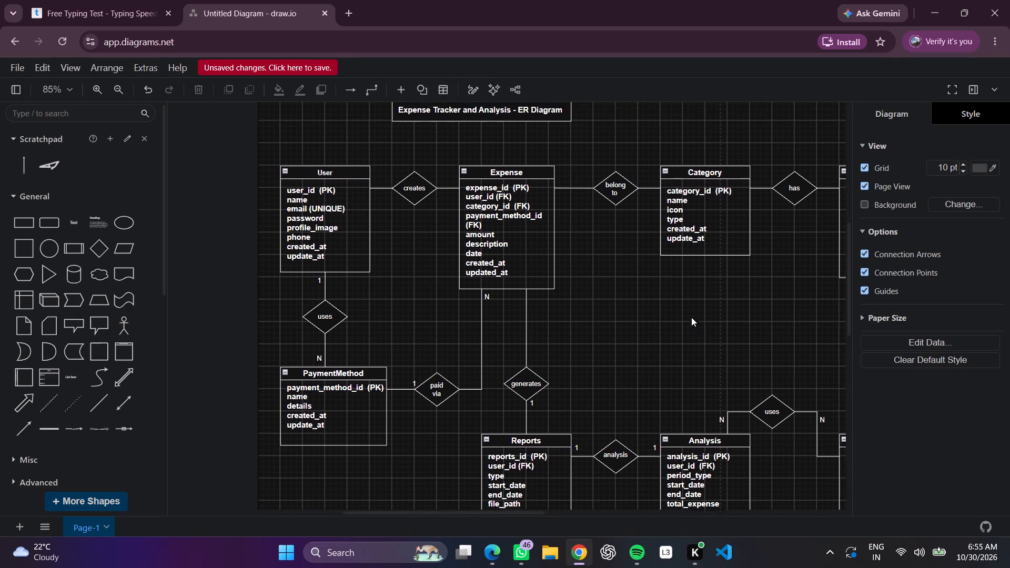
pyautogui.hscroll(8, 689, 318)
pyautogui.hscroll(-1, 574, 258)
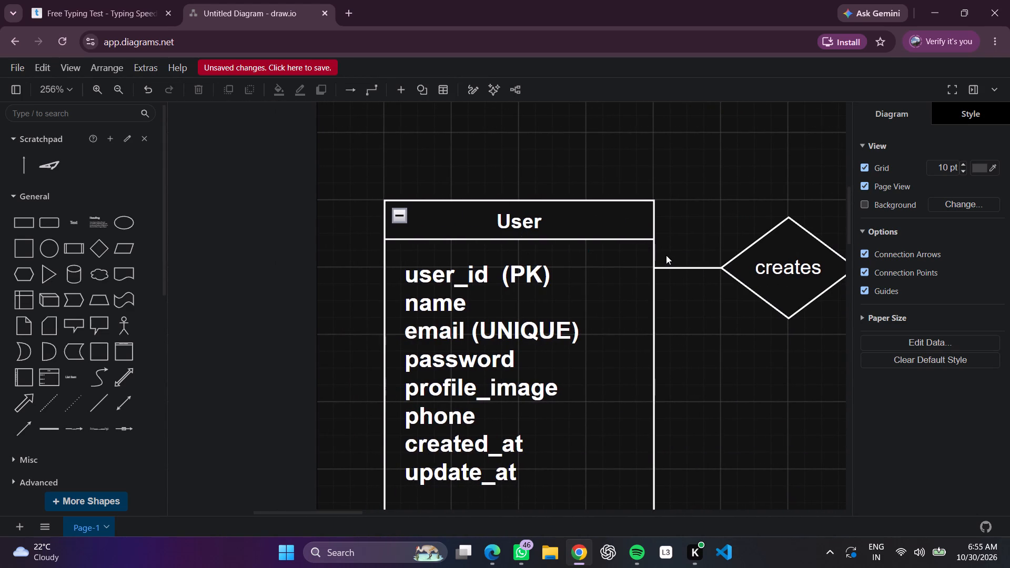
pyautogui.tripleClick(666, 255)
pyautogui.press('BackSpace')
pyautogui.press('1')
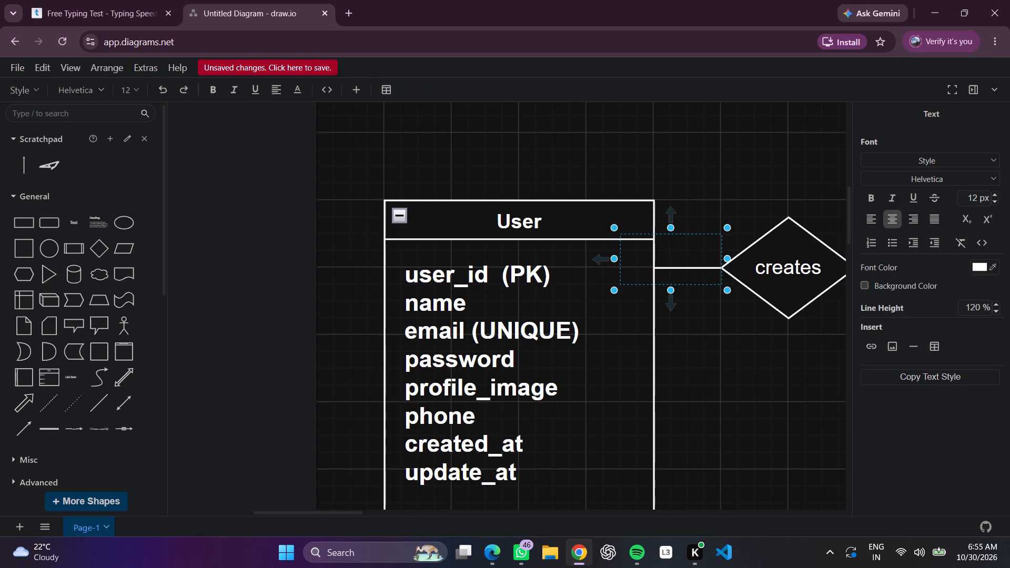
pyautogui.click(681, 90)
pyautogui.click(701, 127)
pyautogui.scroll(-1, 713, 158)
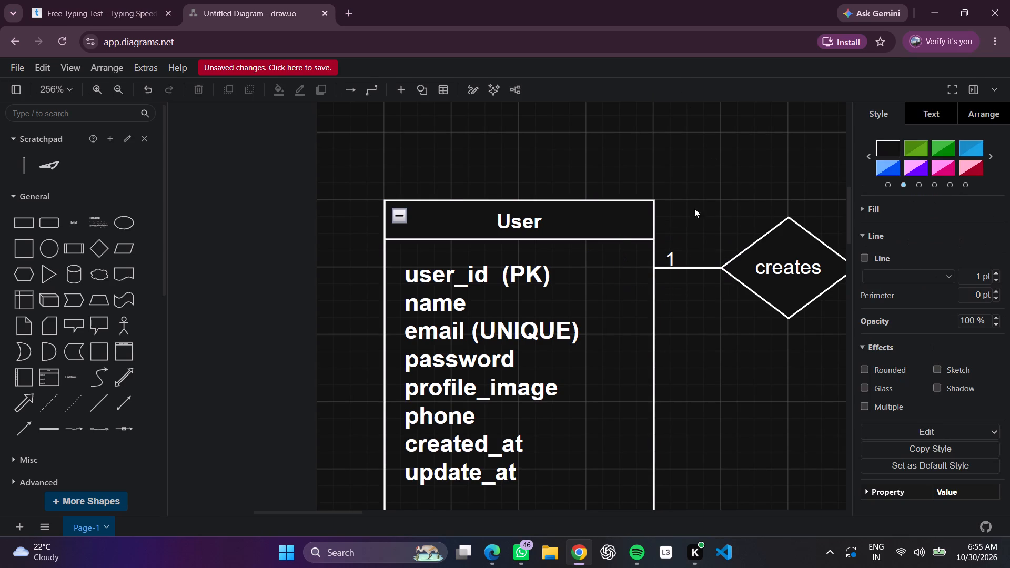
pyautogui.moveTo(679, 278); pyautogui.dragTo(668, 265)
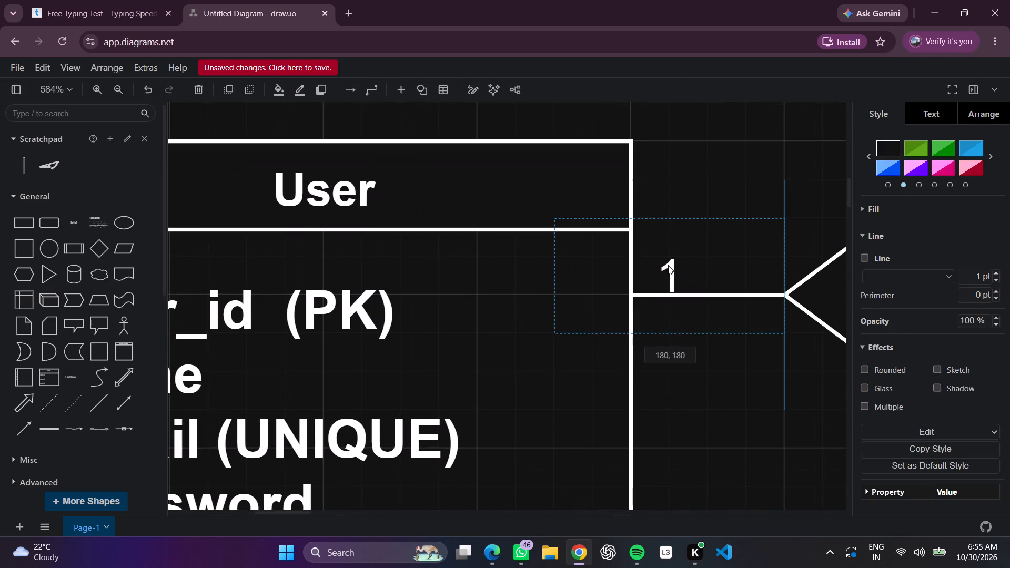
pyautogui.moveTo(668, 265); pyautogui.dragTo(663, 260)
pyautogui.moveTo(663, 260); pyautogui.dragTo(664, 251)
pyautogui.click(705, 139)
# Add the cardinality label "N" at the Expense end of the connector from the creates diamond and raise it above the line.
pyautogui.hscroll(-2, 743, 166)
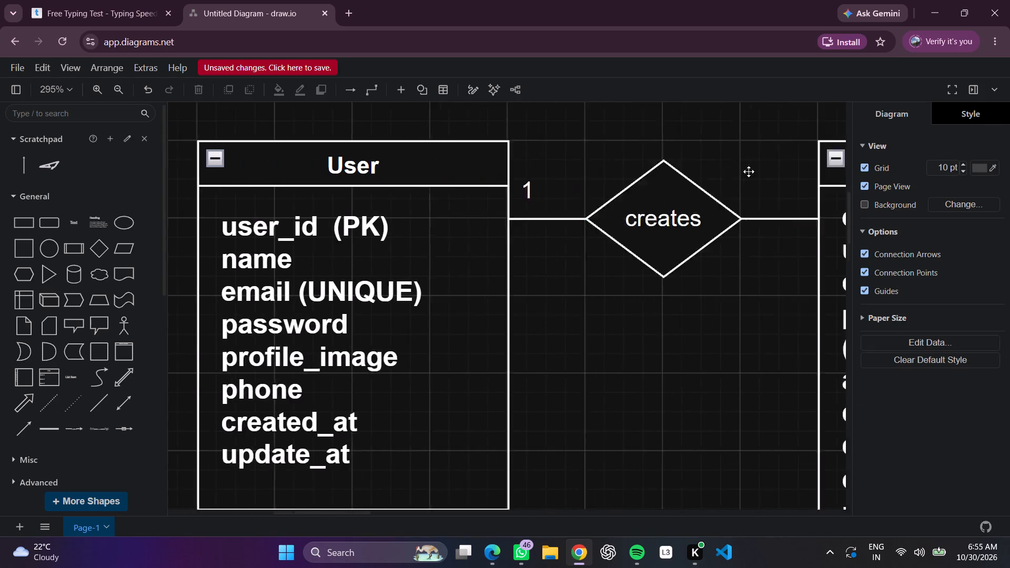
pyautogui.hscroll(-2, 749, 171)
pyautogui.click(683, 206)
pyautogui.click(676, 206)
pyautogui.doubleClick(676, 206)
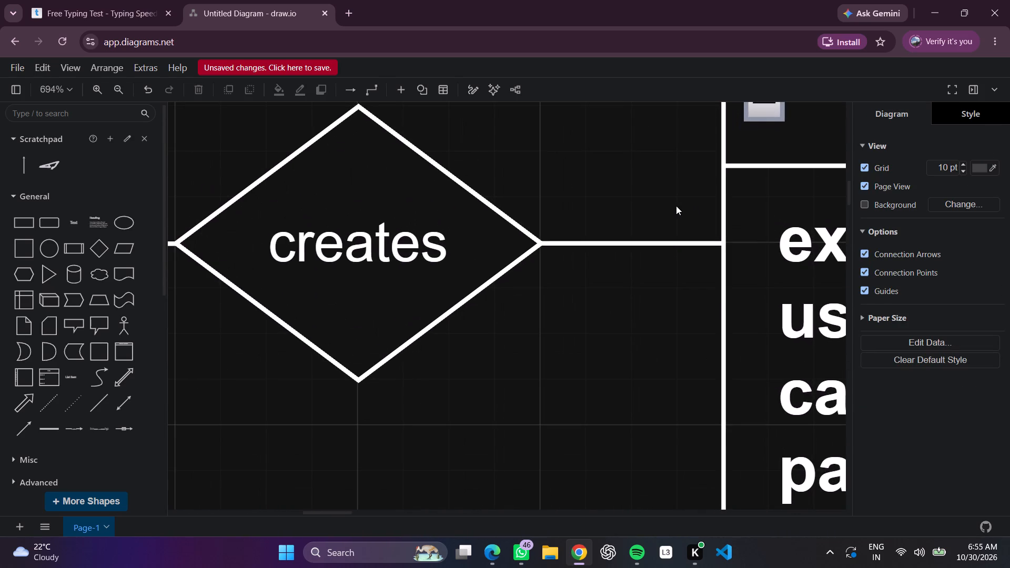
pyautogui.press('BackSpace')
pyautogui.press('n')
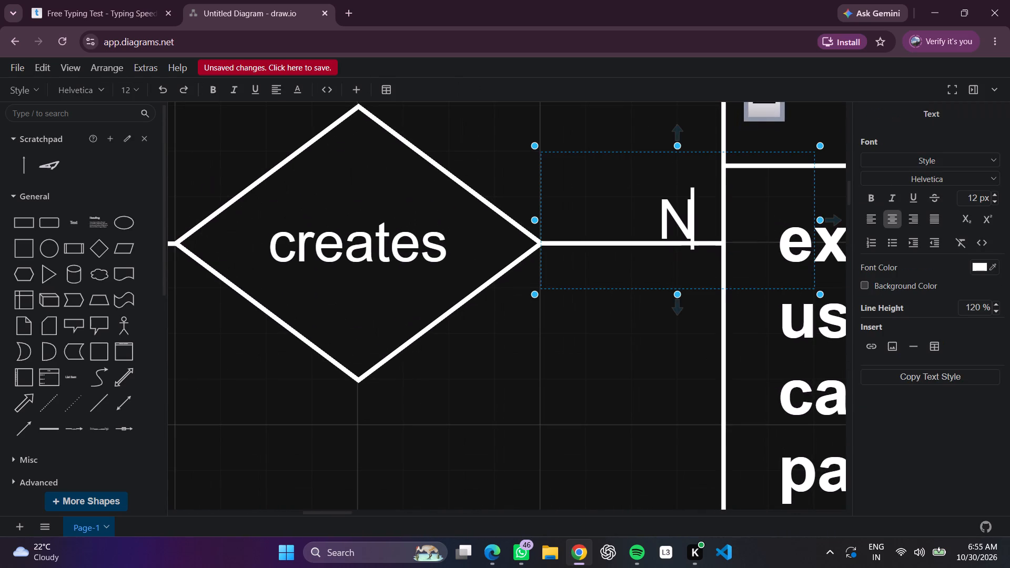
pyautogui.click(620, 111)
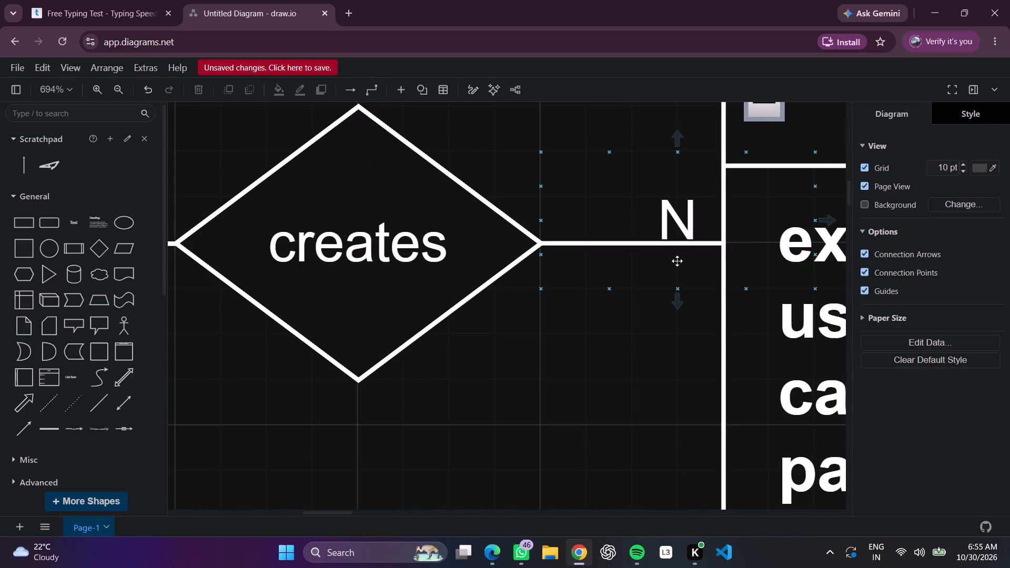
pyautogui.moveTo(679, 224); pyautogui.dragTo(680, 199)
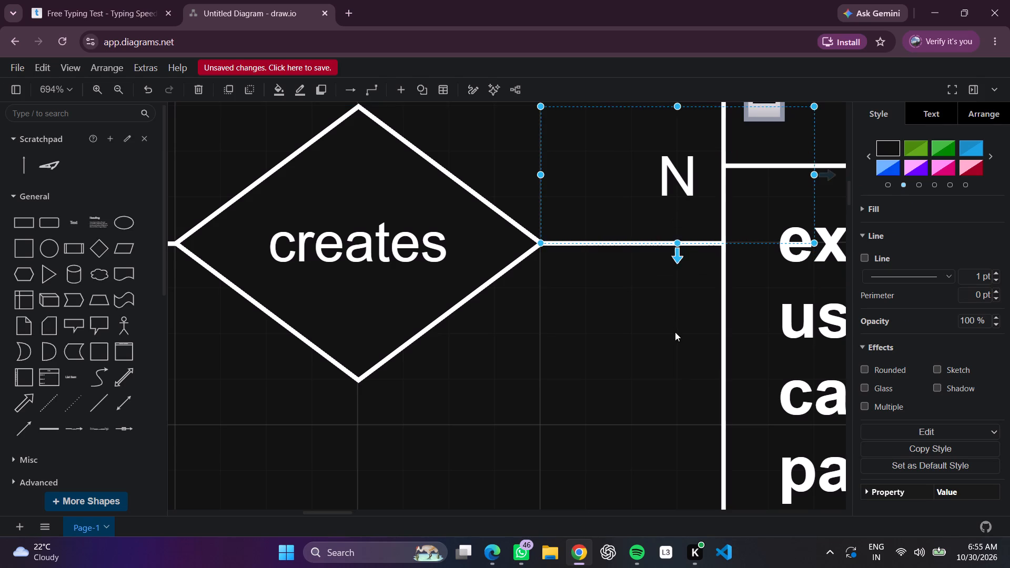
pyautogui.click(674, 338)
# Add the cardinality label "N" above the connector between the Expense container and the belong to diamond, close to Expense.
pyautogui.hscroll(-6, 665, 340)
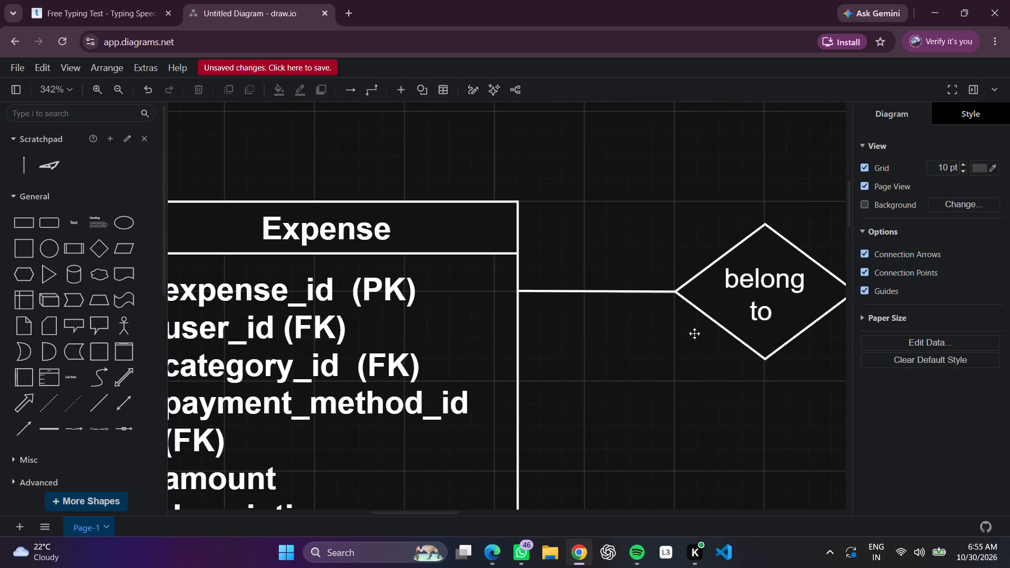
pyautogui.tripleClick(513, 266)
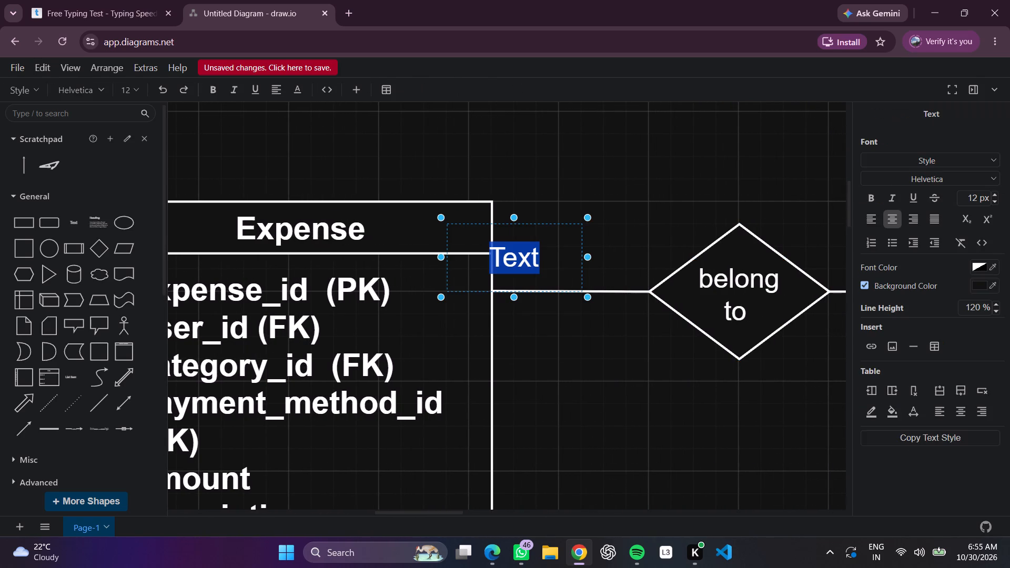
pyautogui.press('BackSpace')
pyautogui.press('n')
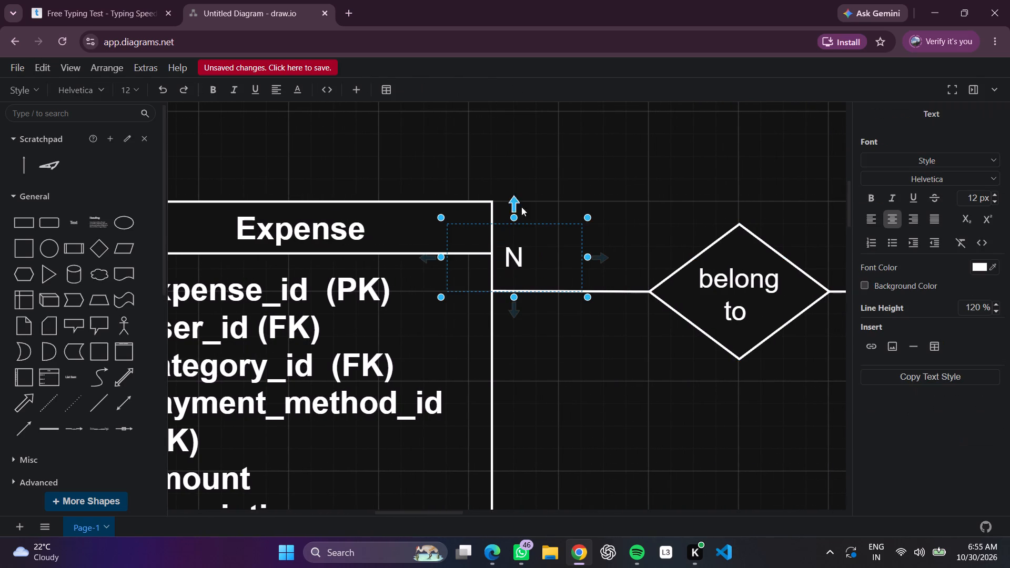
pyautogui.click(578, 190)
# Add the cardinality label "1" at the Category end of the connector from the belong to diamond and raise it slightly above the line.
pyautogui.hscroll(-3, 662, 186)
pyautogui.doubleClick(716, 272)
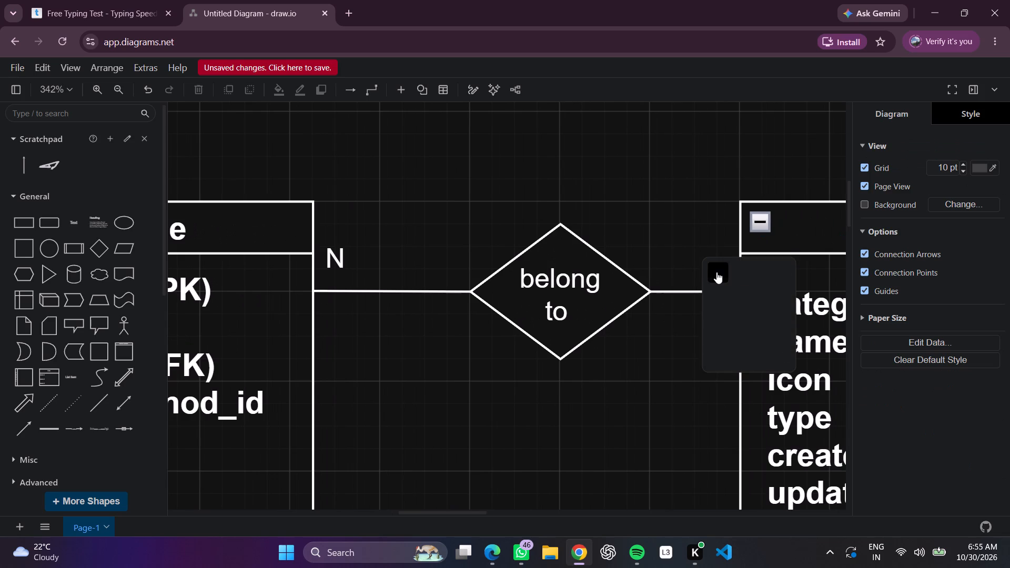
pyautogui.click(716, 272)
pyautogui.press('BackSpace')
pyautogui.press('1')
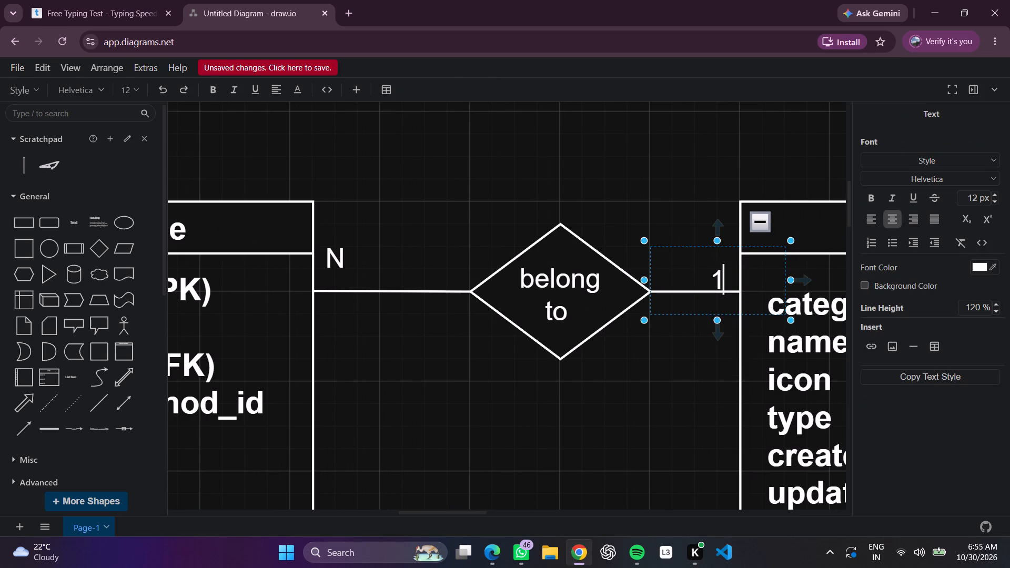
pyautogui.moveTo(724, 283); pyautogui.dragTo(724, 269)
pyautogui.moveTo(724, 269); pyautogui.dragTo(724, 267)
pyautogui.click(694, 196)
pyautogui.moveTo(714, 265); pyautogui.dragTo(718, 255)
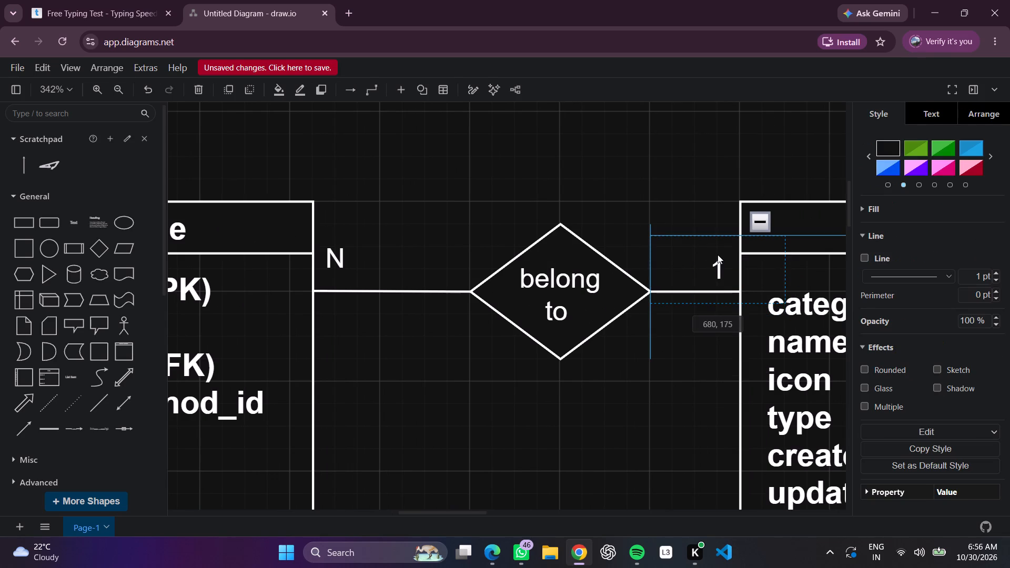
pyautogui.moveTo(718, 255); pyautogui.dragTo(719, 249)
pyautogui.click(698, 218)
# Add the cardinality label "1" above the connector between the Category container and the has diamond, close to Category.
pyautogui.hscroll(-4, 705, 259)
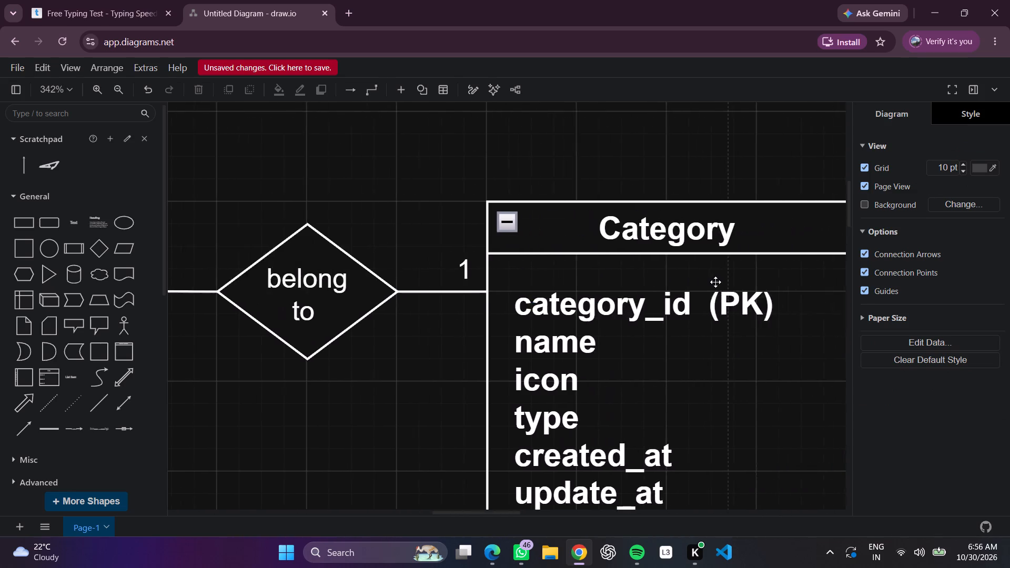
pyautogui.hscroll(-2, 715, 282)
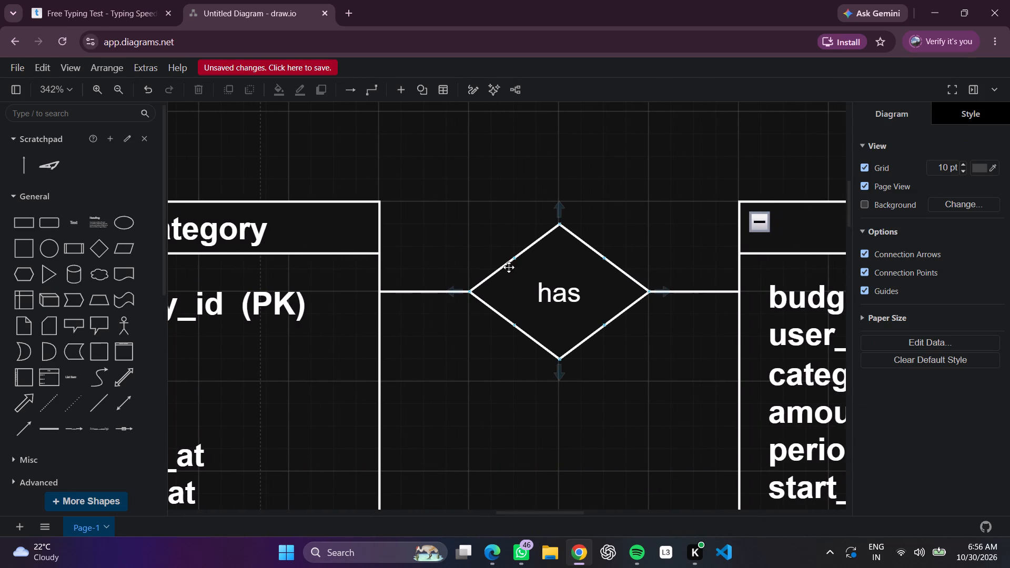
pyautogui.tripleClick(396, 266)
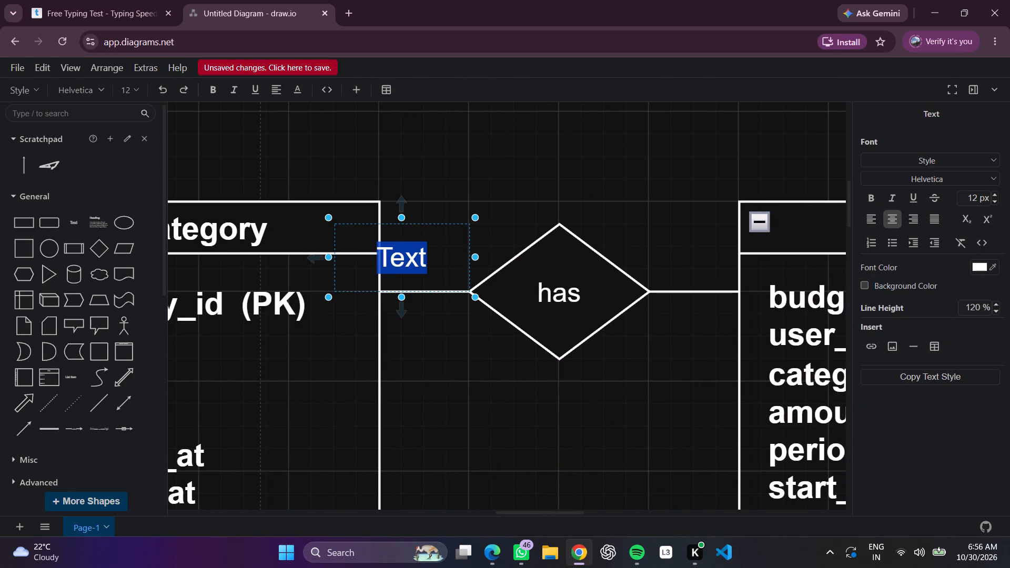
pyautogui.press('BackSpace')
pyautogui.press('1')
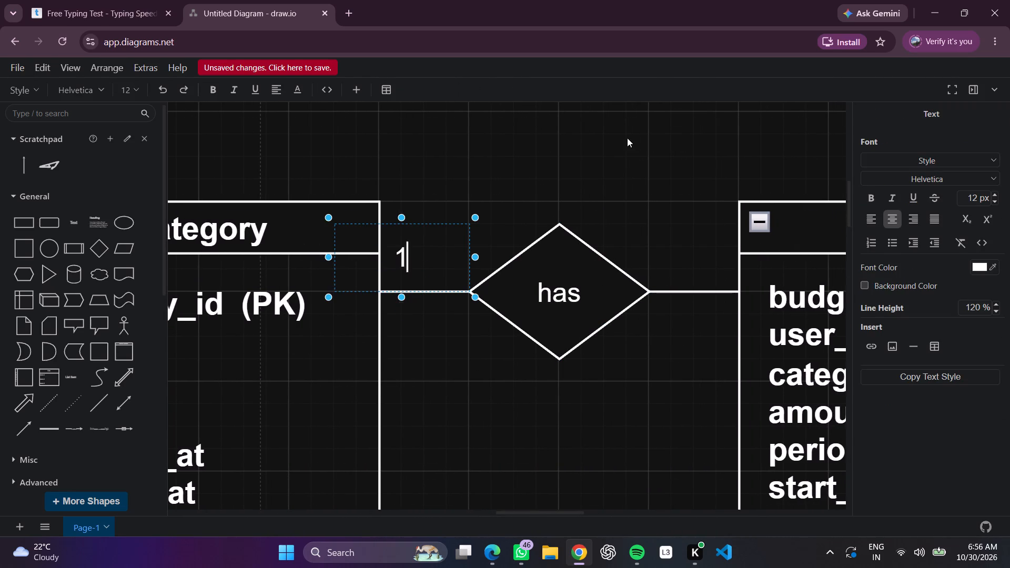
pyautogui.click(627, 138)
# Add the cardinality label "N" above the connector between the has diamond and the Budget container, close to Budget.
pyautogui.tripleClick(718, 259)
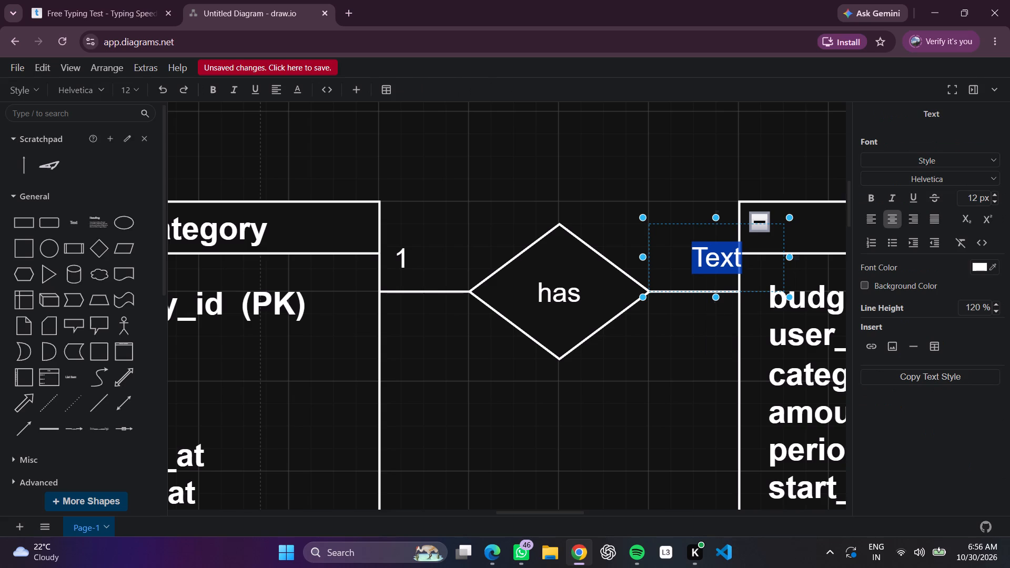
pyautogui.press('BackSpace')
pyautogui.write('NB')
pyautogui.press('BackSpace')
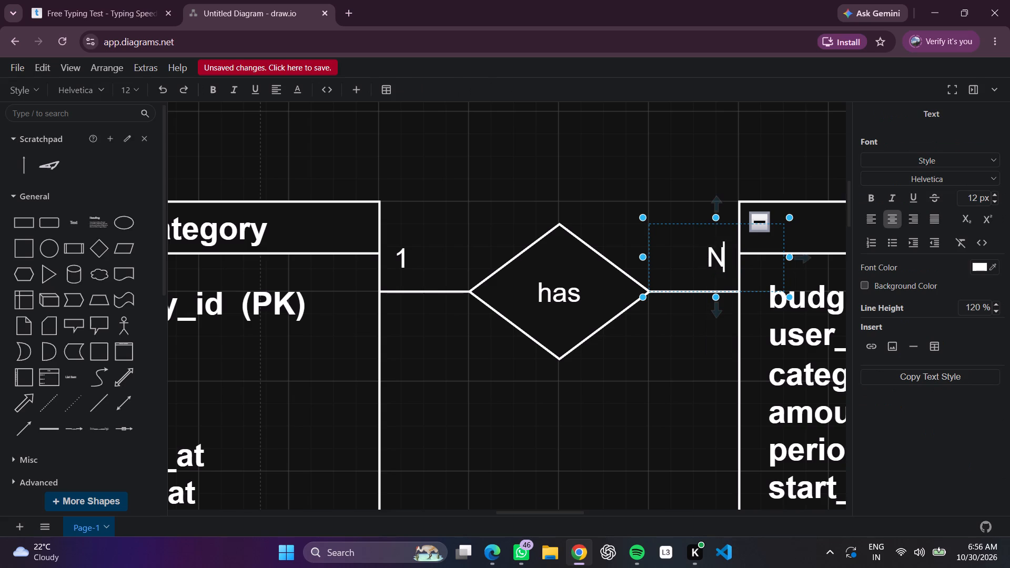
pyautogui.hscroll(-2, 719, 259)
pyautogui.click(562, 170)
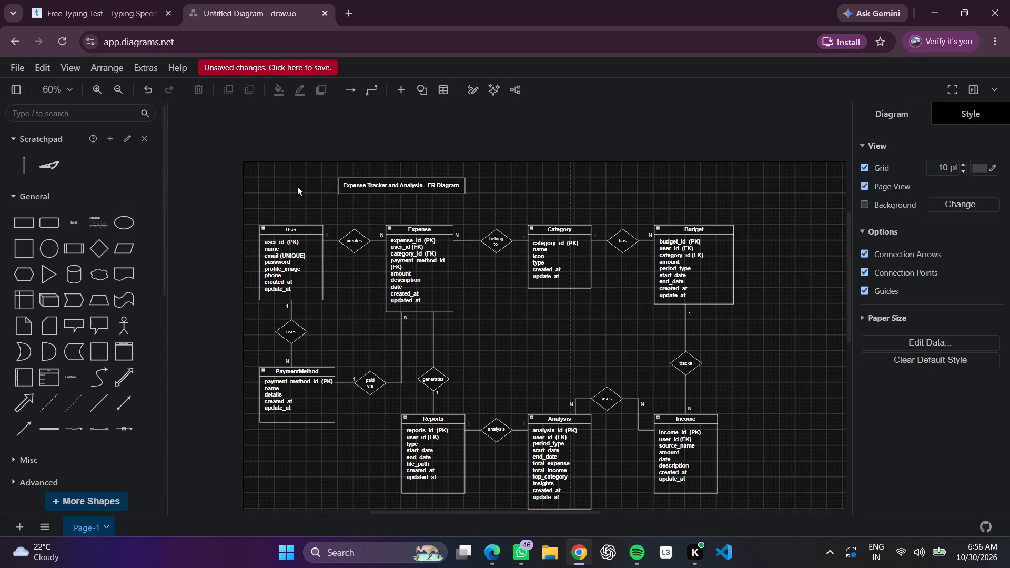
# Move the "Expense Tracker and Analysis - ER Diagram" title box right, above the gap between the belong to diamond and Category.
pyautogui.moveTo(366, 187); pyautogui.dragTo(472, 186)
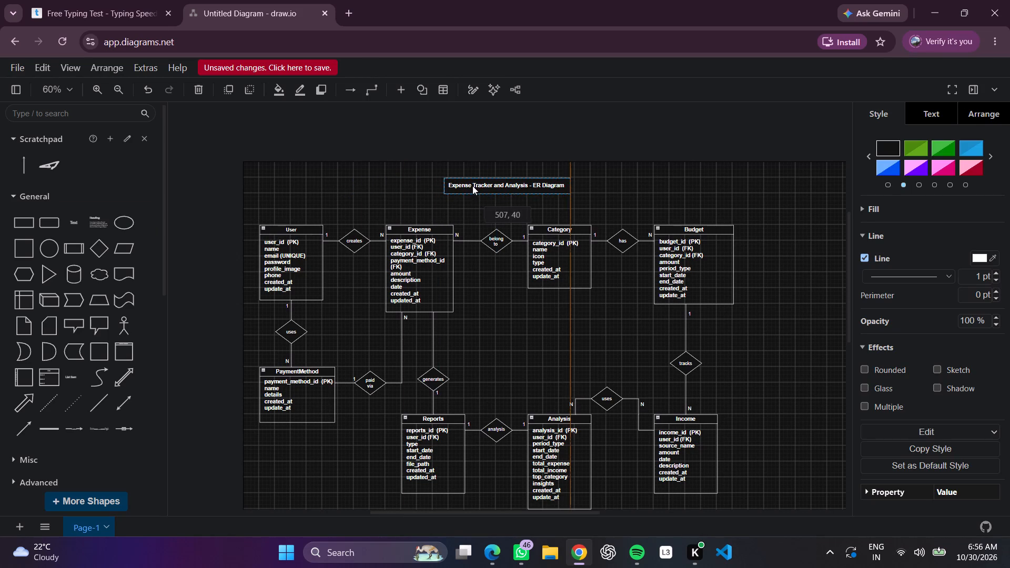
pyautogui.moveTo(472, 186); pyautogui.dragTo(488, 186)
pyautogui.click(621, 185)
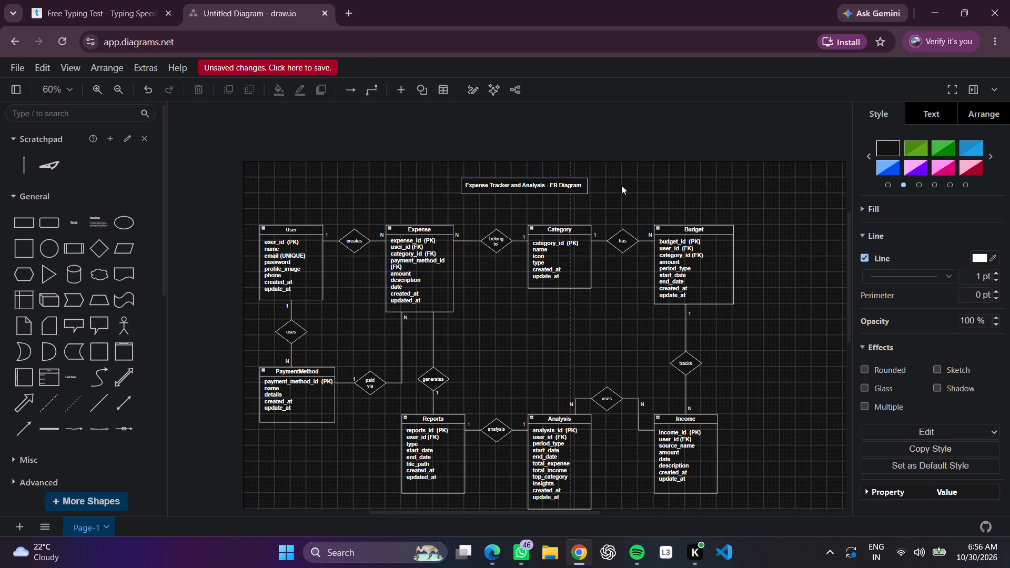
# Save the diagram as "ER Diagram" in Editable Bitmap Image (.png) format, with Download as the destination.
pyautogui.hscroll(2, 764, 280)
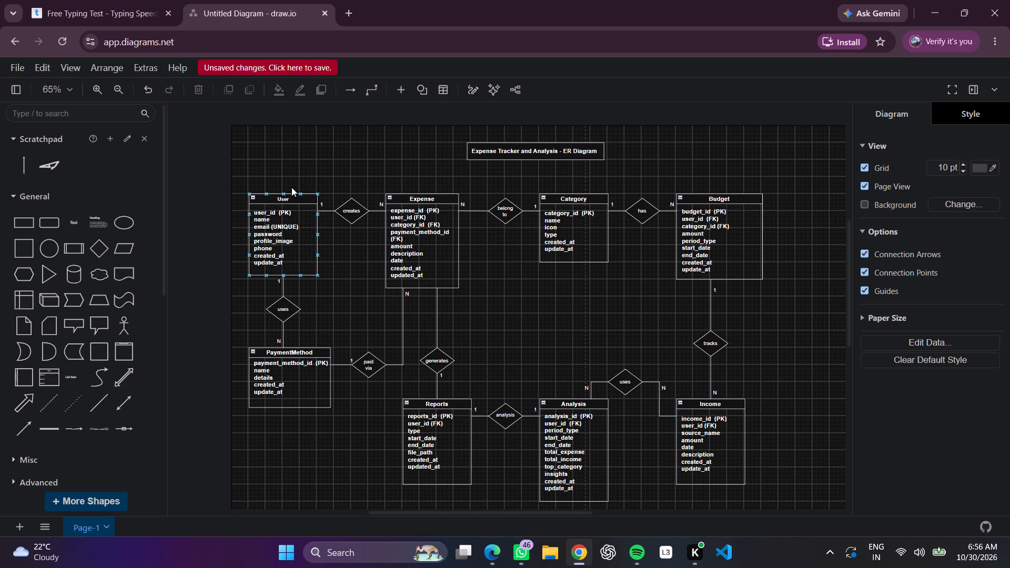
pyautogui.click(249, 66)
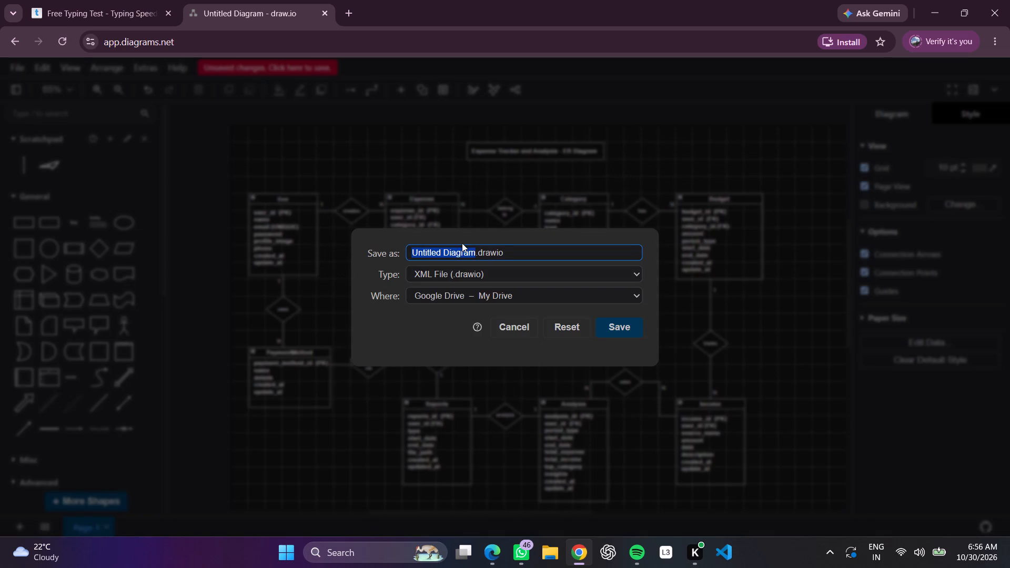
pyautogui.press('e')
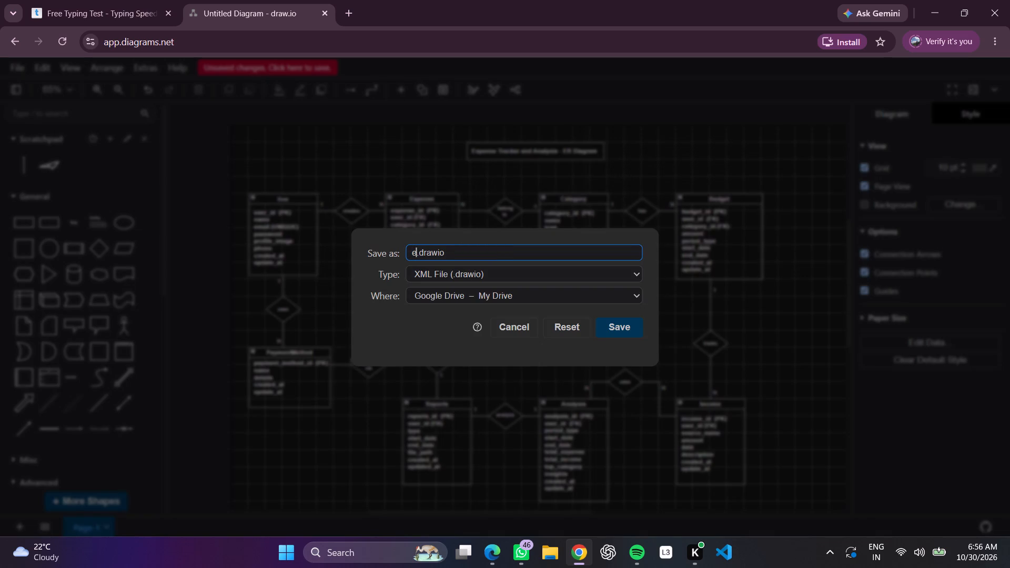
pyautogui.press('BackSpace')
pyautogui.write('ER')
pyautogui.press('space')
pyautogui.write('ia')
pyautogui.press('g')
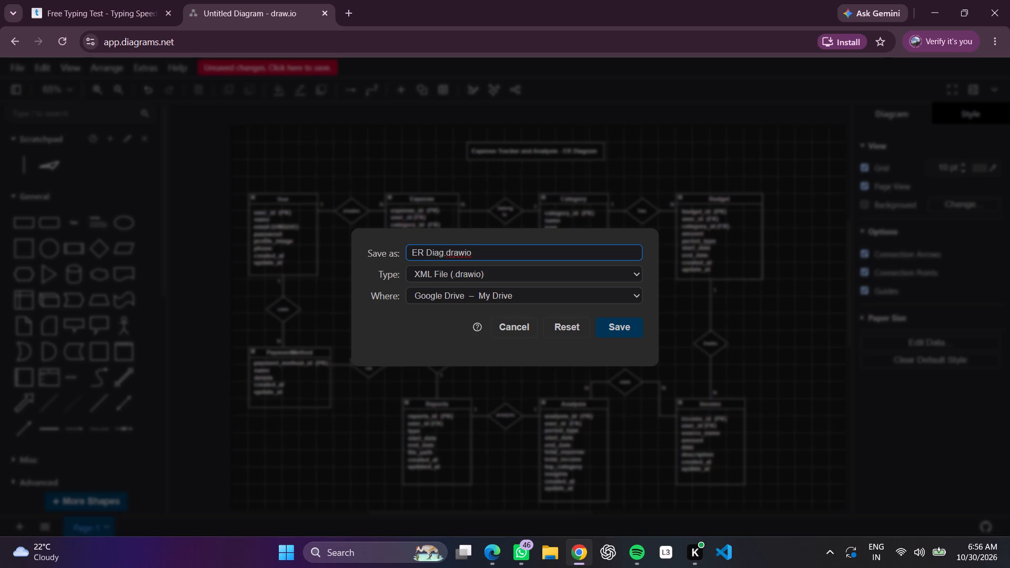
pyautogui.write('ram')
pyautogui.click(456, 267)
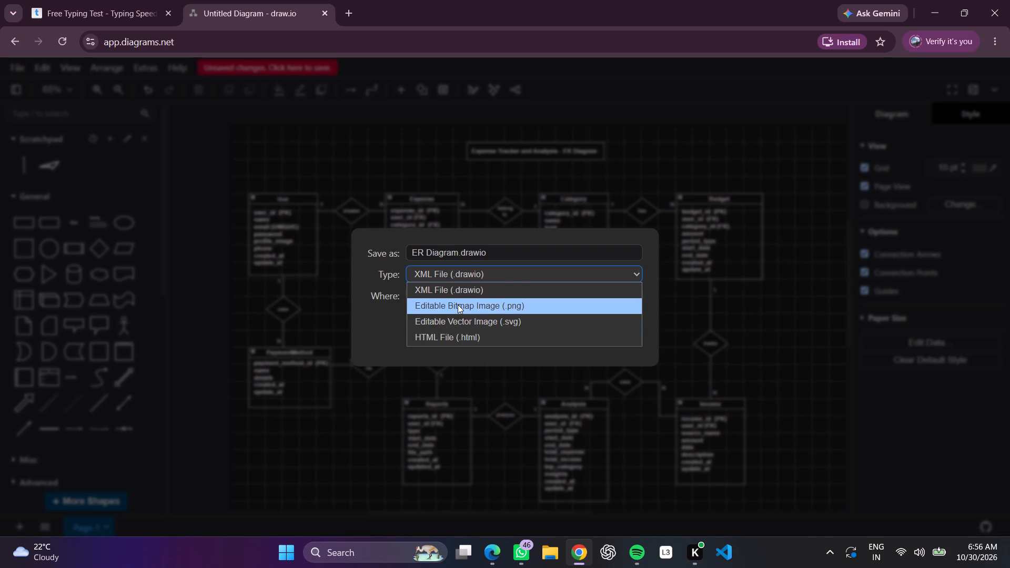
pyautogui.click(458, 305)
pyautogui.click(453, 297)
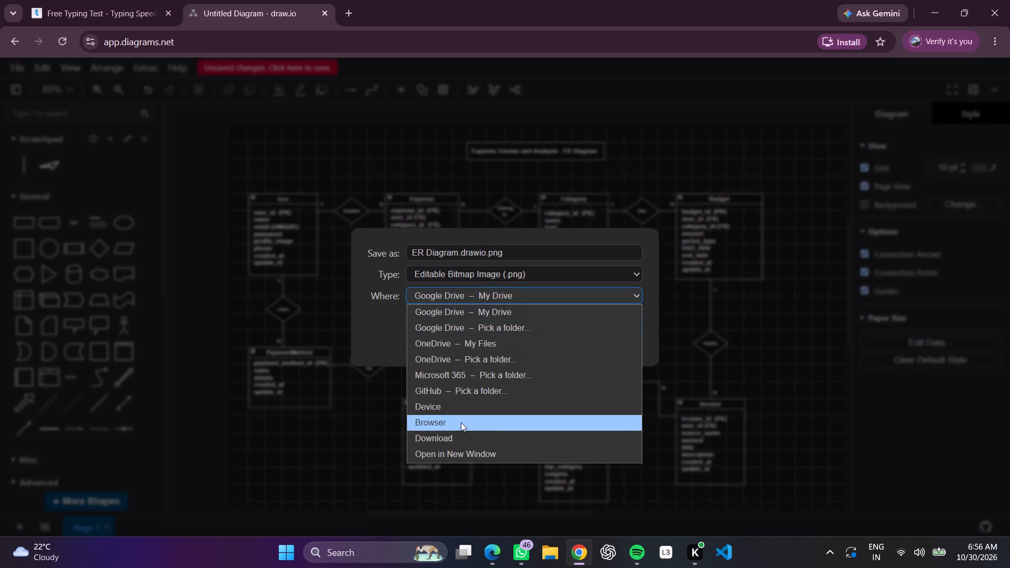
pyautogui.click(463, 438)
pyautogui.click(603, 330)
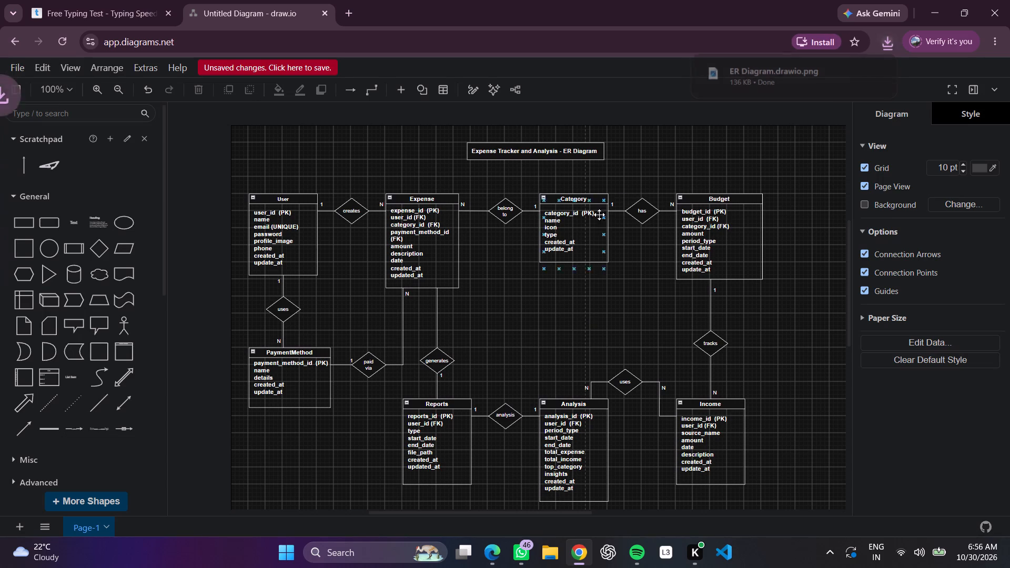
# Export the diagram as a PNG with a transparent background at 100% zoom and download it as "ER Diagram.drawio.png".
pyautogui.click(12, 67)
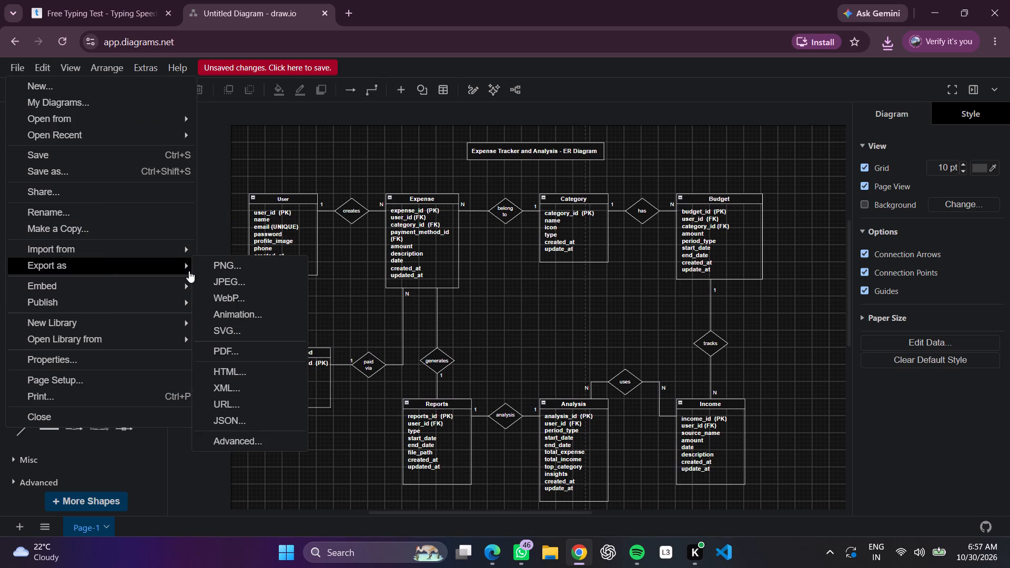
pyautogui.click(205, 269)
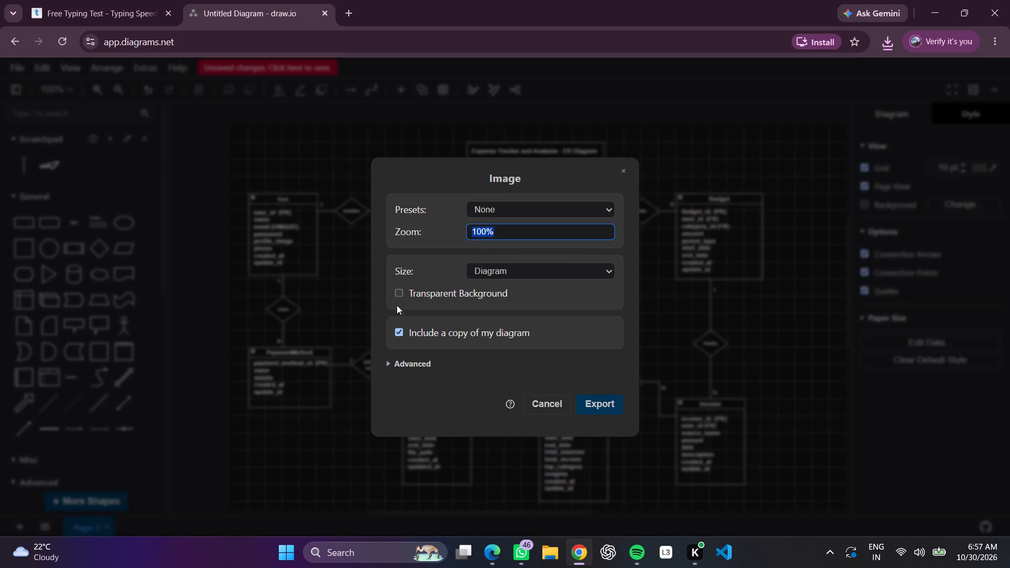
pyautogui.click(398, 297)
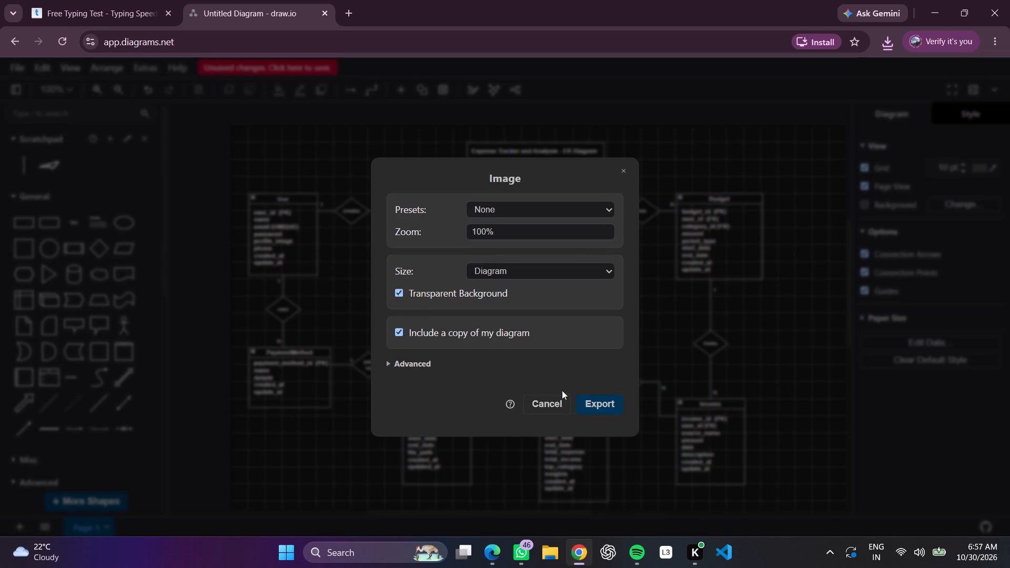
pyautogui.click(591, 402)
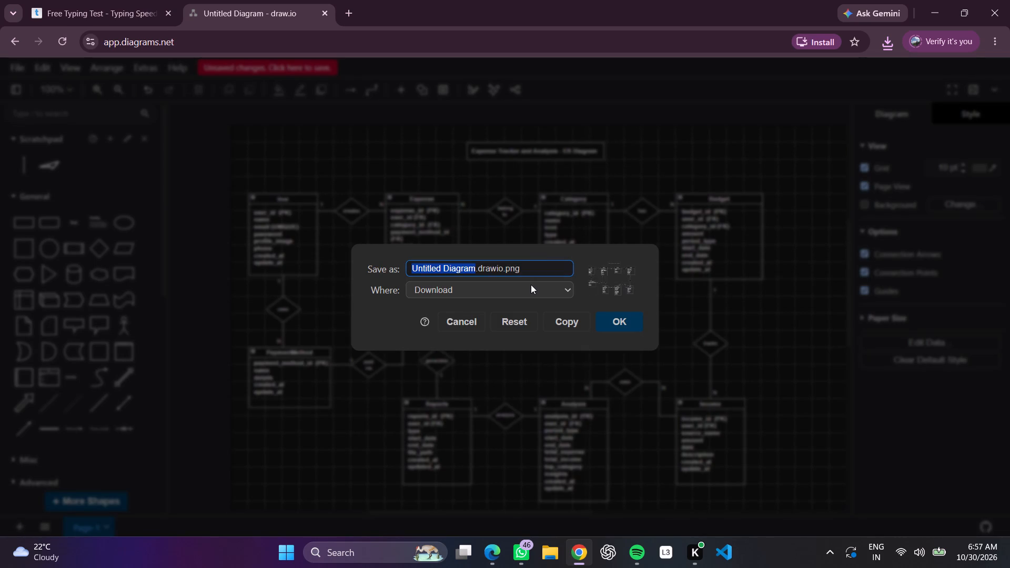
pyautogui.press('BackSpace')
pyautogui.press('e')
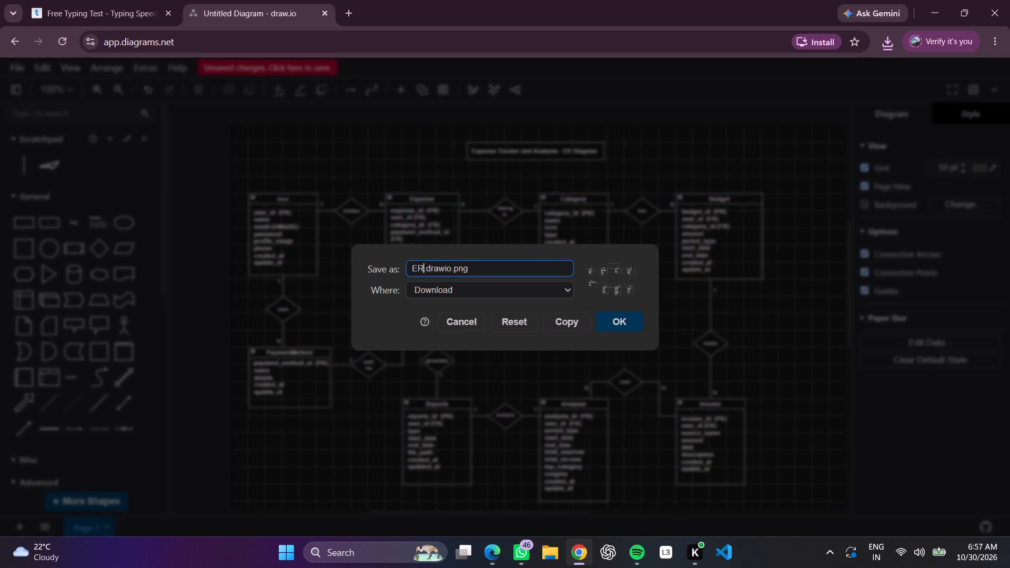
pyautogui.press('u')
pyautogui.press('BackSpace')
pyautogui.press('BackSpace')
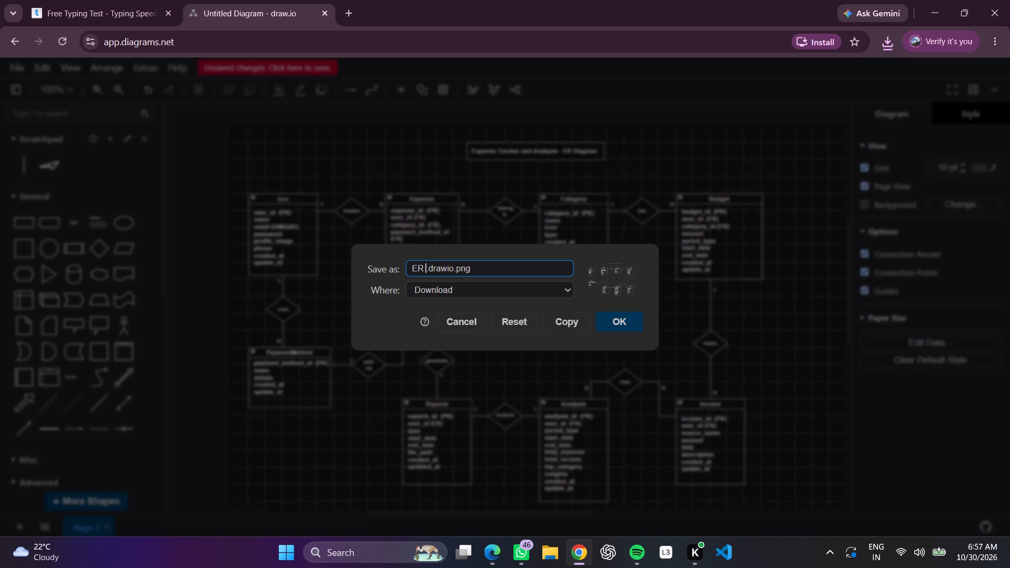
pyautogui.write('iagram')
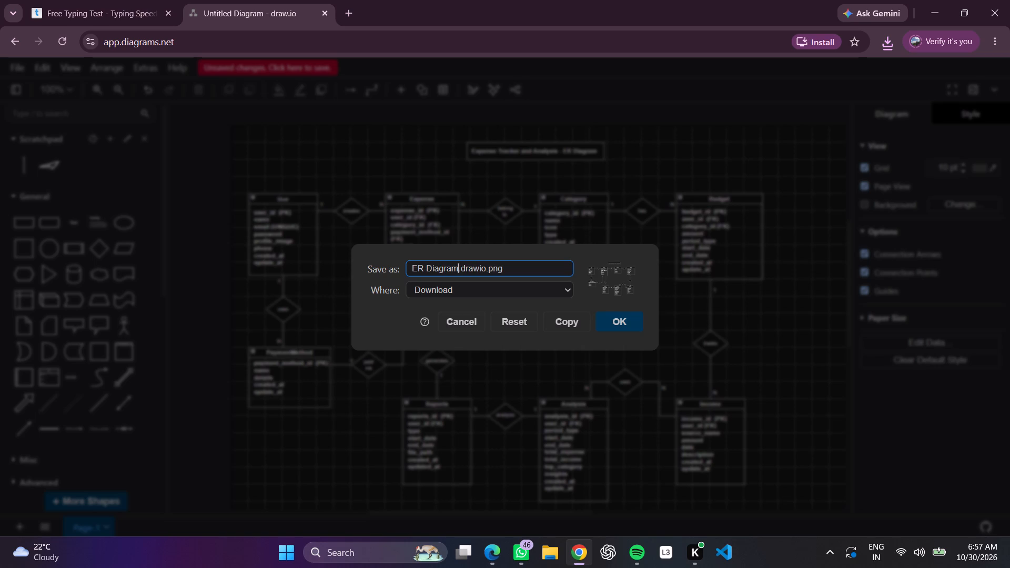
pyautogui.click(607, 323)
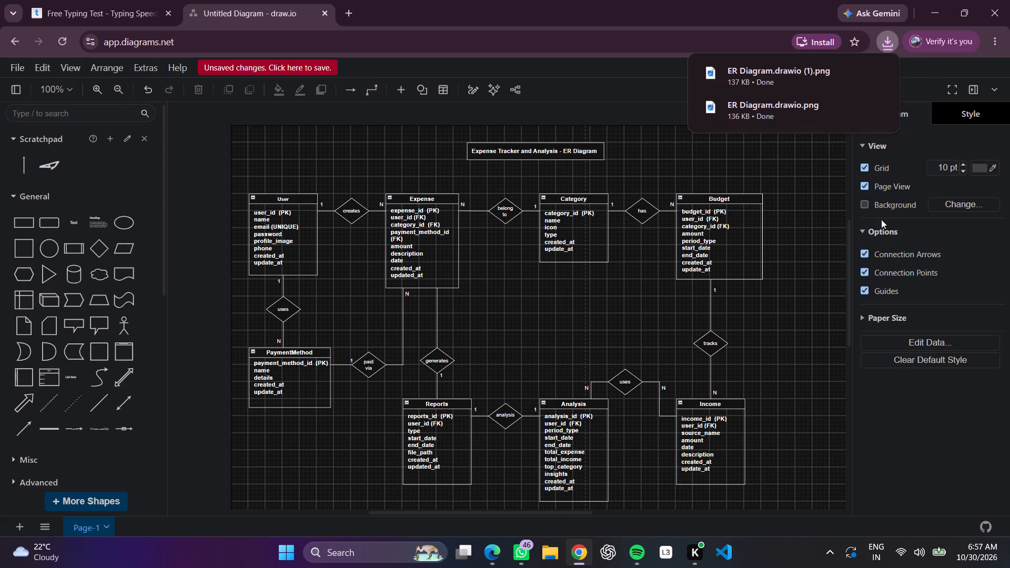
pyautogui.click(630, 38)
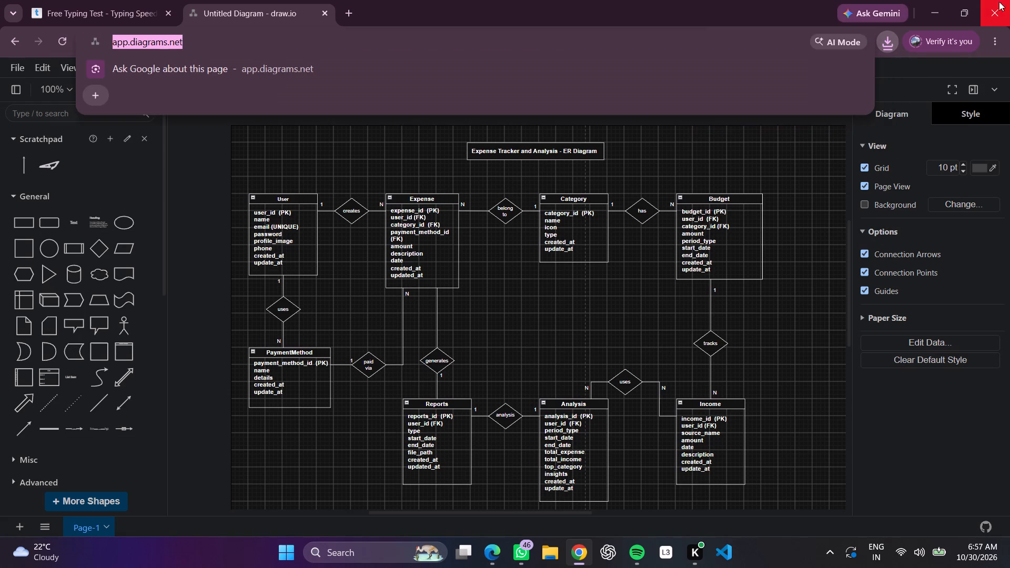
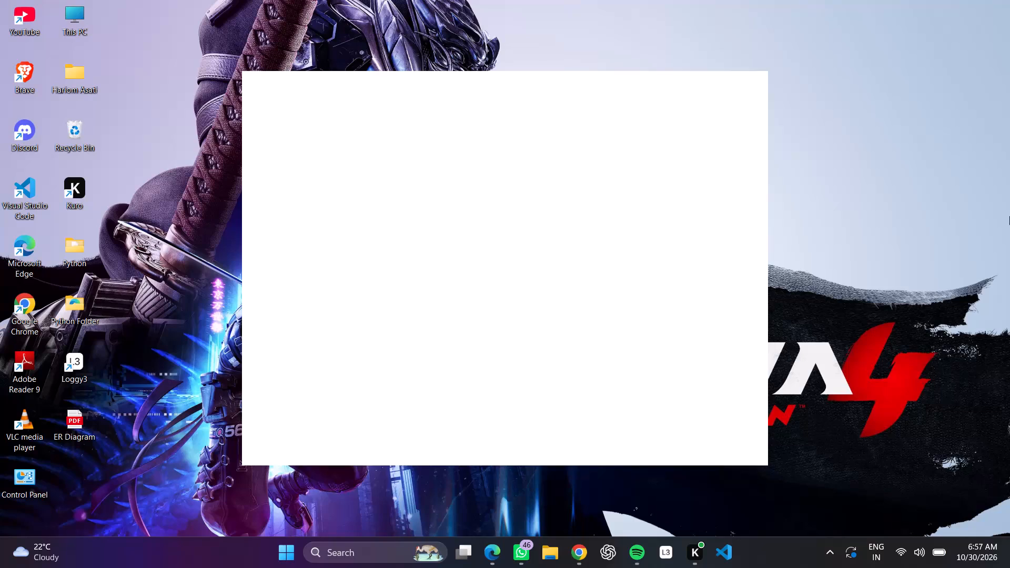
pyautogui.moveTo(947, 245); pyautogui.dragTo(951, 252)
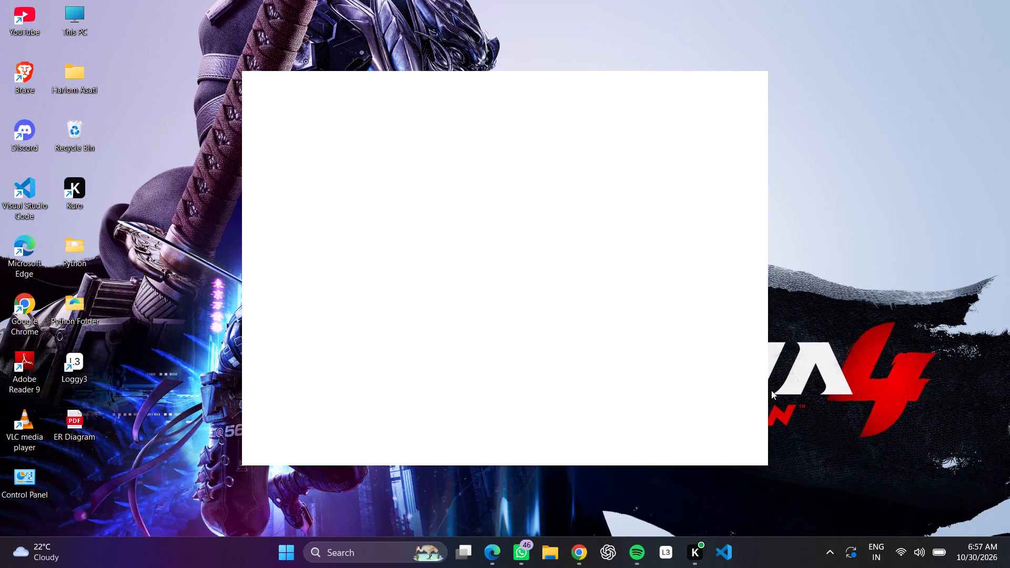
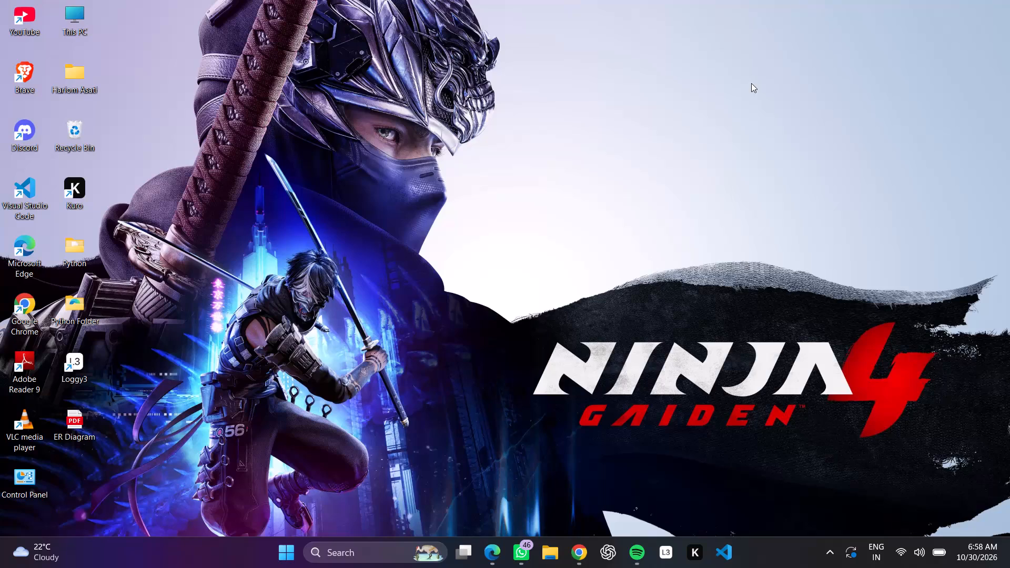
# Launch the Kuro application.
pyautogui.click(611, 190)
pyautogui.click(686, 555)
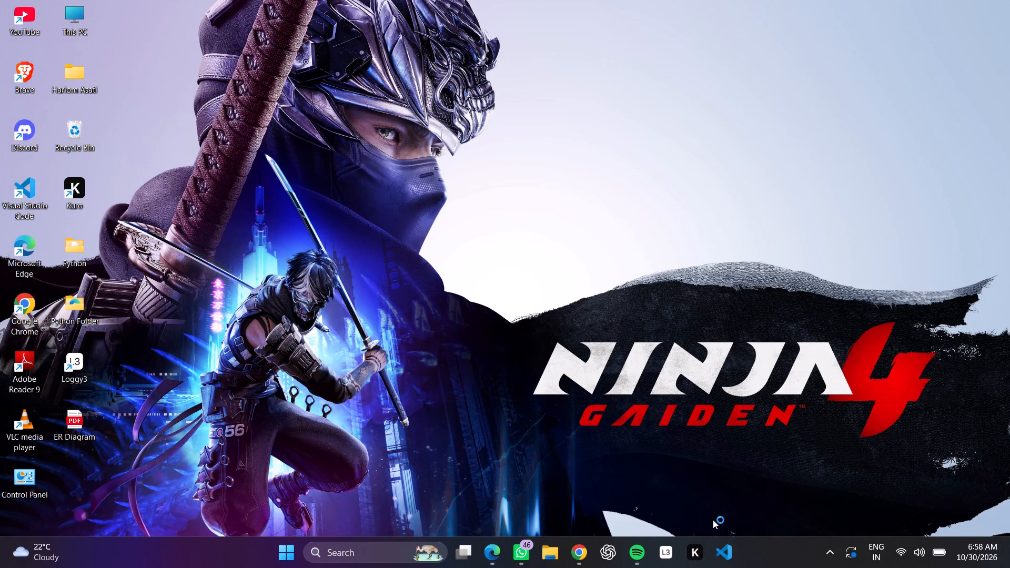